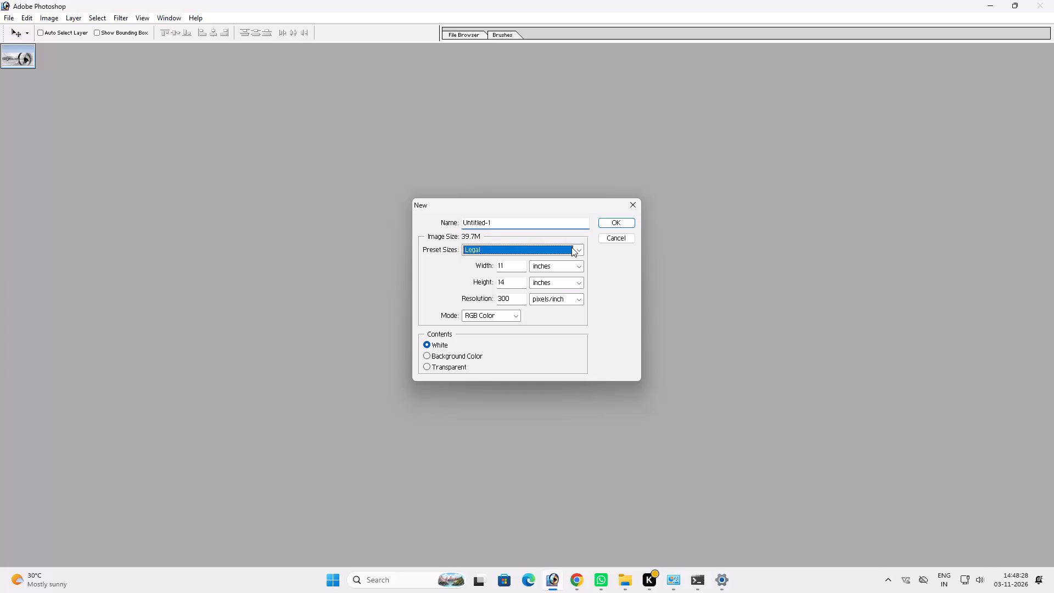
Create a new white document 36 by 36 inches at 72 pixels/inch in CMYK Color mode.
key("Tab")
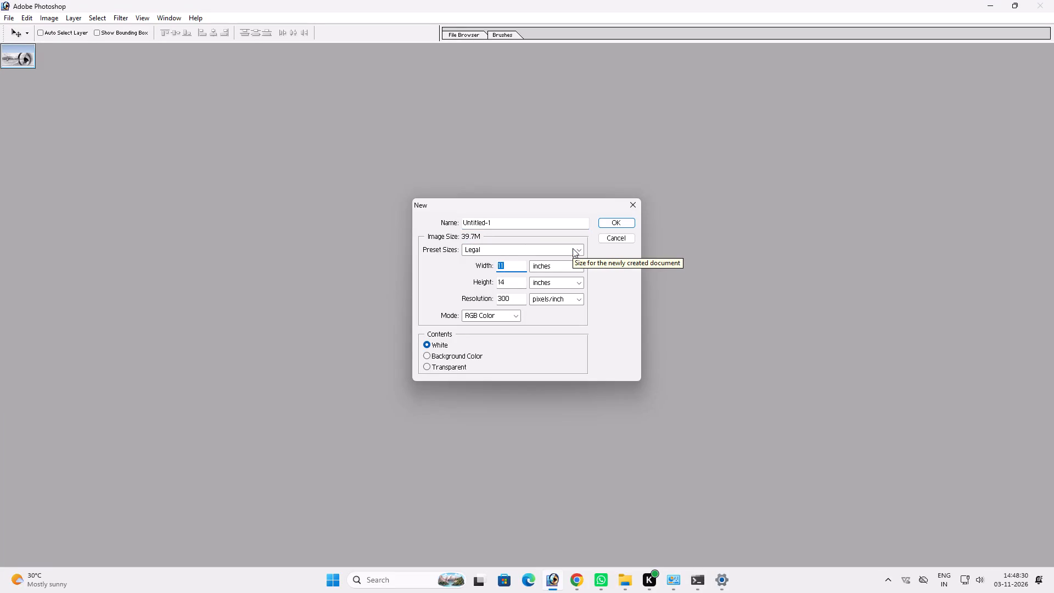
key("3")
key("Tab")
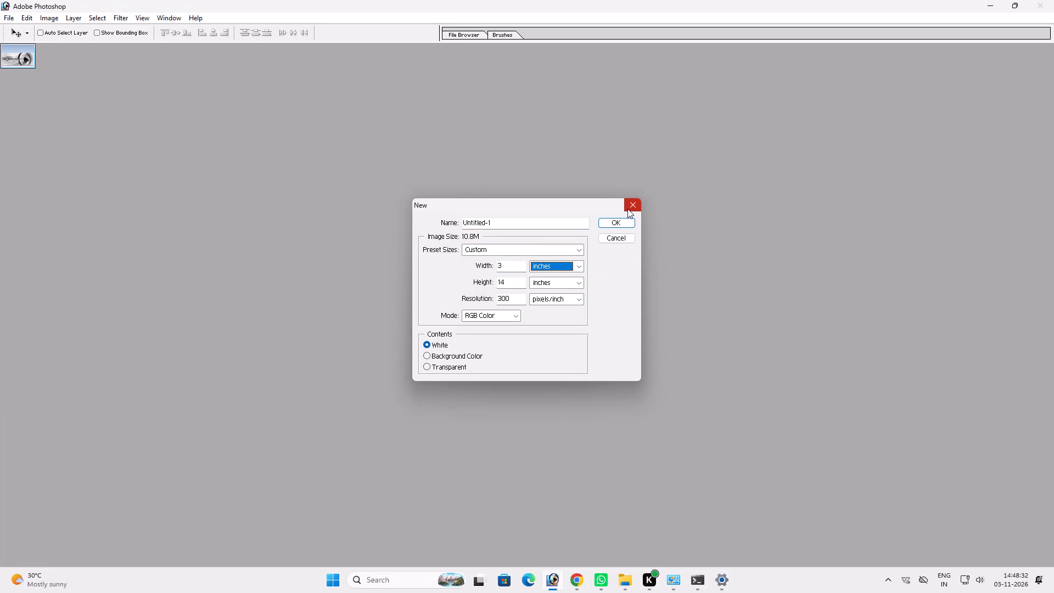
key("shift+Tab")
key("3")
key("6")
key("Tab")
key("Tab")
key("3")
key("6")
key("Tab")
key("Tab")
key("7")
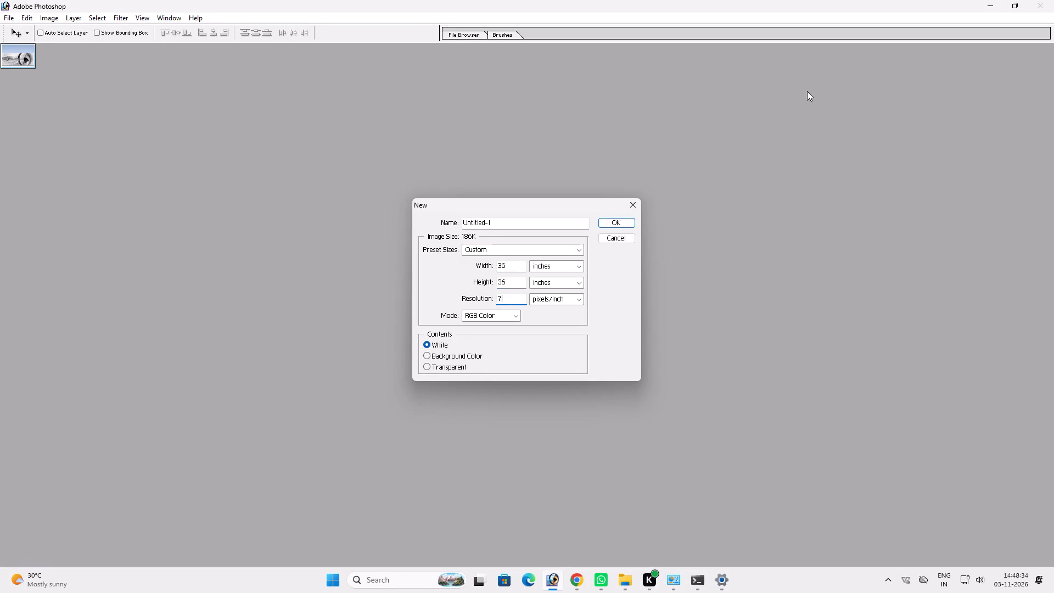
key("2")
key("Tab")
key("Tab")
key("Right")
key("Return")
Add the placeholder text "ffff" near the top of the fitted canvas and scale it up to about 470.9 pt.
key("ctrl+0")
key("f")
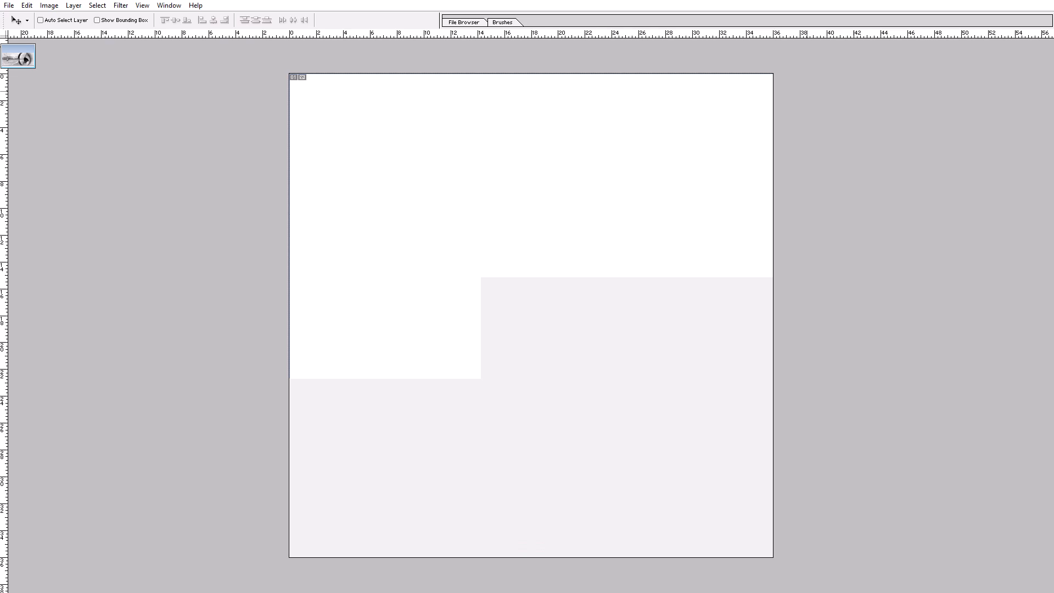
key("ctrl+0")
type("vv")
key("t")
key("t")
key("t")
key("t")
type("tttttttt")
left_click(421, 124)
key("f")
key("f")
type("ff")
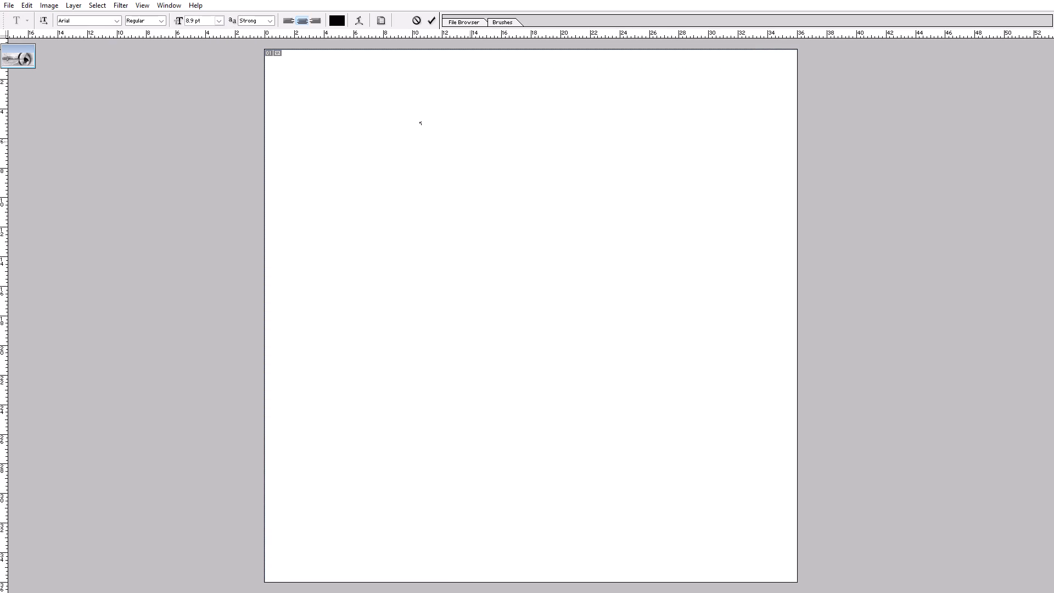
key("ctrl+t")
key("Return")
key("ctrl+t")
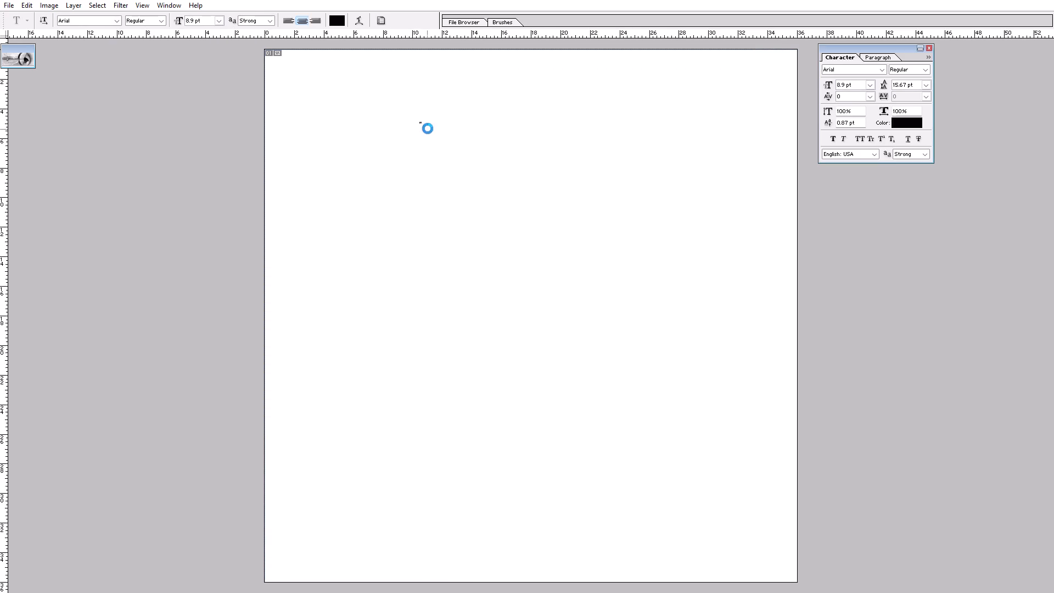
left_click_drag(424, 126, 557, 172, "shift")
key("Return")
Set the baseline shift of the whole placeholder text to 0 pt.
key("t")
left_click(469, 174)
key("ctrl+a")
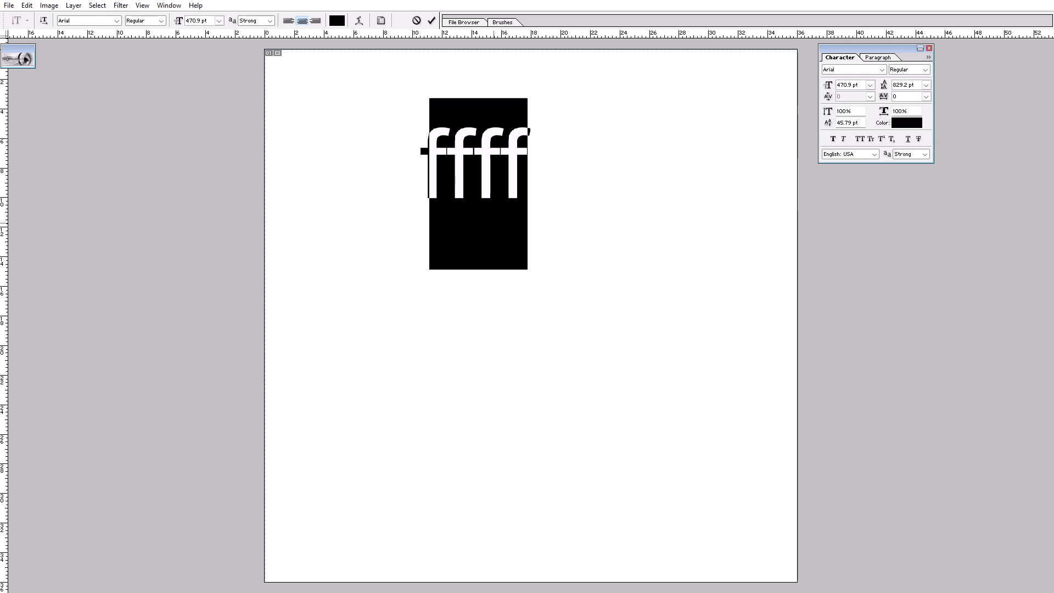
left_click(829, 122)
key("0")
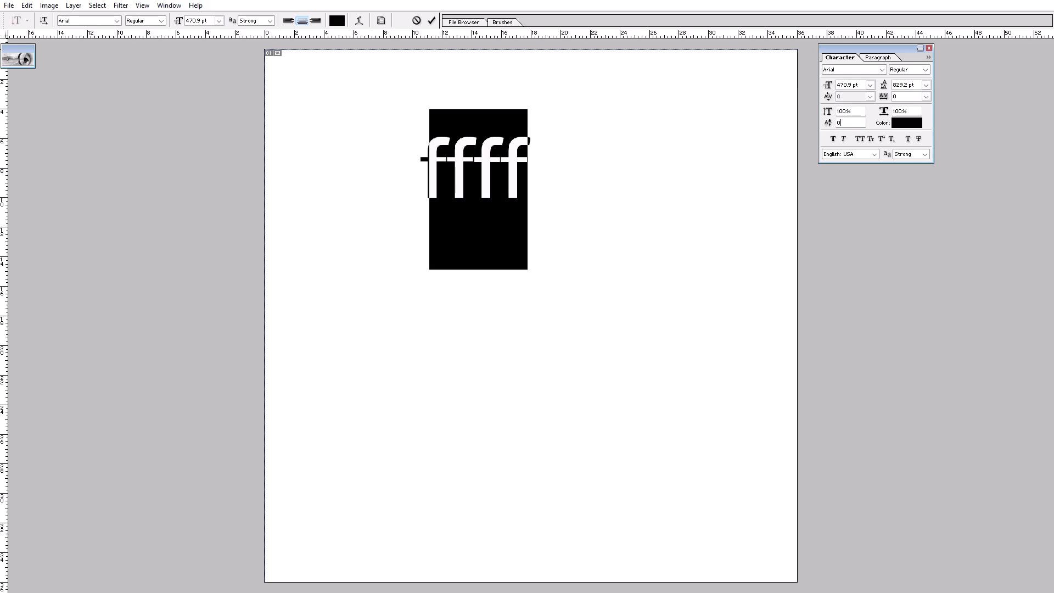
Change the font of the whole placeholder text to RAJ 02.
left_click(489, 175)
key("ctrl+a")
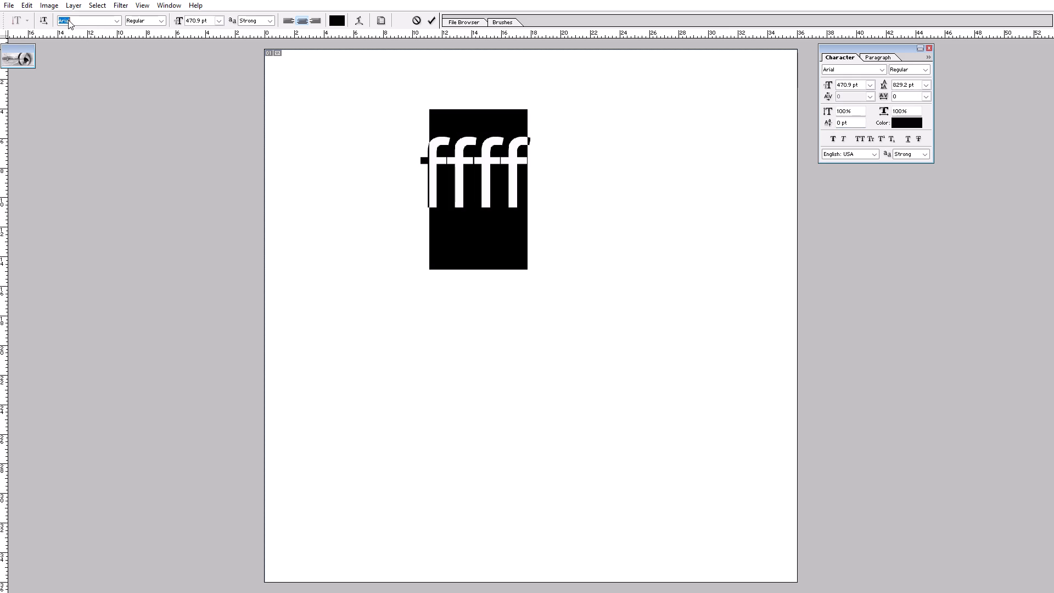
left_click(68, 20)
key("r")
key("a")
key("Down")
key("Down")
key("Up")
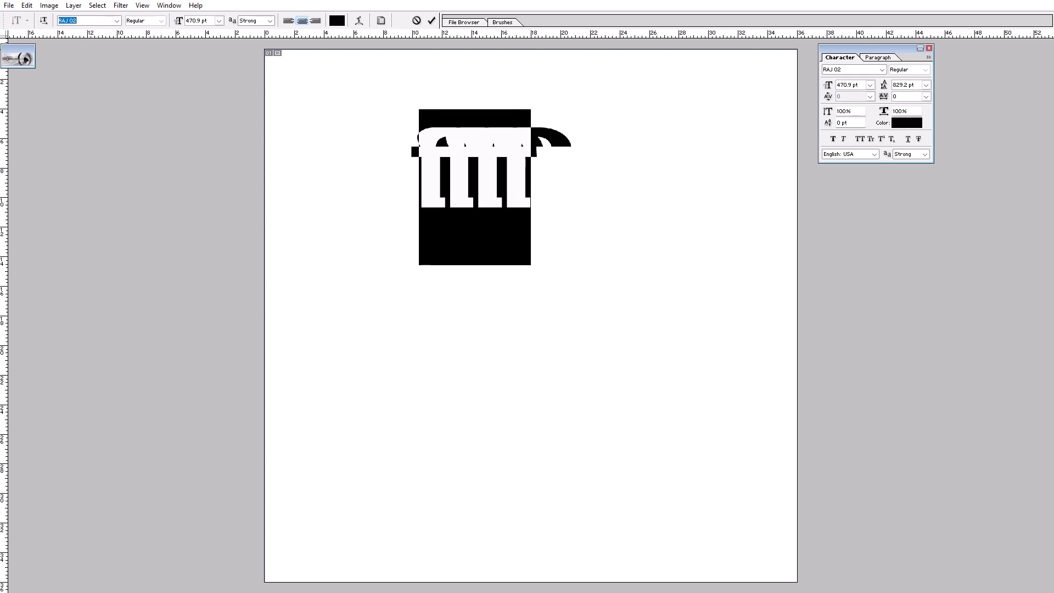
Replace the placeholder with the heading नितिन मोबाईल, entered as "fufru eksckbZy" in the RAJ 02 font.
left_click(489, 209)
key("ctrl+a")
type("fufru eksckbZY")
key("BackSpace")
key("y")
key("Return")
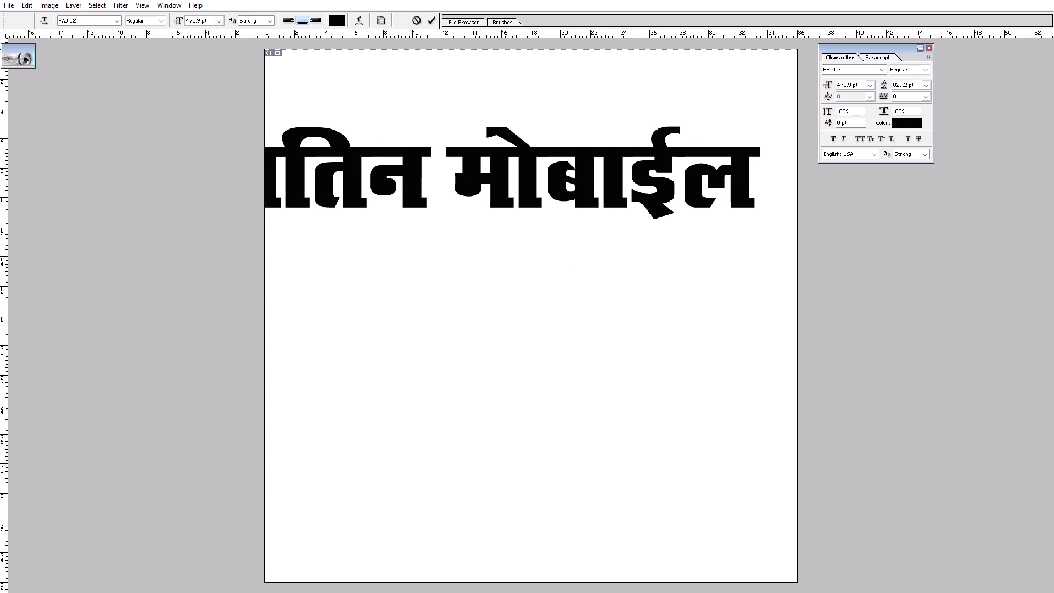
Narrow the heading horizontally and move it up so it sits fully inside the top of the canvas.
key("ctrl+t")
left_click_drag(763, 167, 690, 167, "alt+shift")
key("shift+Return")
key("v")
left_click_drag(510, 209, 536, 154)
Enlarge the heading so it spans nearly the full width of the canvas.
scroll(556, 189, "up", 2)
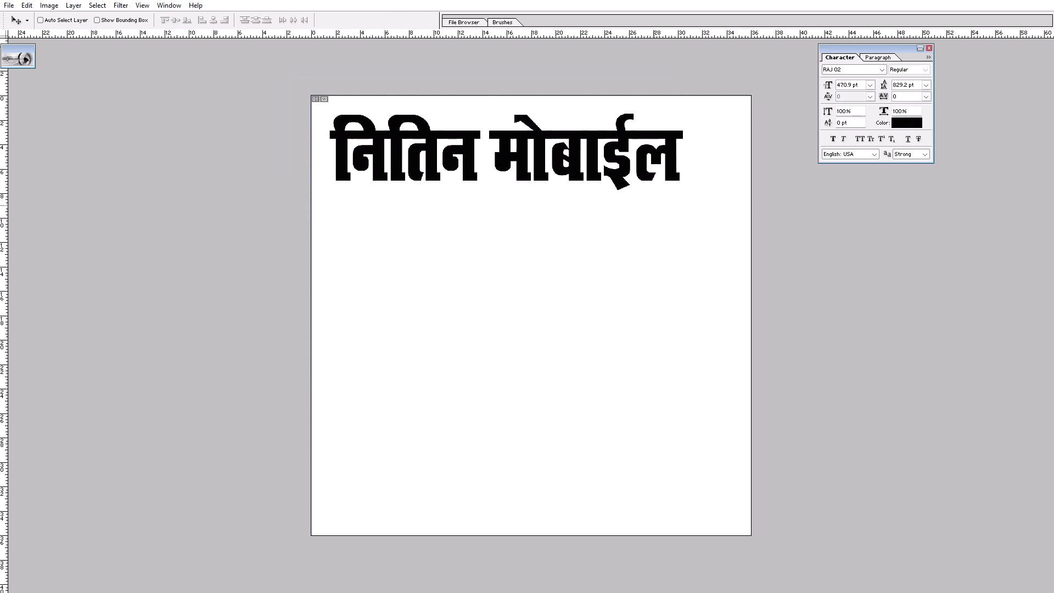
key("ctrl+t")
left_click_drag(682, 180, 723, 189, "shift")
key("Return")
key("v")
key("v")
key("ctrl+0")
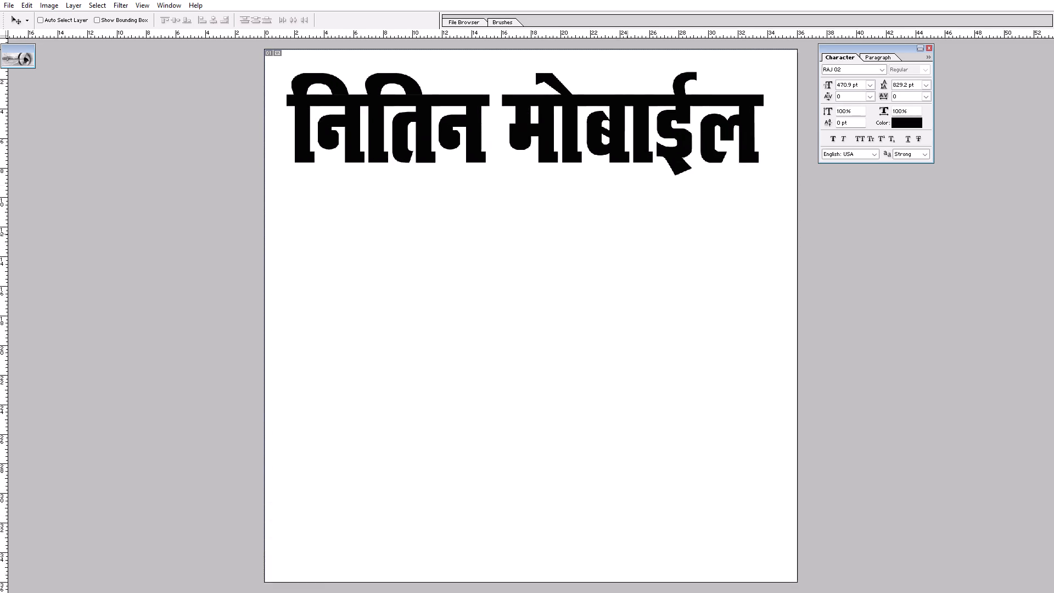
Reduce the heading's height slightly and move it closer to the canvas's top edge.
type("ff")
key("f")
key("ctrl+0")
key("f")
key("f")
left_click(526, 57)
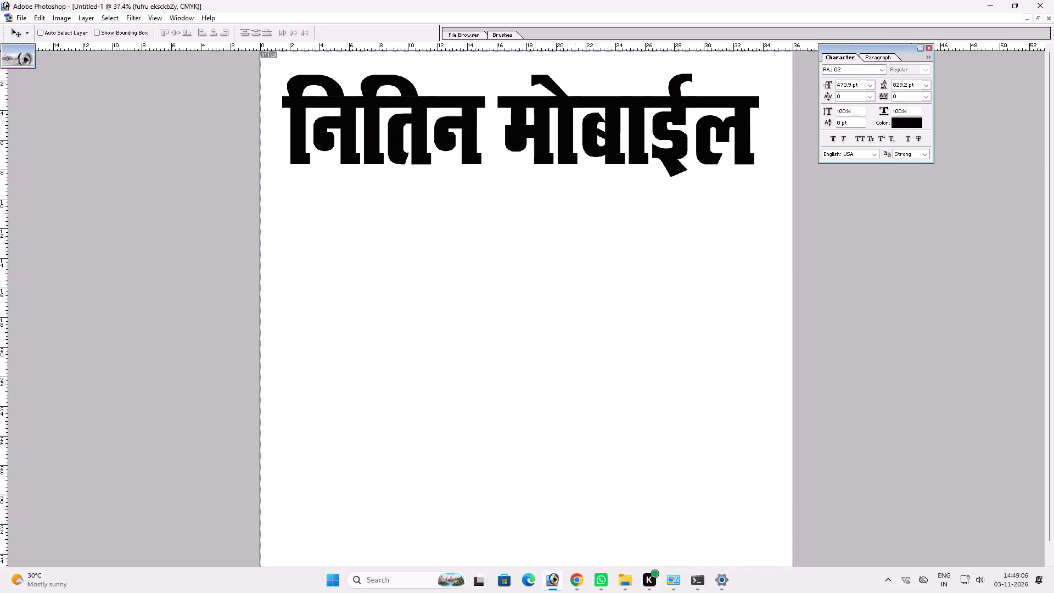
key("ctrl+0")
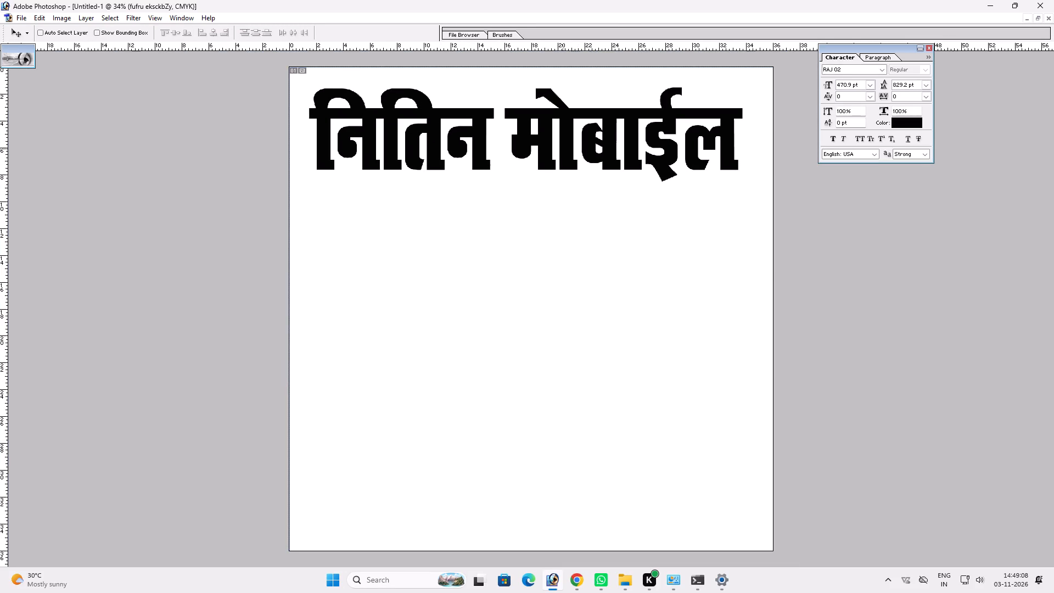
left_click(563, 149, "ctrl")
left_click(569, 147, "ctrl")
key("ctrl+t")
left_click_drag(604, 172, 620, 166, "shift")
key("Return")
key("v")
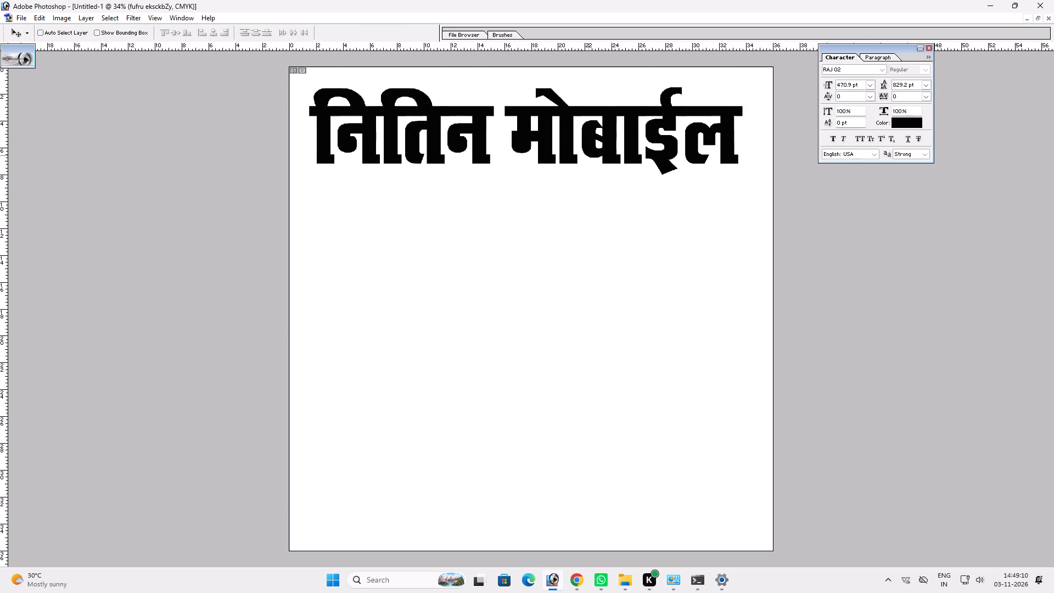
left_click_drag(587, 155, 584, 147)
Switch to the Mobile search results in File Explorer and preview the sujit Mobile Reparing 8x3 design.
left_click(635, 589)
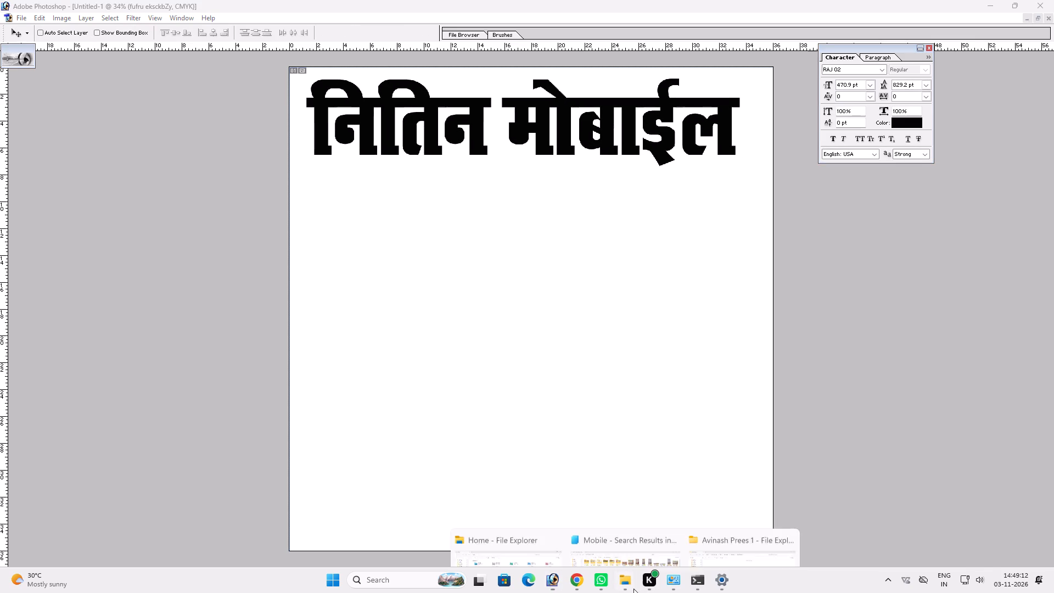
left_click(627, 527)
scroll(579, 288, "down", 1)
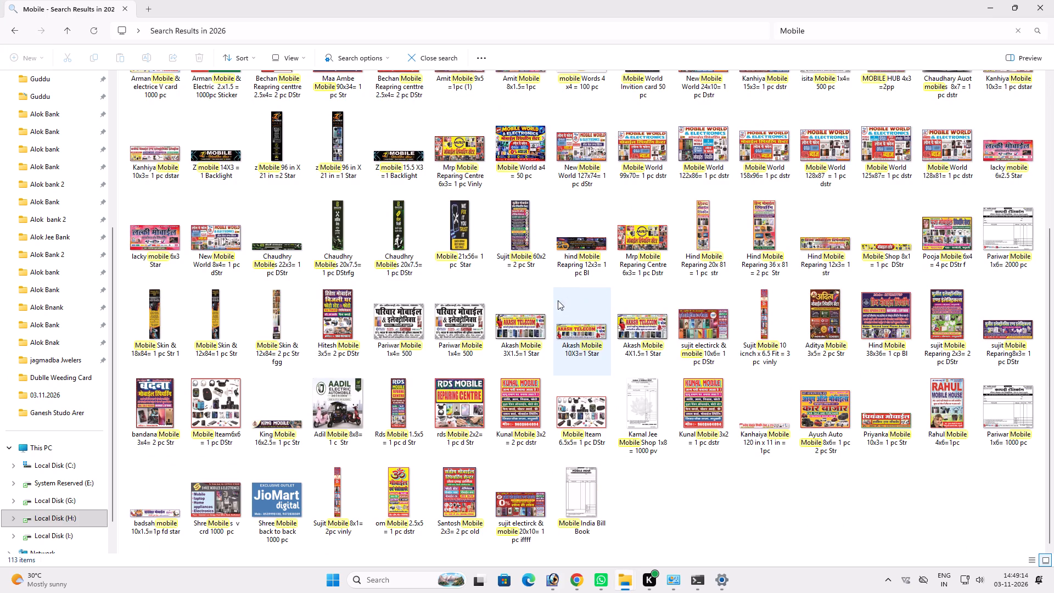
double_click(1012, 322)
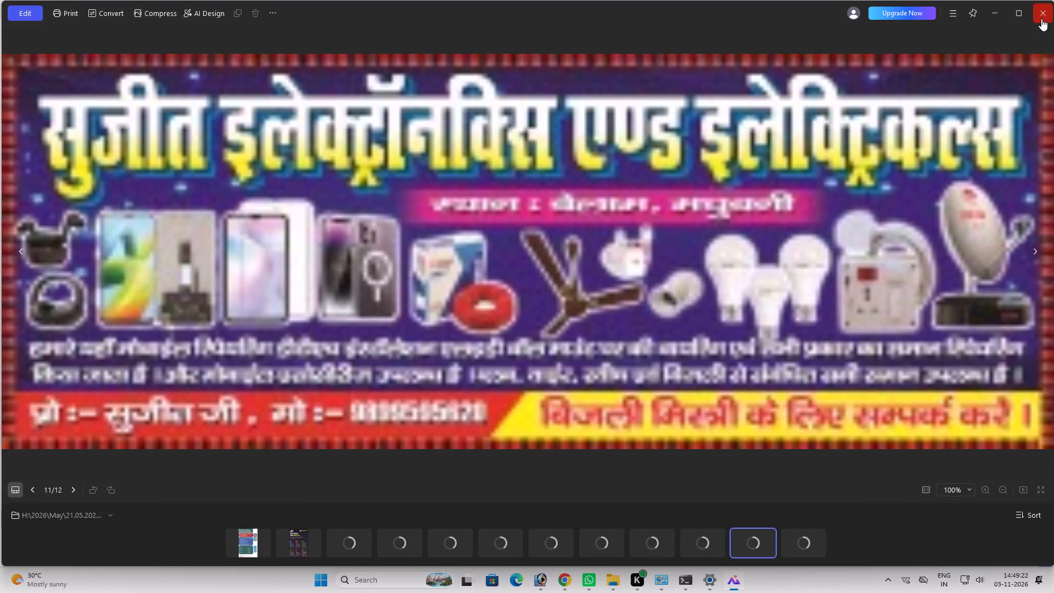
left_click(1041, 16)
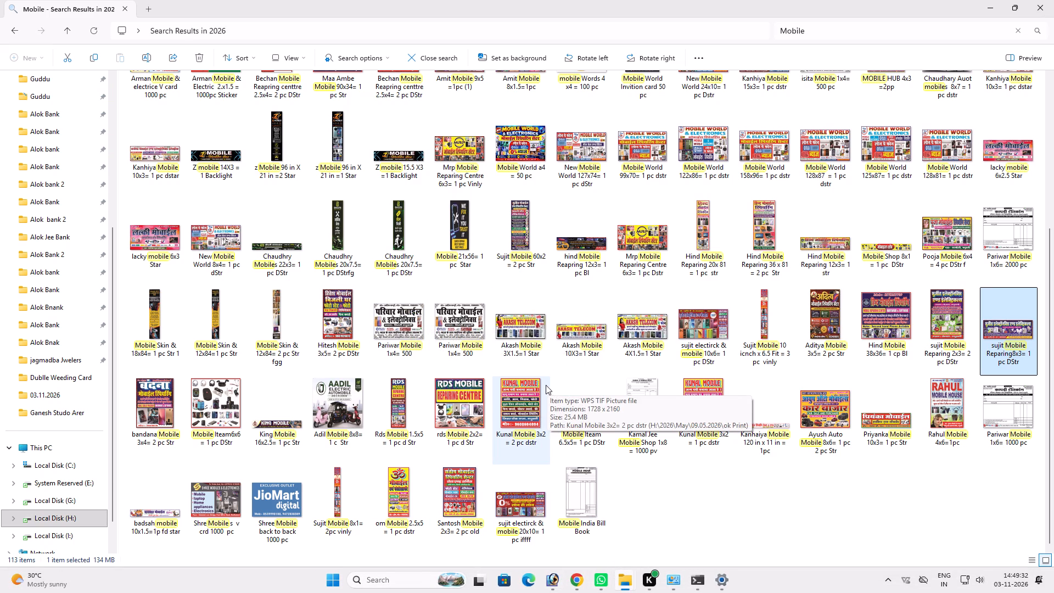
Open the Bechan Mobile Reapring centtre 2.5x4 design from the search results in Photoshop.
scroll(538, 382, "up", 1)
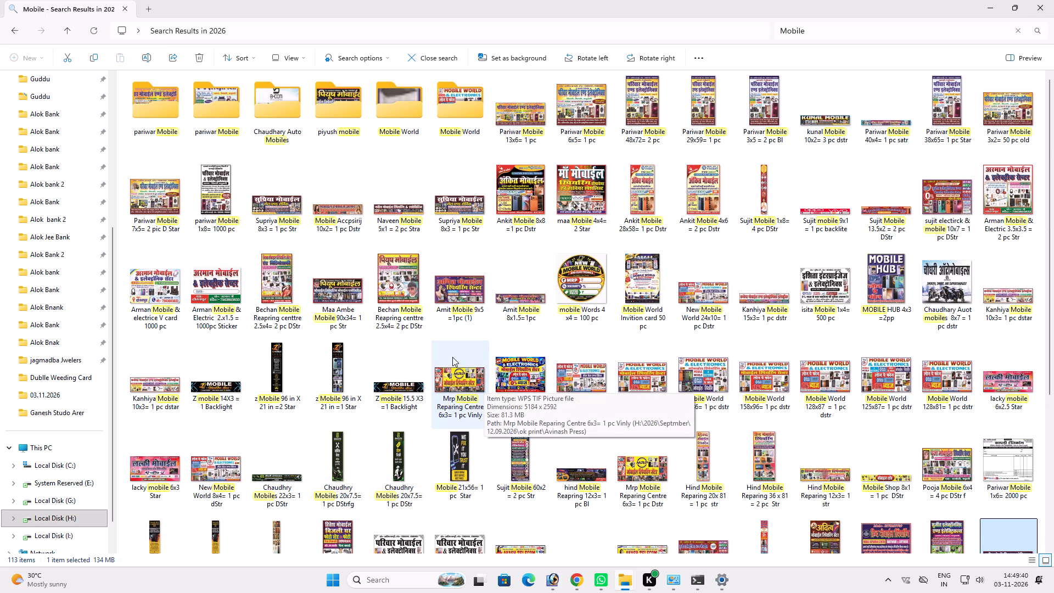
left_click_drag(411, 290, 410, 290)
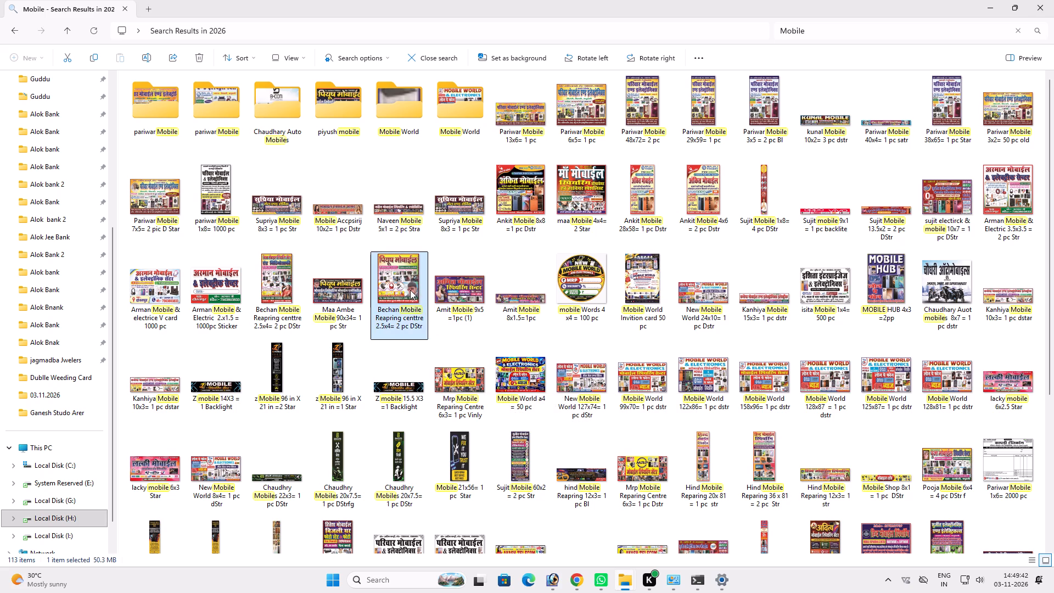
left_click_drag(410, 290, 551, 434)
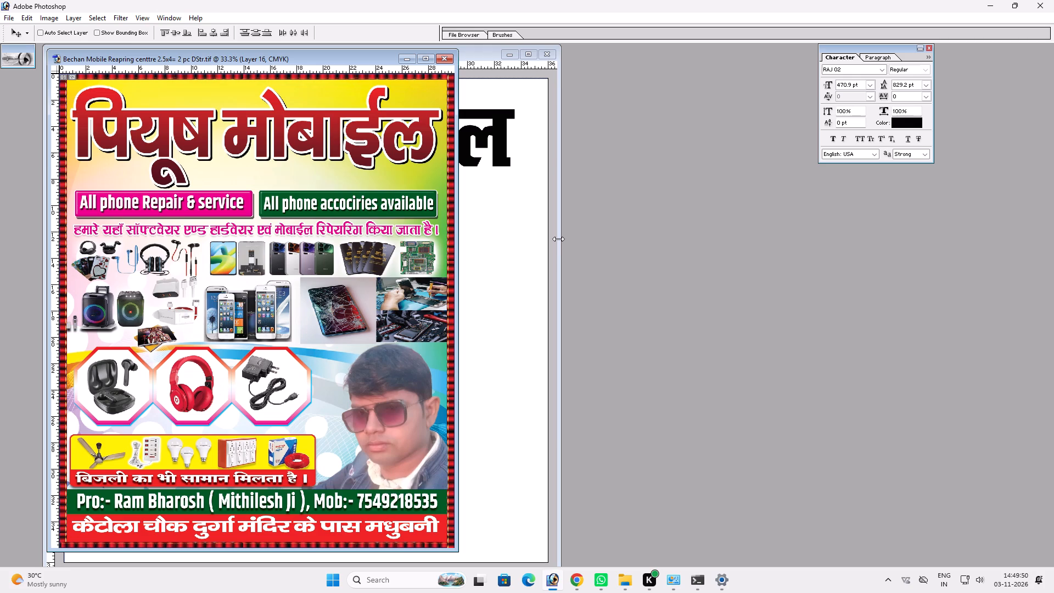
Browse the Mobile search results for another reference, open MOBILE HUB 4x3=2pp in Photoshop to inspect it, and close it.
left_click(625, 586)
left_click(597, 517)
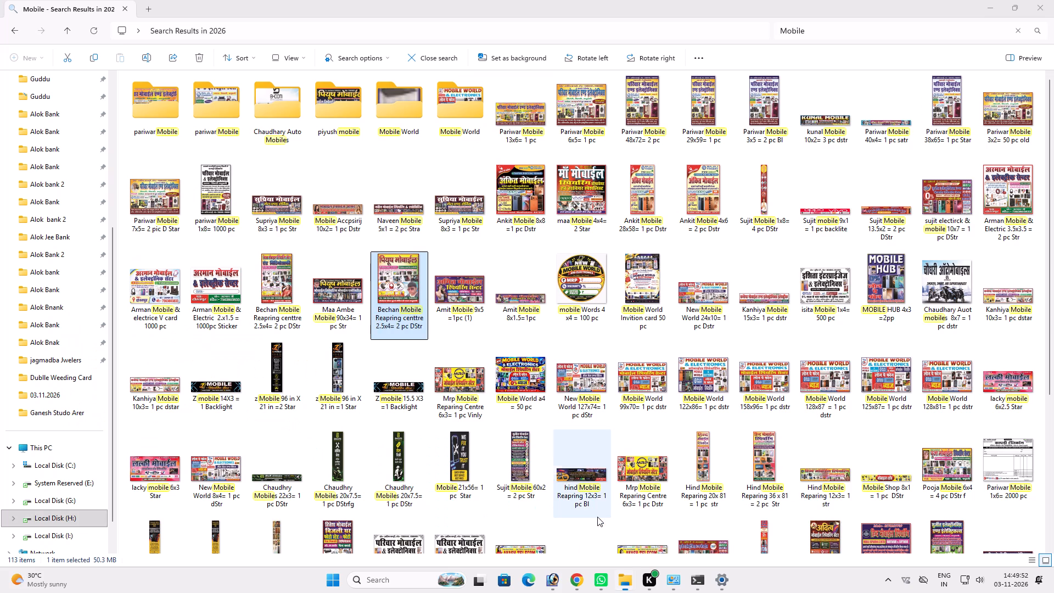
scroll(409, 281, "up", 3)
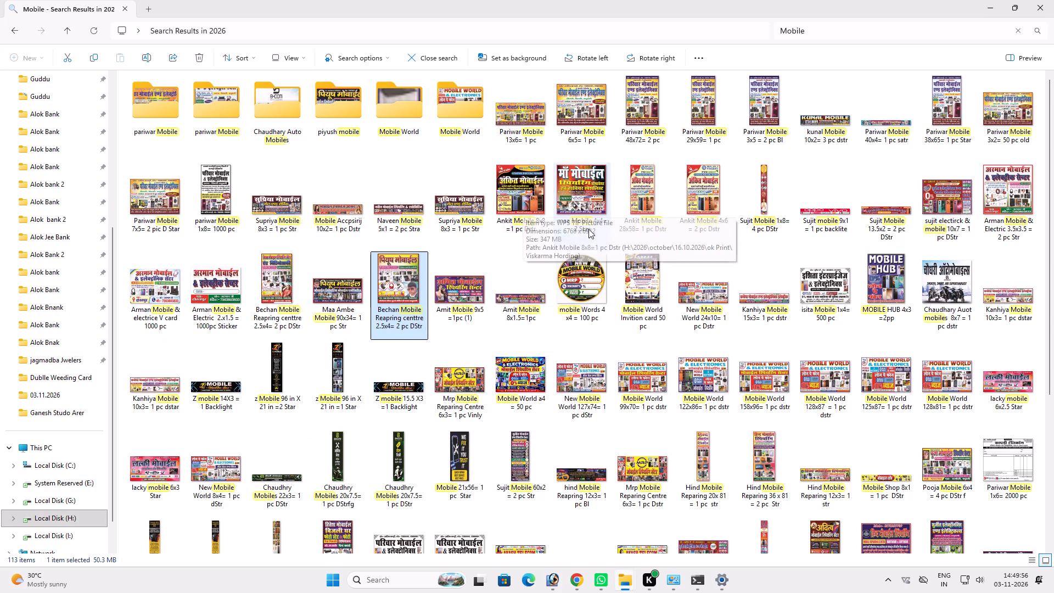
scroll(531, 287, "down", 1)
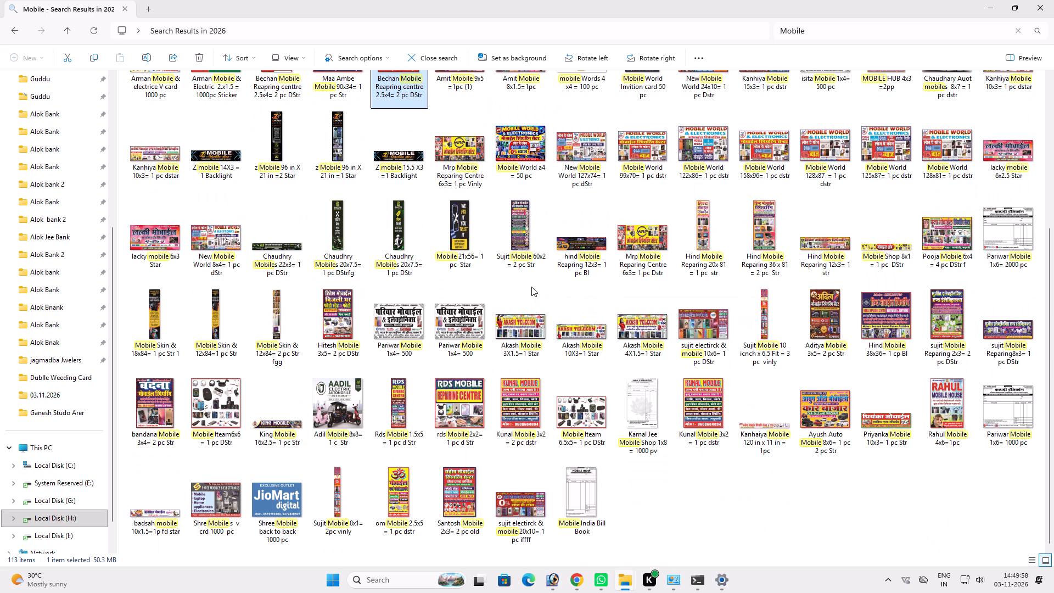
scroll(531, 282, "down", 2)
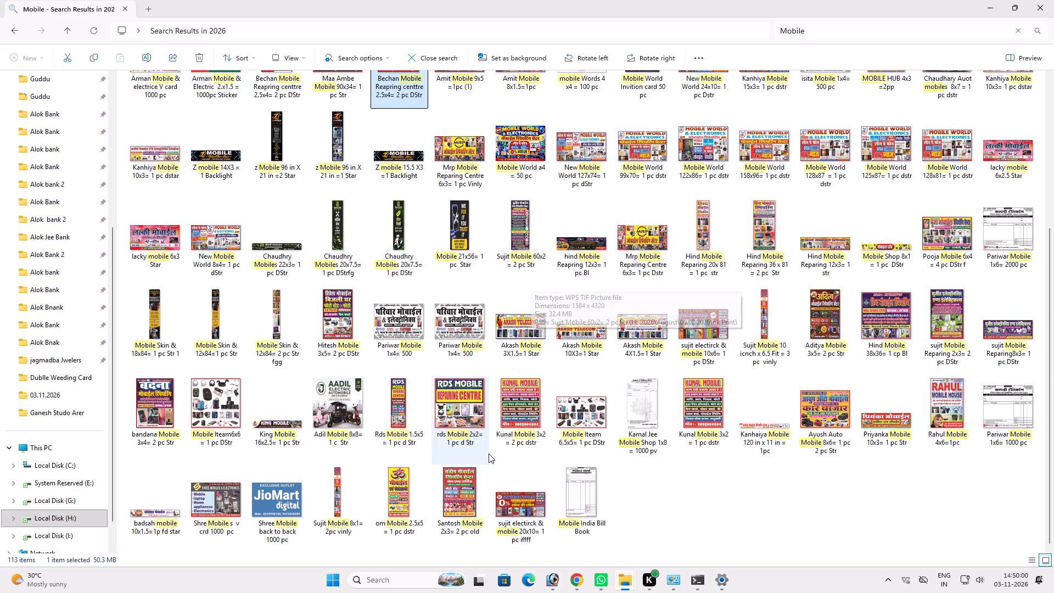
scroll(553, 344, "up", 3)
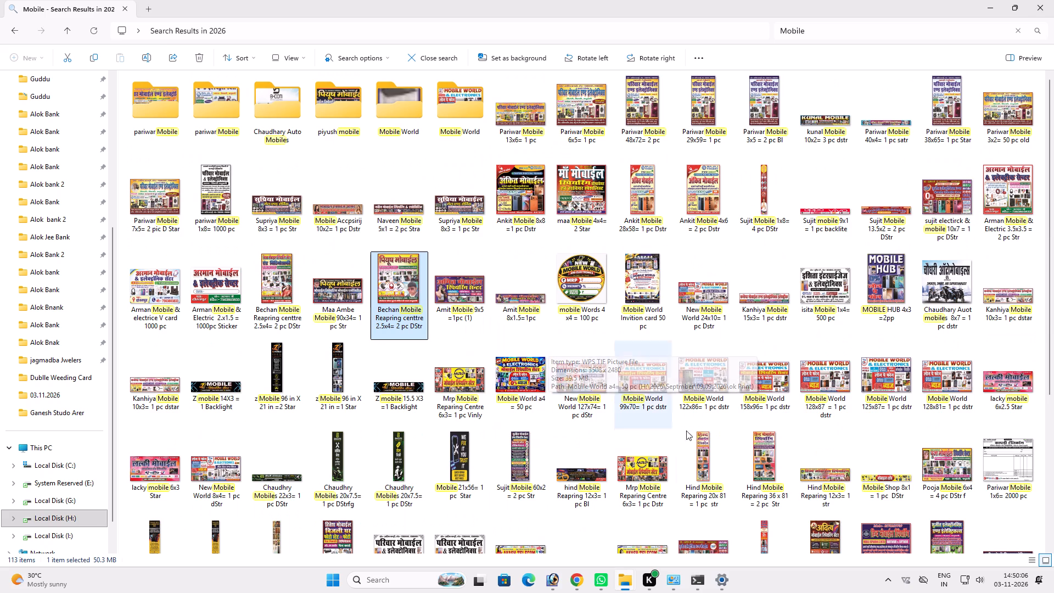
left_click_drag(880, 276, 880, 312)
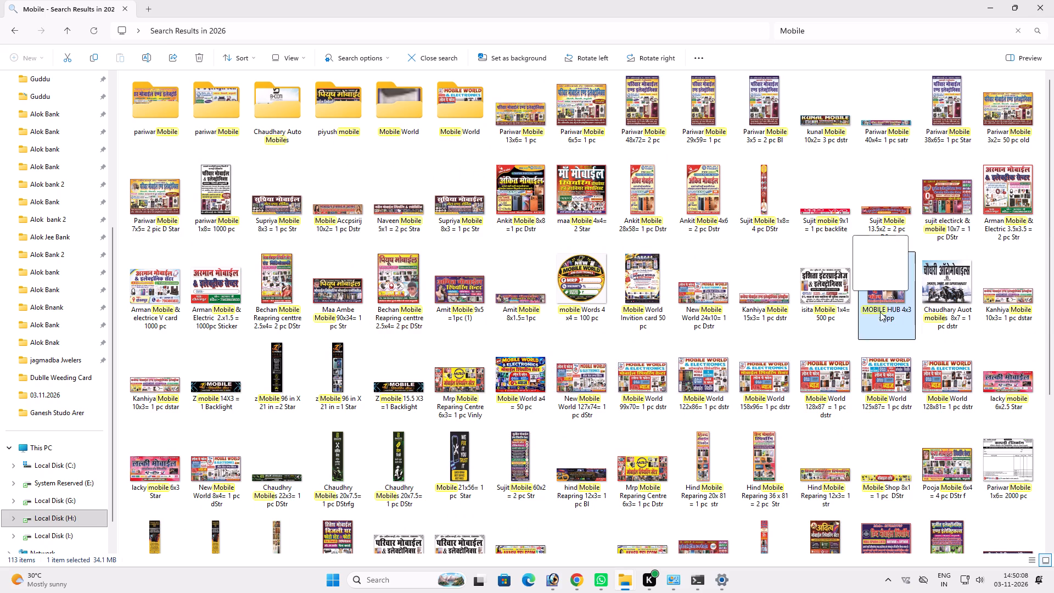
left_click_drag(880, 312, 557, 467)
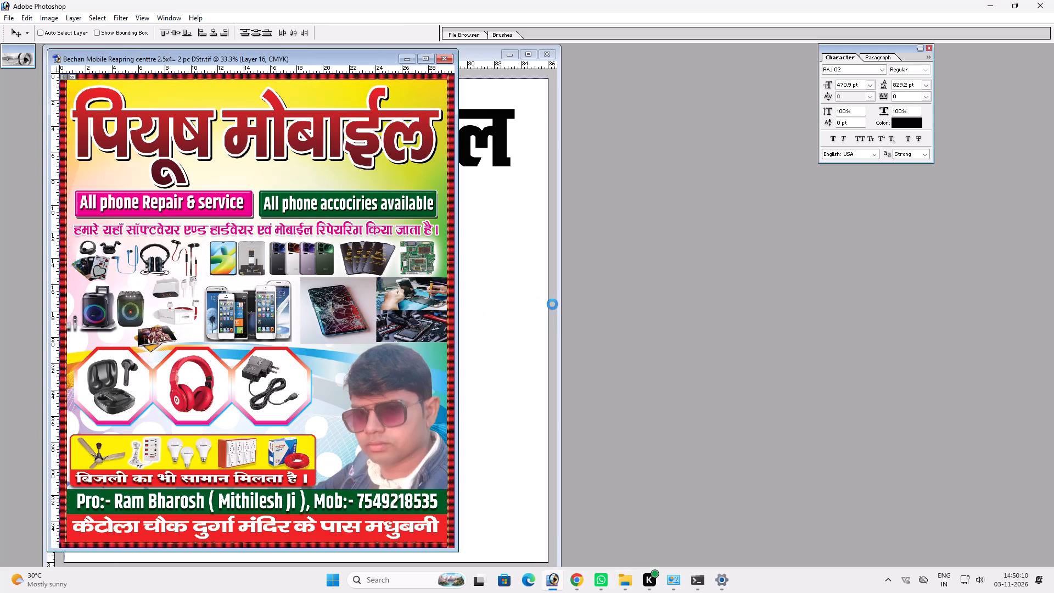
right_click(365, 329)
right_click(365, 329)
left_click_drag(378, 333, 386, 335)
key("Return")
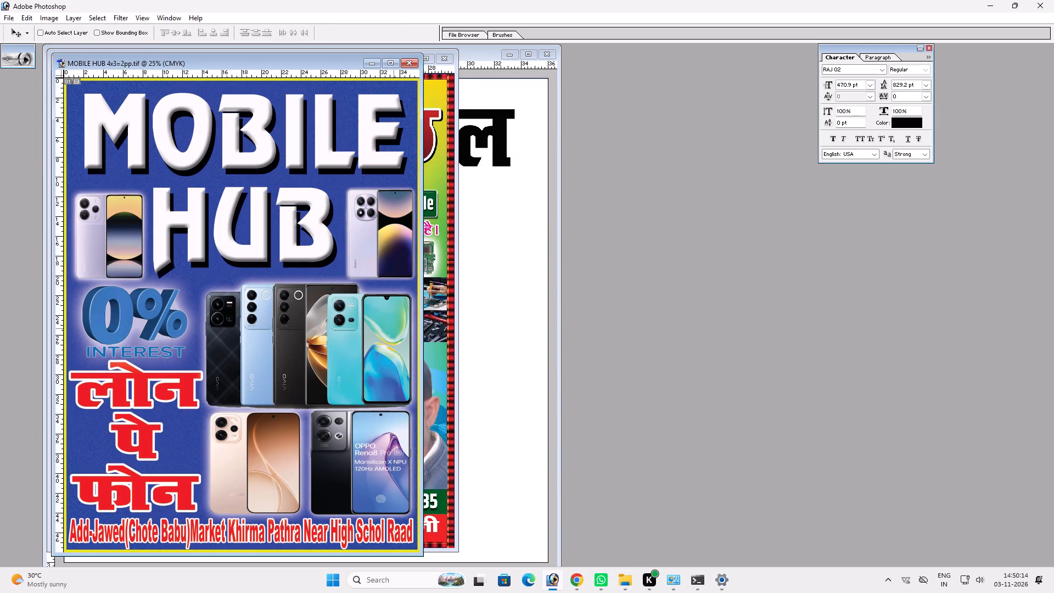
key("ctrl+w")
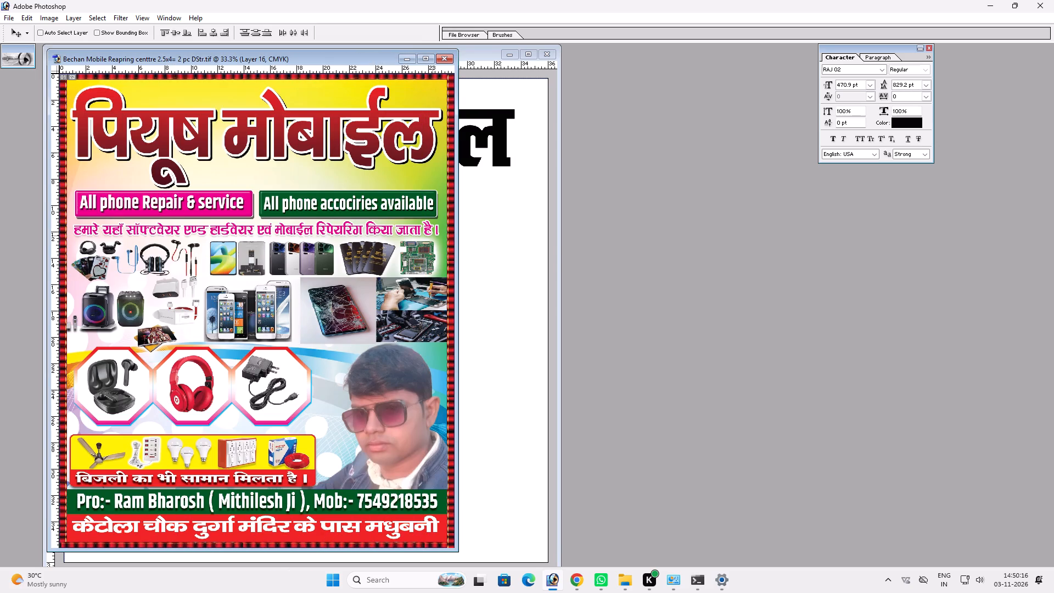
Copy the multicolour background layer from the Bechan Mobile design into the Untitled-1 document.
left_click(422, 185)
left_click(417, 186, "ctrl")
left_click_drag(412, 180, 512, 200)
key("v")
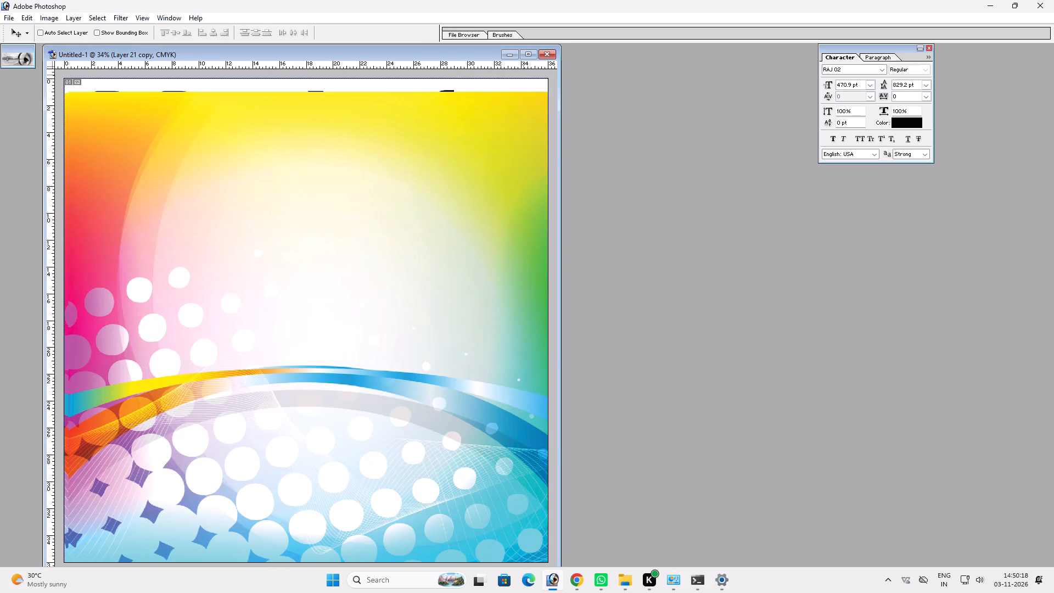
Maximise the Untitled-1 document and move the multicolour background up to meet the canvas's top edge.
left_click(528, 60)
left_click(528, 56)
key("v")
left_click_drag(612, 266, 608, 206)
scroll(594, 279, "up", 3)
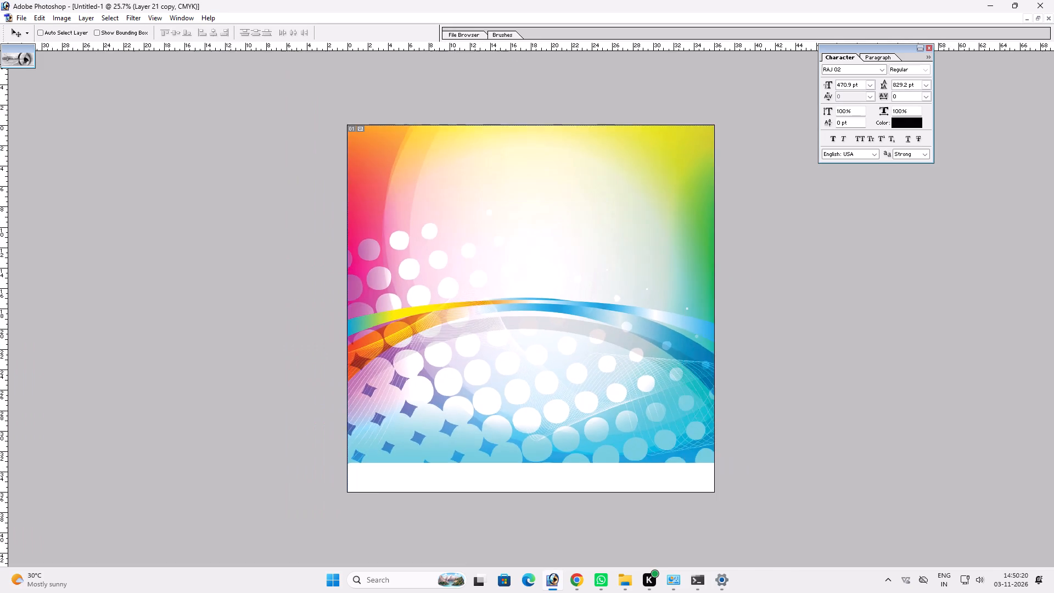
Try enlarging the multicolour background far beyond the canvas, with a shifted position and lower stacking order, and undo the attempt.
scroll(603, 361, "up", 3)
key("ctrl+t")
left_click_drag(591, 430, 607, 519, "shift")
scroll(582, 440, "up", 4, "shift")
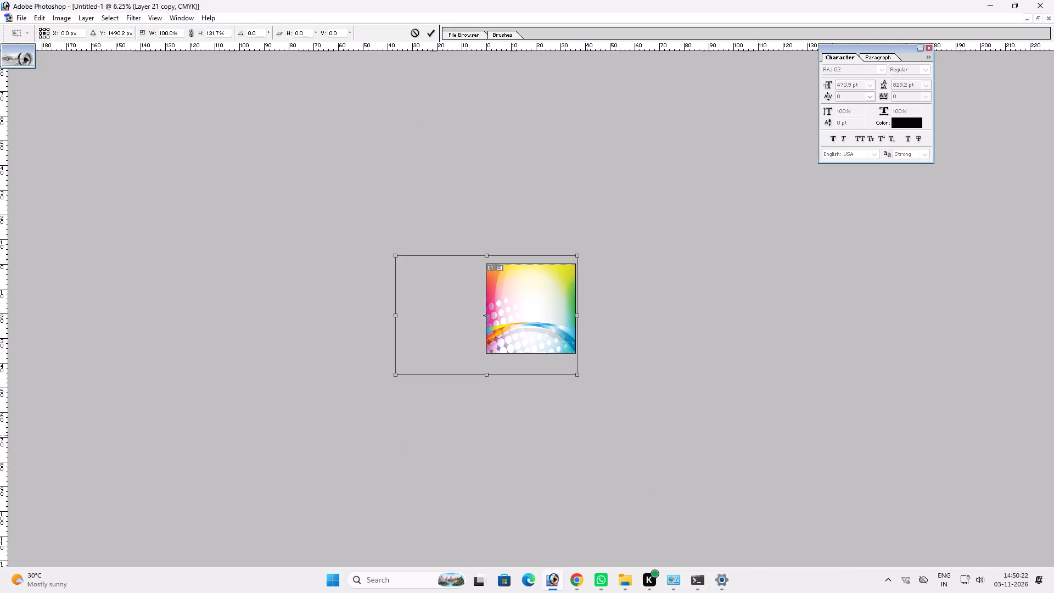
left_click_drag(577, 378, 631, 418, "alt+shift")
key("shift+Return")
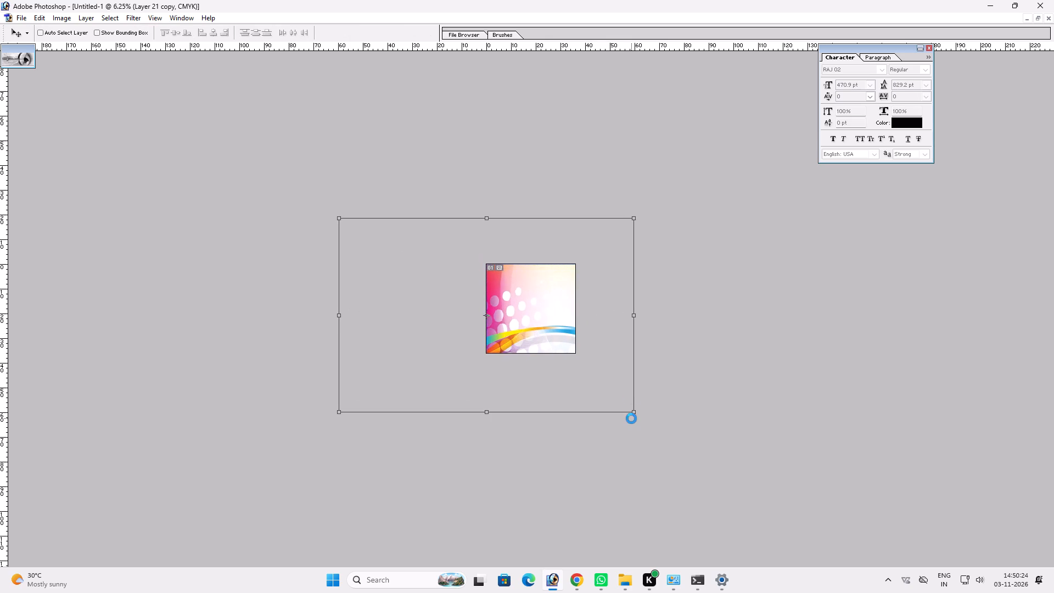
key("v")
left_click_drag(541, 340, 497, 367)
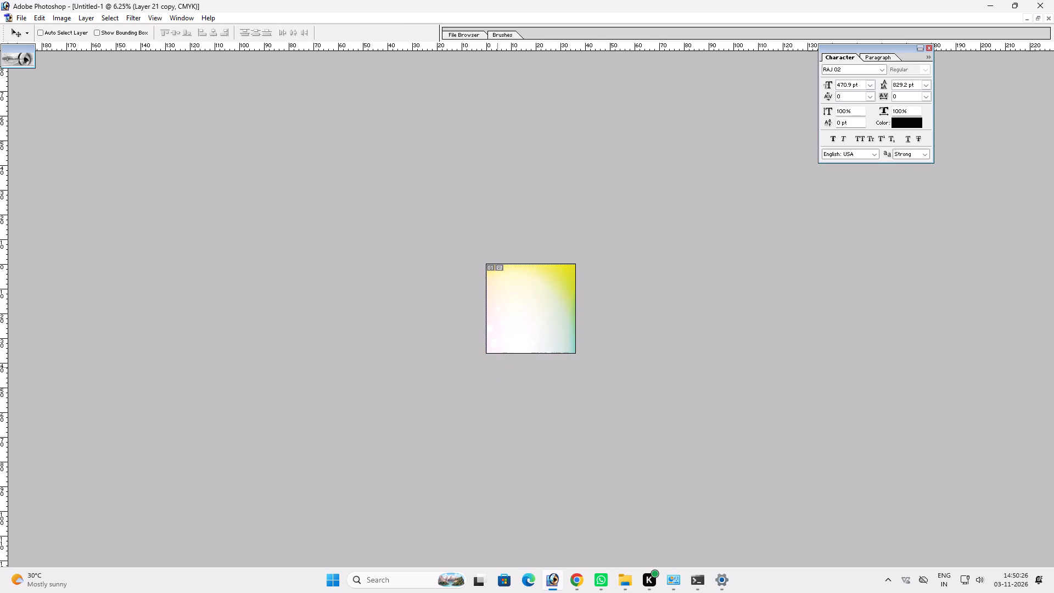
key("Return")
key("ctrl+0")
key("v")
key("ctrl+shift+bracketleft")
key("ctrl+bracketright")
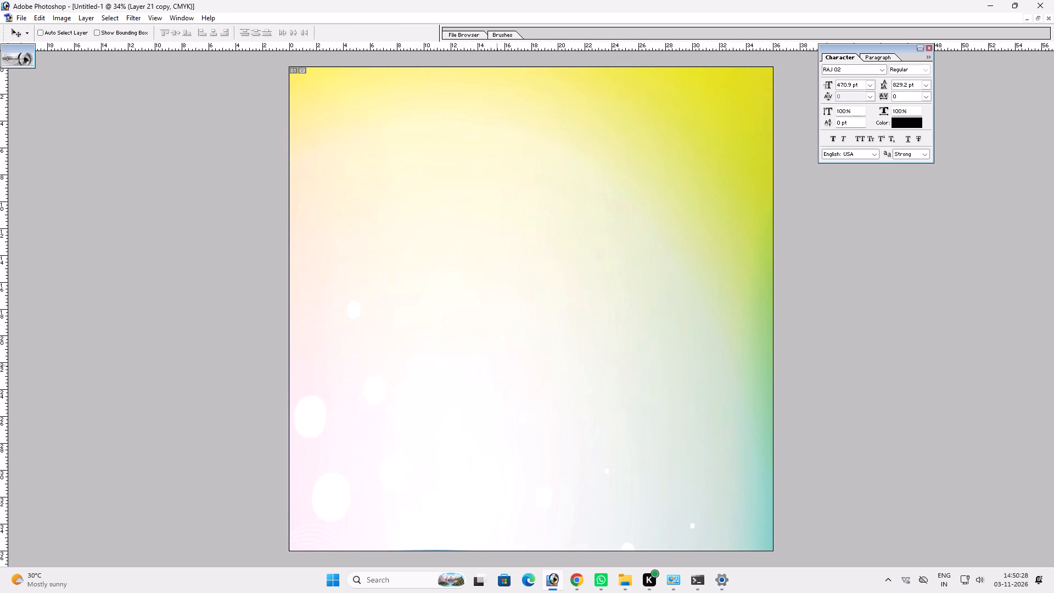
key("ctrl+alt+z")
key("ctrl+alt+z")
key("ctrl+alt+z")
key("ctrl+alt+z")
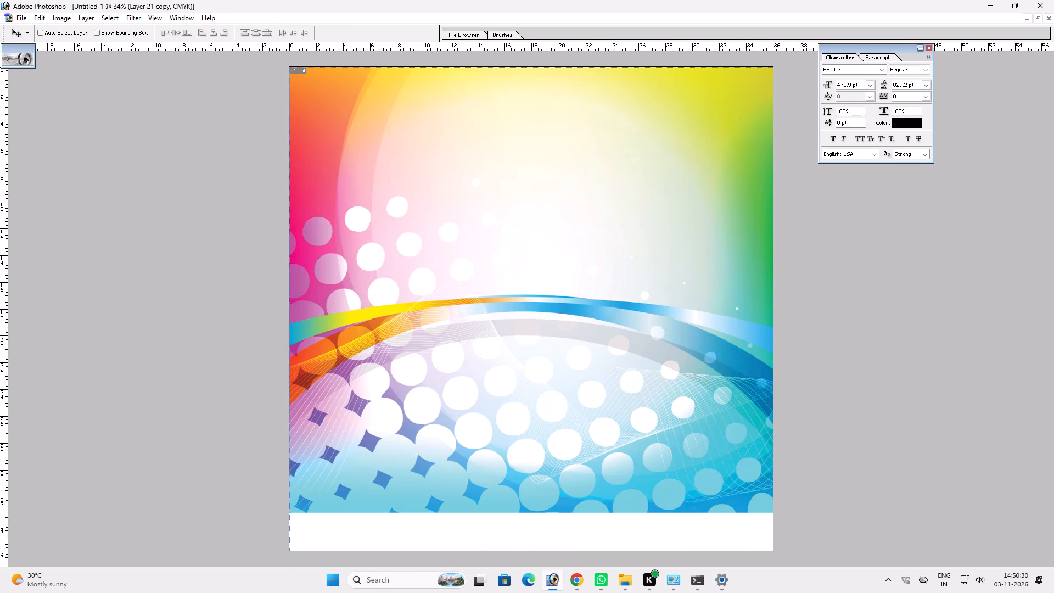
Stretch the multicolour background downward to cover the white strip at the canvas's bottom edge.
key("ctrl+t")
left_click_drag(587, 520, 589, 551, "shift")
left_click_drag(585, 511, 585, 549, "shift")
key("Return")
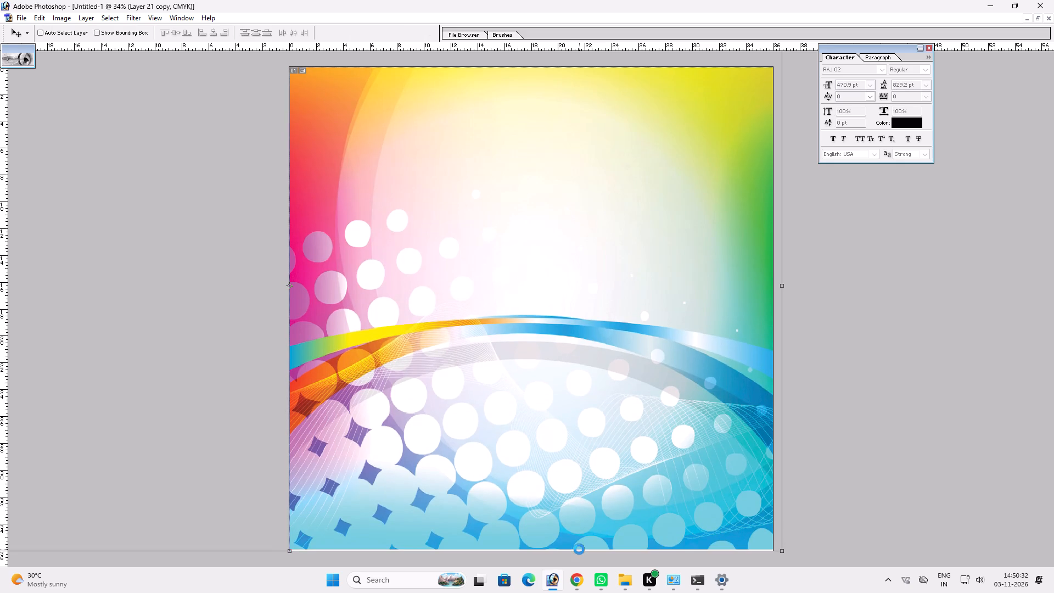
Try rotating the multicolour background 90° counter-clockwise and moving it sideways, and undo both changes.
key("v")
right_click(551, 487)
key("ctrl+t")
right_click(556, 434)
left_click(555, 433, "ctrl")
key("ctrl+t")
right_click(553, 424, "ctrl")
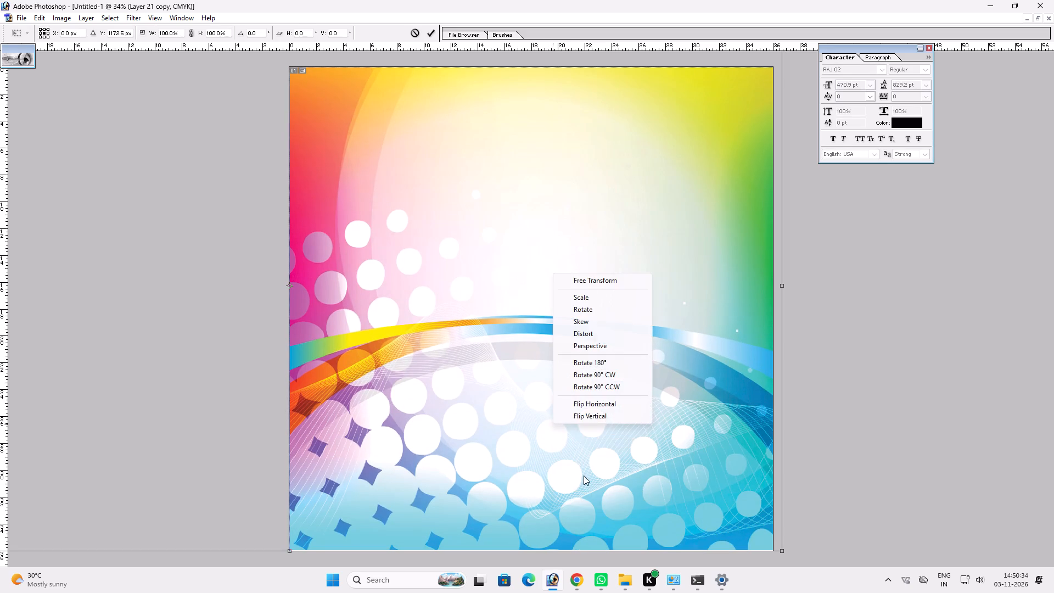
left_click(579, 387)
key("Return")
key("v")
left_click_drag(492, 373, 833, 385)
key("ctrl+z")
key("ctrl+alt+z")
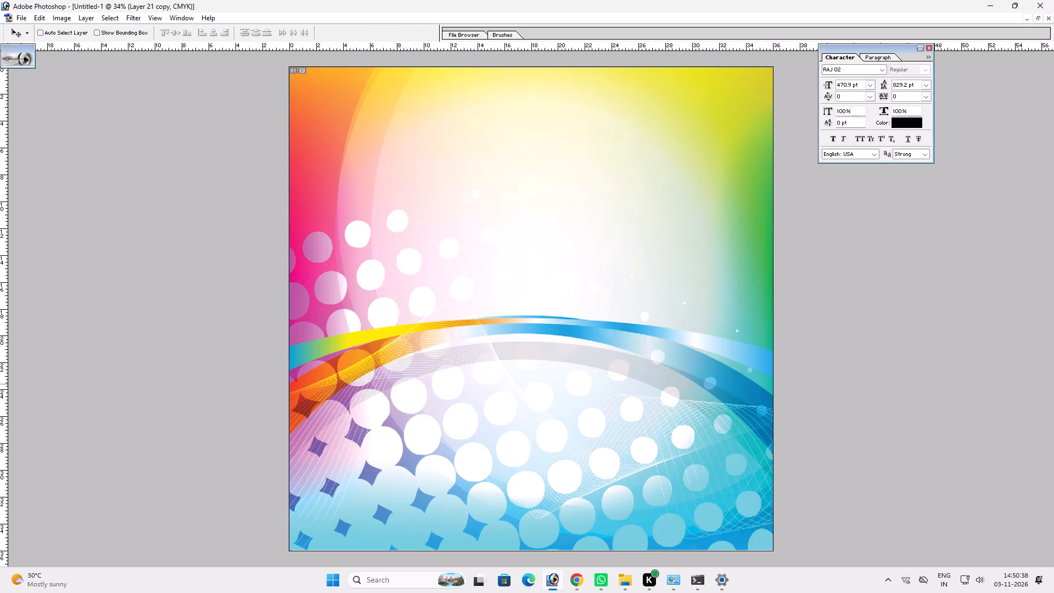
Place the multicolour background layer behind the नितिन मोबाईल heading.
scroll(661, 392, "up", 1)
key("ctrl+shift+bracketleft")
key("ctrl+bracketright")
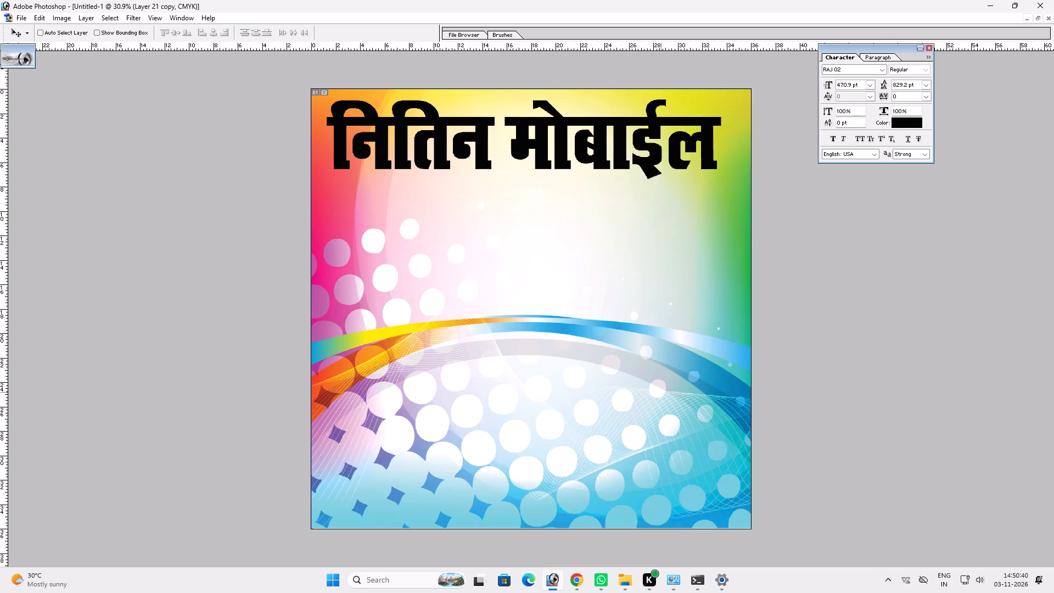
key("ctrl+bracketleft")
scroll(645, 393, "up", 1)
key("ctrl+0")
type("vv")
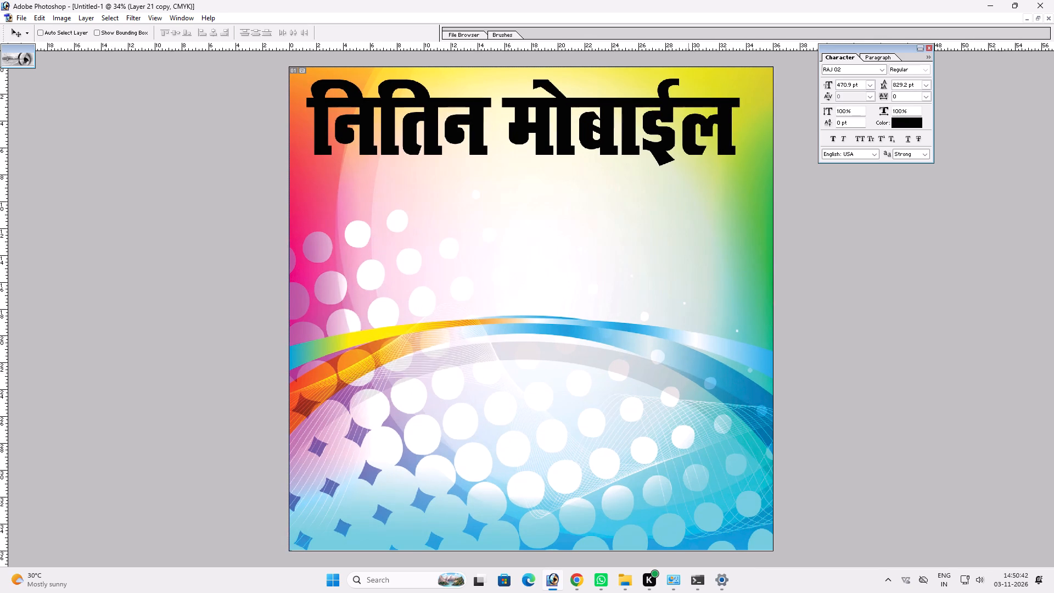
Nudge the नितिन मोबाईल heading toward the canvas centre and stretch it taller, to a text size of about 525 pt.
left_click(669, 135, "ctrl")
left_click_drag(669, 135, 674, 138)
key("ctrl+t")
left_click_drag(741, 159, 750, 161, "shift")
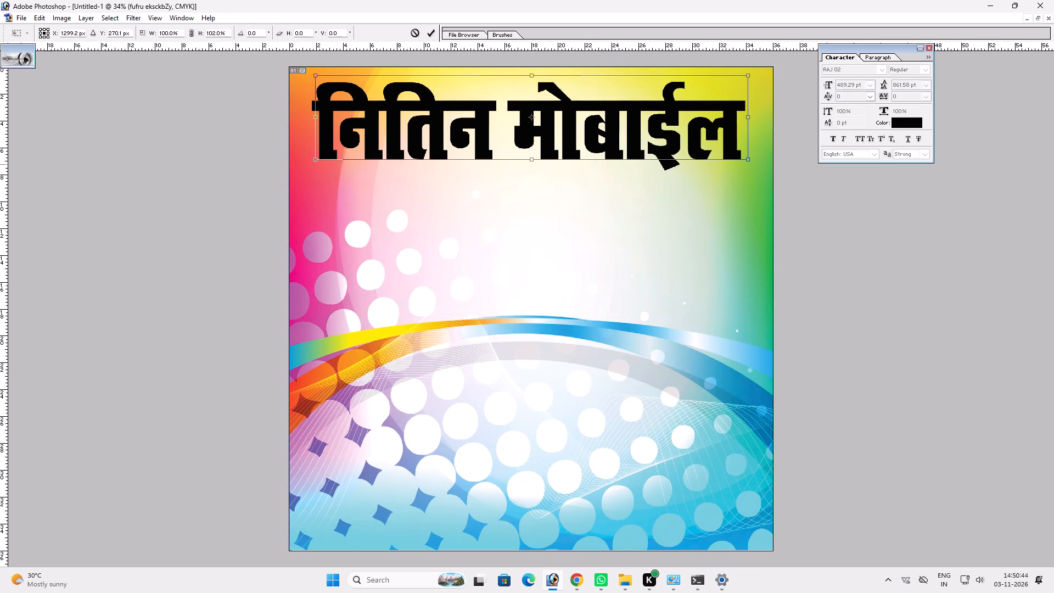
left_click_drag(721, 166, 711, 170, "shift")
key("Return")
Duplicate the नितिन मोबाईल heading directly below the original as a second text line.
type("vv")
left_click_drag(602, 159, 609, 259, "alt+shift")
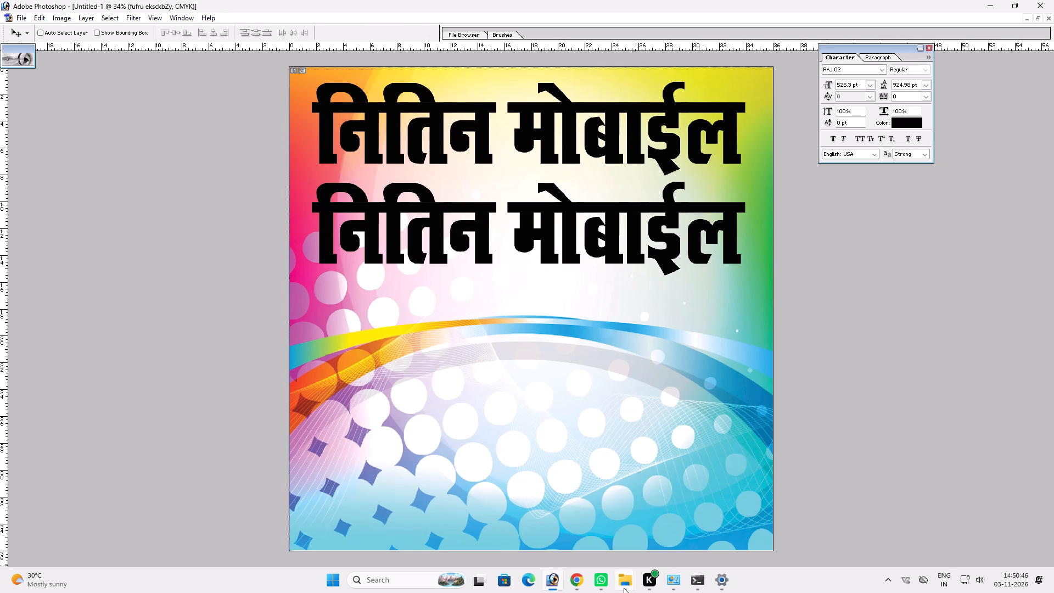
Switch to File Explorer and look through the Mobile search results for another mobile shop design to reuse.
left_click(624, 588)
left_click(624, 579)
left_click(664, 517)
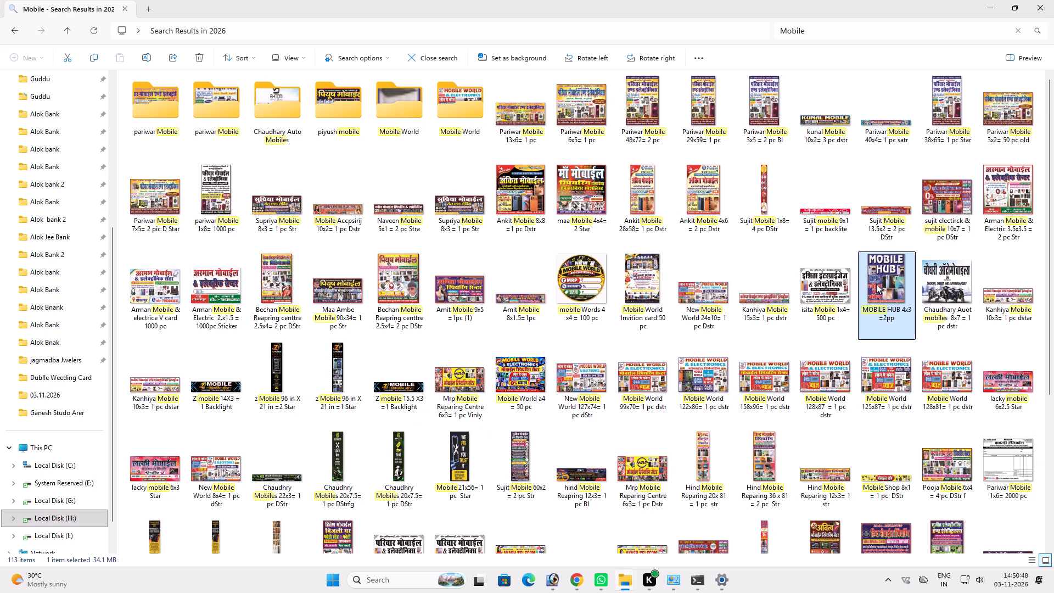
left_click_drag(878, 279, 881, 306)
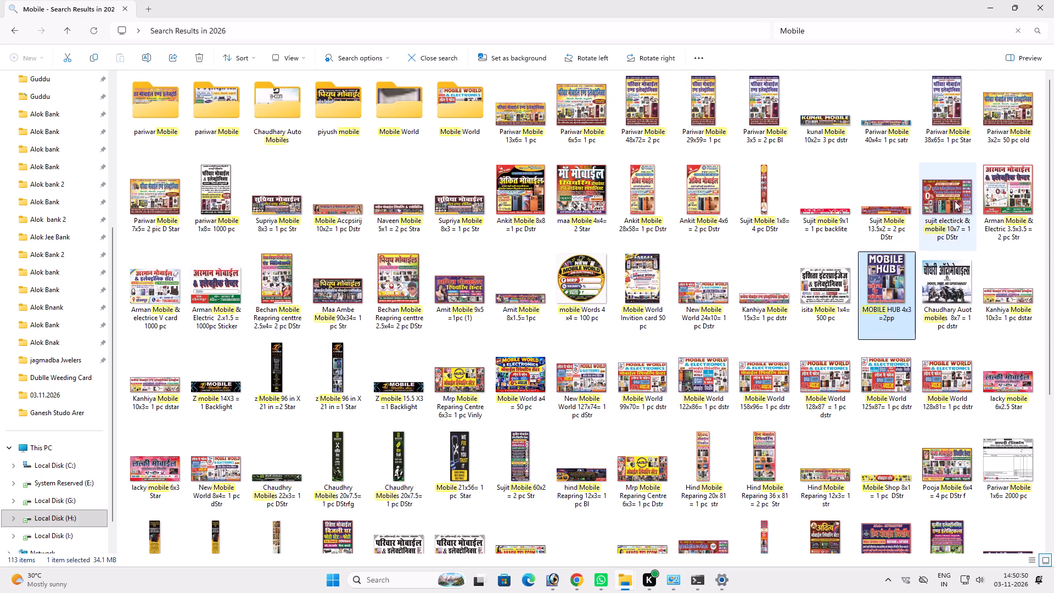
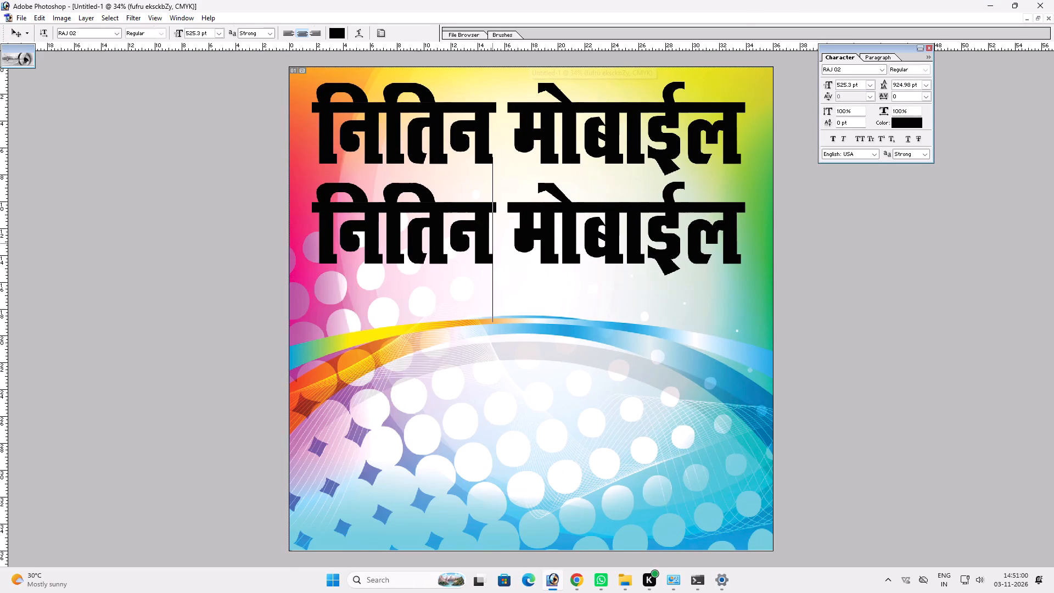
Replace the duplicated second-line text below the नितिन मोबाईल heading with 0 : लोन पे फोन.
key("ctrl+a")
type("0")
key("space")
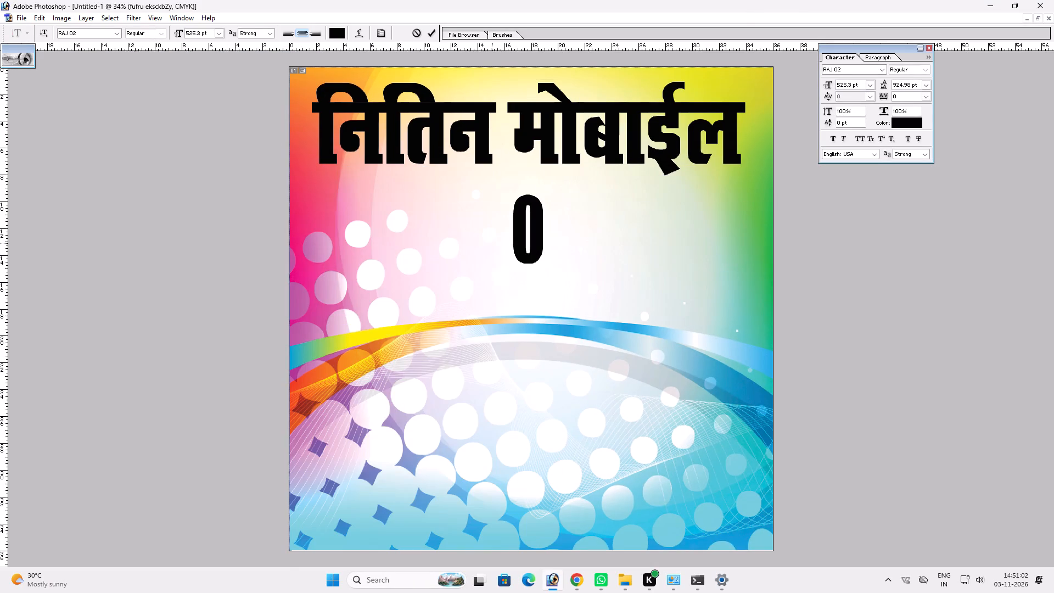
type("% ykus")
key("BackSpace")
key("BackSpace")
type("su is Qksi")
key("BackSpace")
key("u")
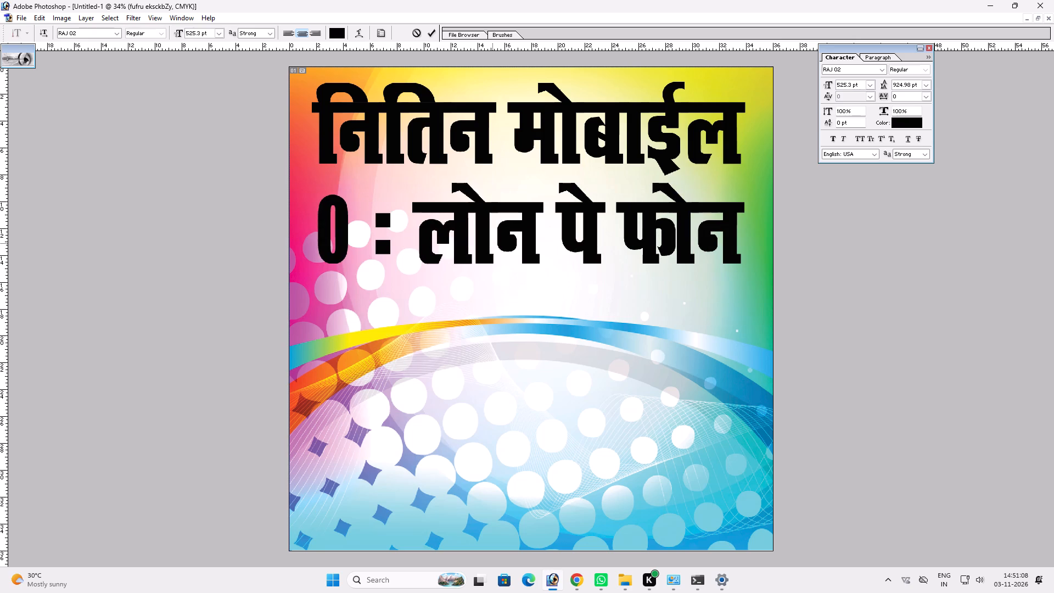
key("Return")
type("vv")
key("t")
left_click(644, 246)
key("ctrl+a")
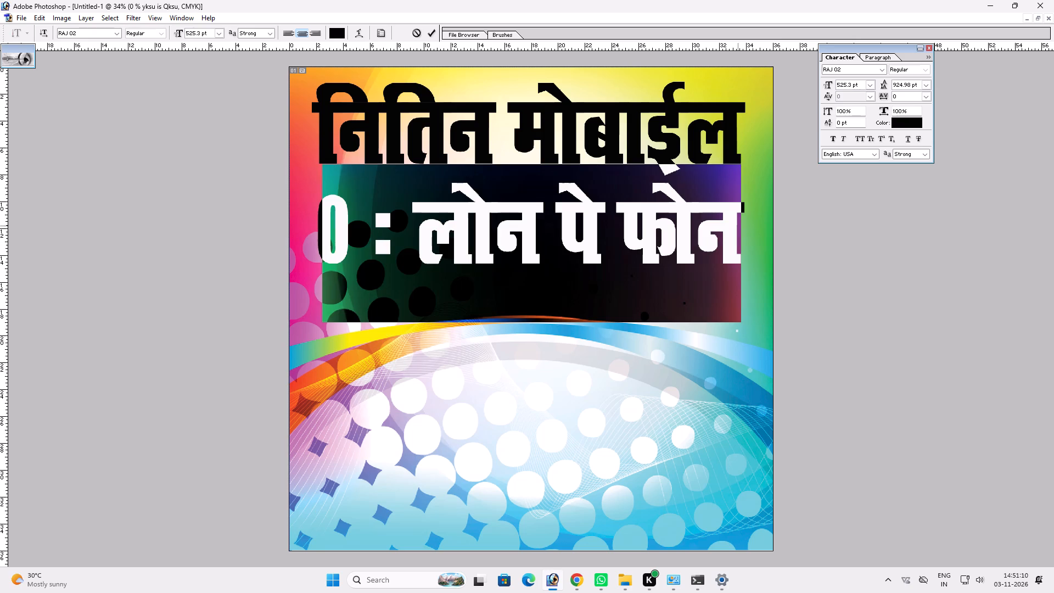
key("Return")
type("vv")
Open the 0 : लोन पे फोन line for text editing at the colon.
key("t")
left_click(394, 238)
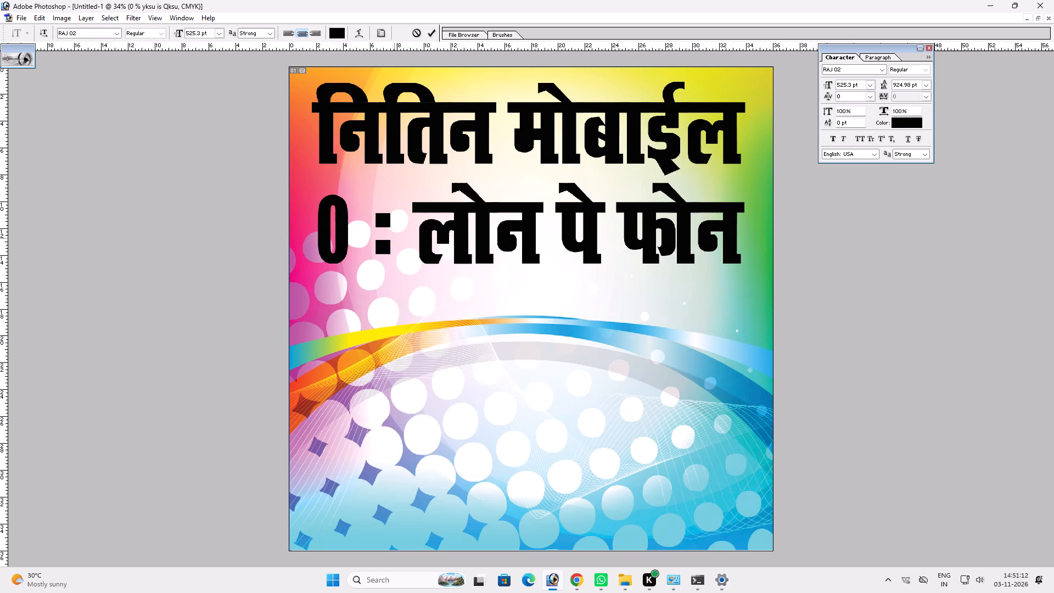
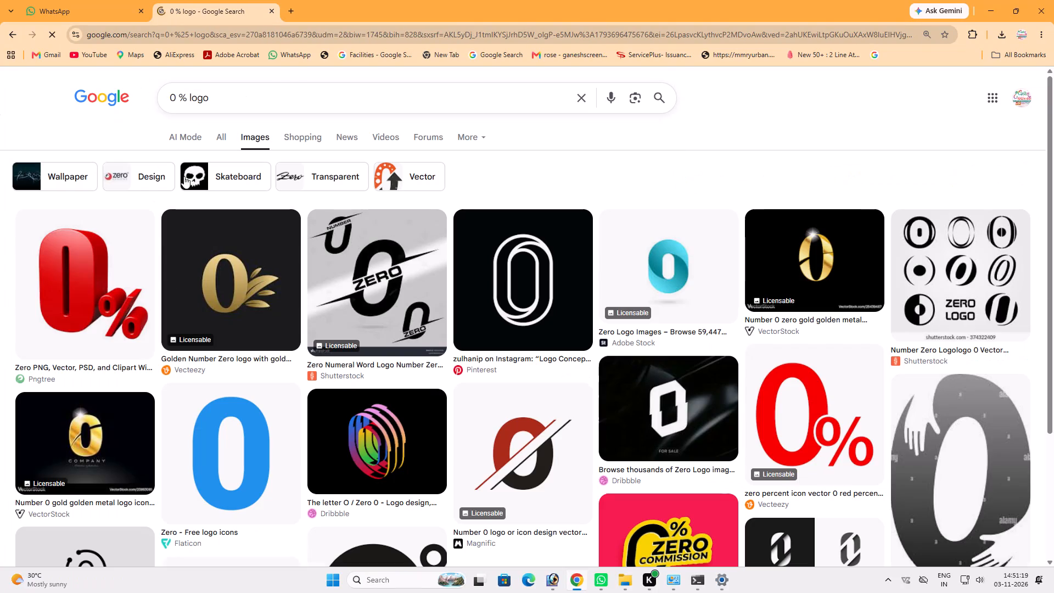
Open the red 3D 0% image from Pngtree in the image results and save it to the computer.
left_click(147, 286)
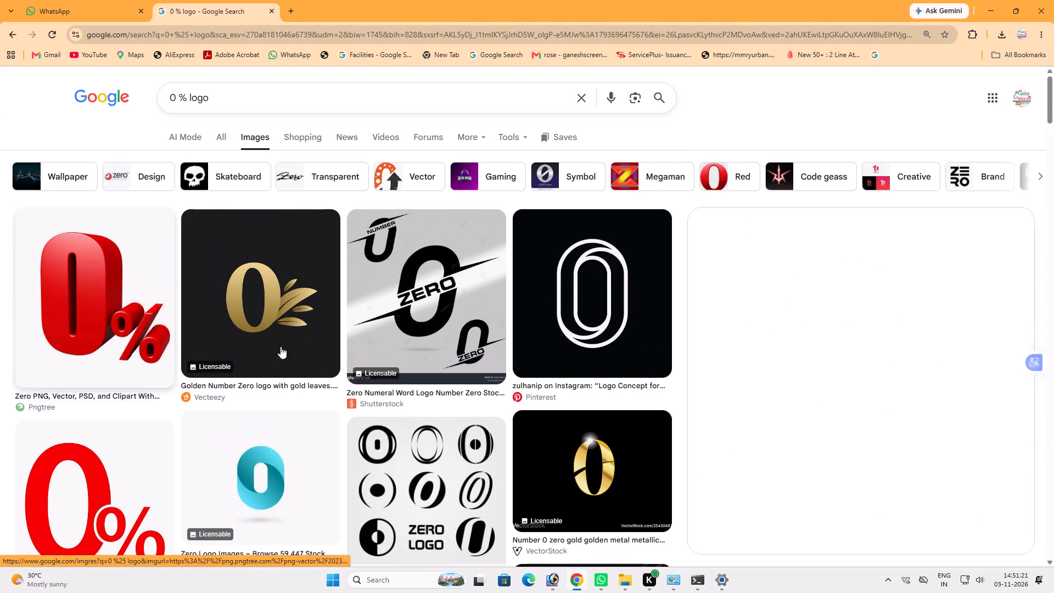
scroll(824, 376, "down", 7)
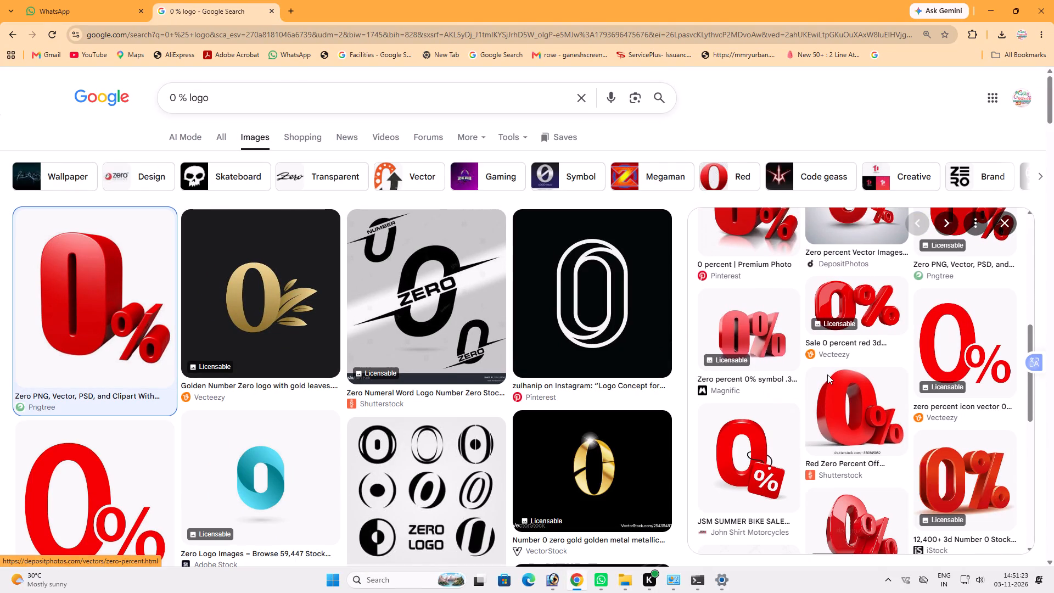
scroll(439, 366, "down", 1)
scroll(273, 384, "down", 2)
scroll(863, 312, "up", 4)
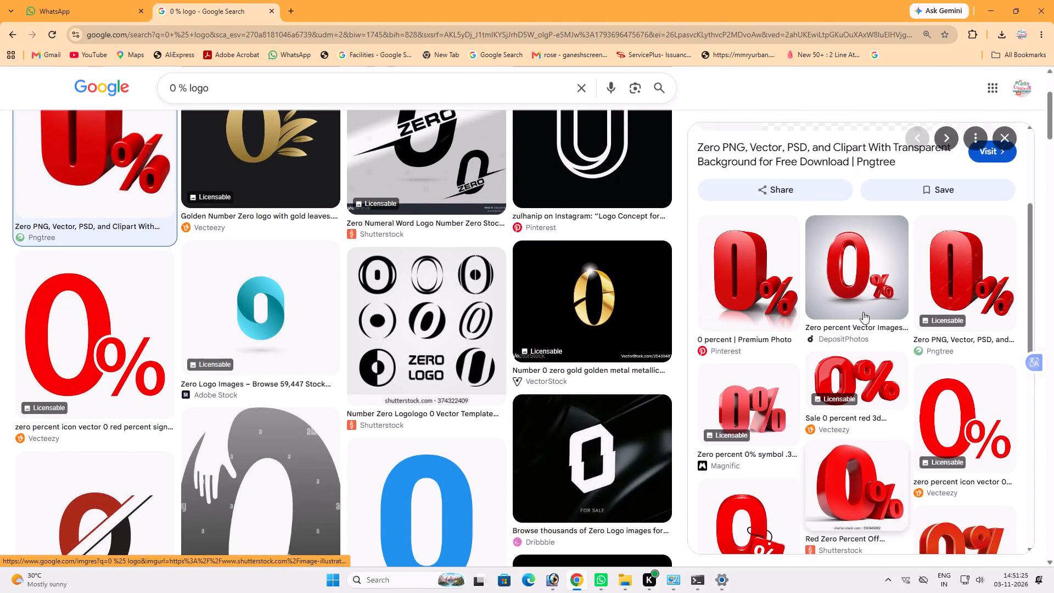
scroll(912, 343, "up", 3)
right_click(868, 216)
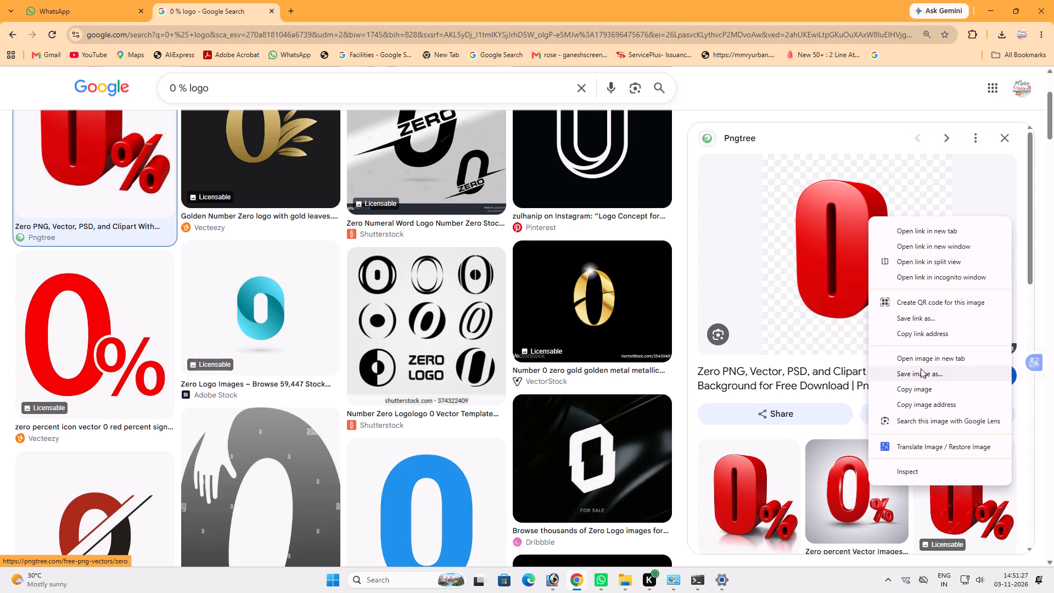
left_click(919, 371)
key("Return")
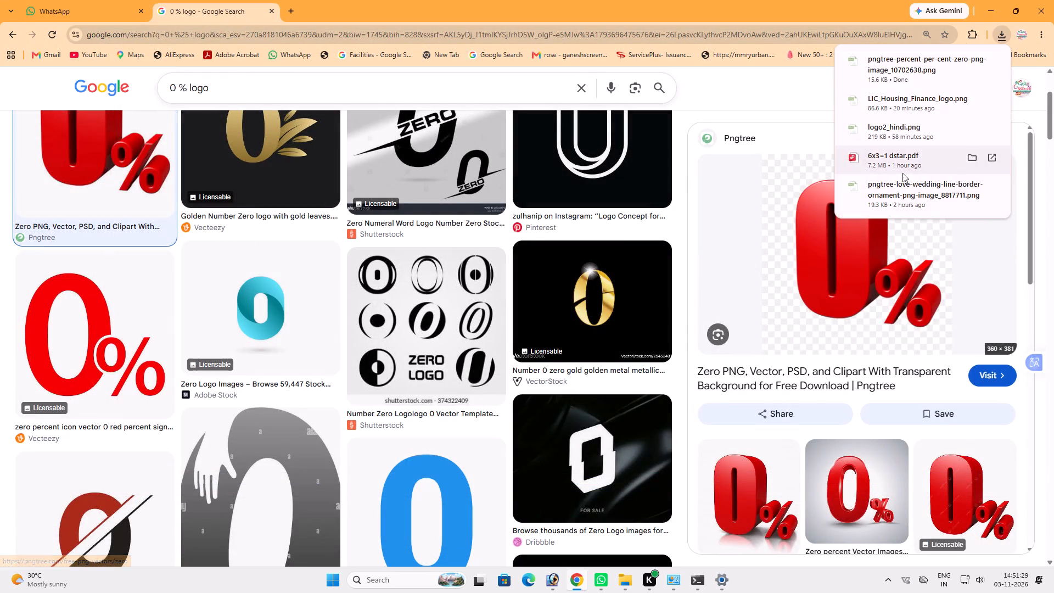
Open the downloaded 0% image in Photoshop and transfer its whole content onto the नितिन मोबाईल banner.
scroll(831, 237, "down", 9)
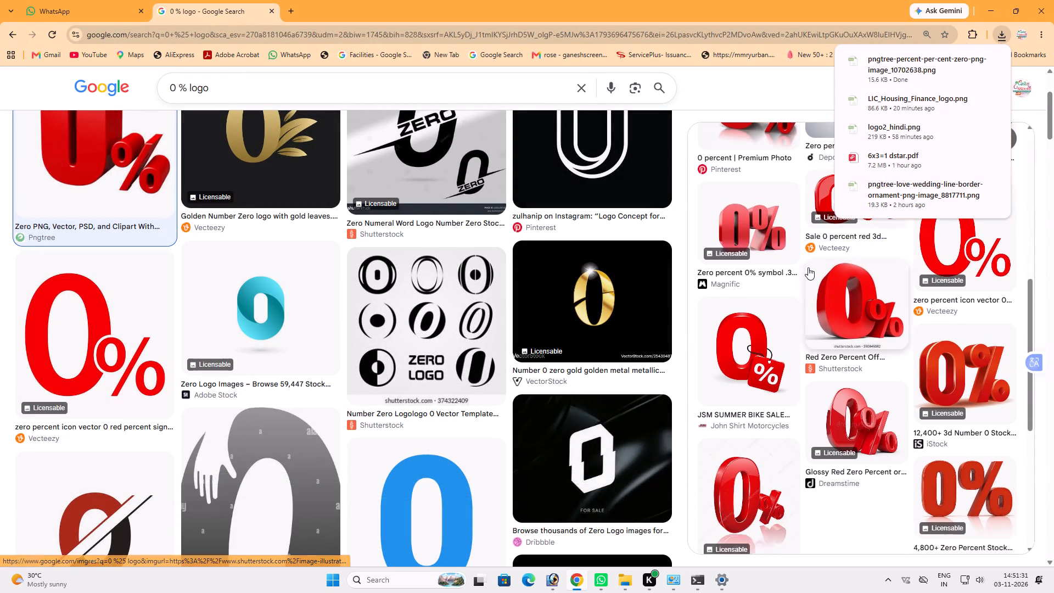
left_click_drag(925, 58, 556, 577)
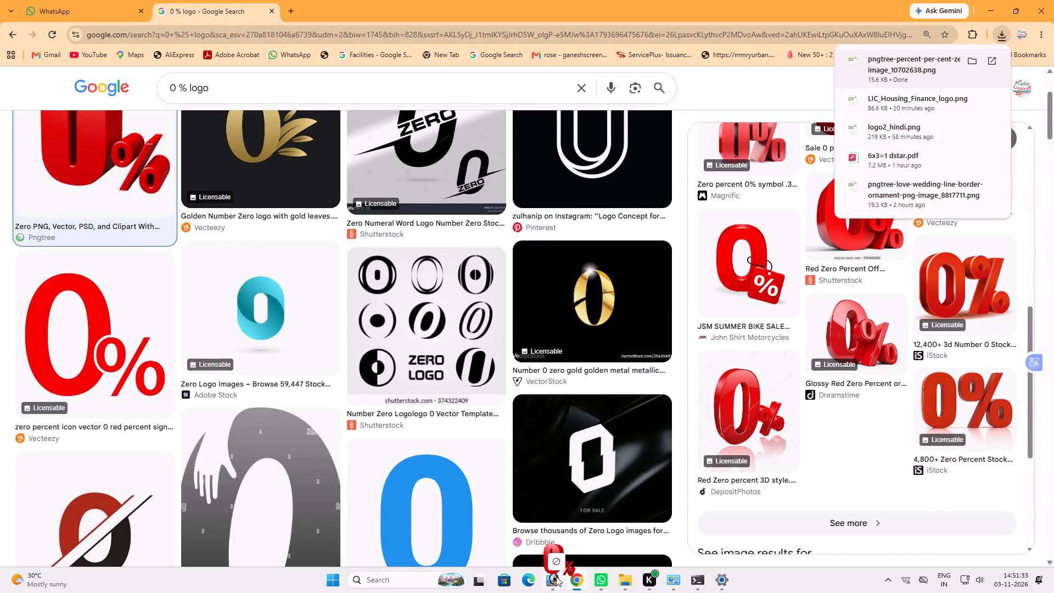
left_click_drag(556, 577, 515, 261)
left_click_drag(184, 209, 309, 283)
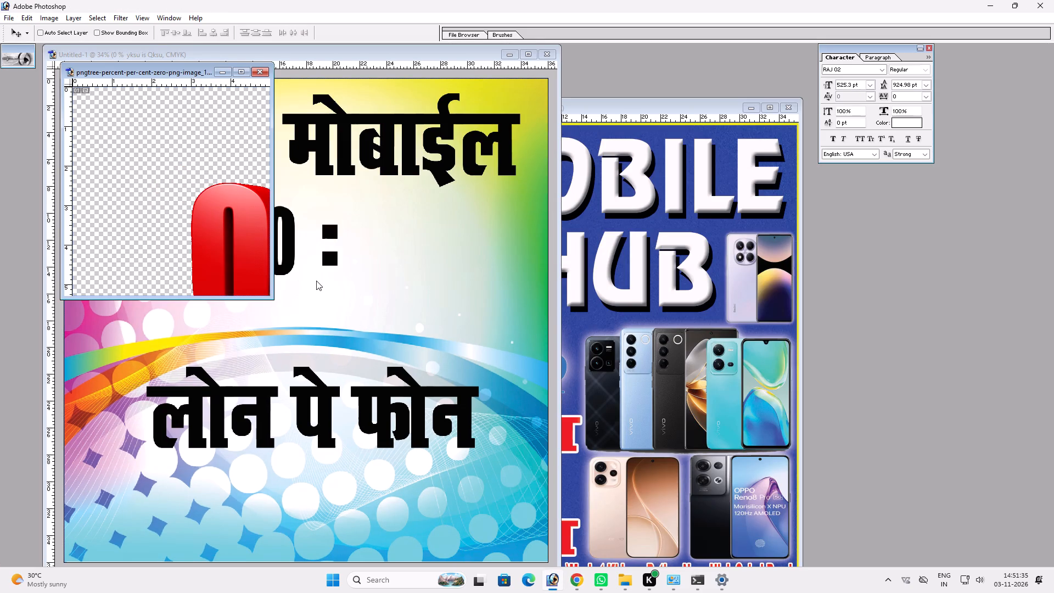
key("ctrl+a")
key("ctrl+x")
left_click(349, 258, "ctrl")
key("ctrl+v")
key("v")
key("v")
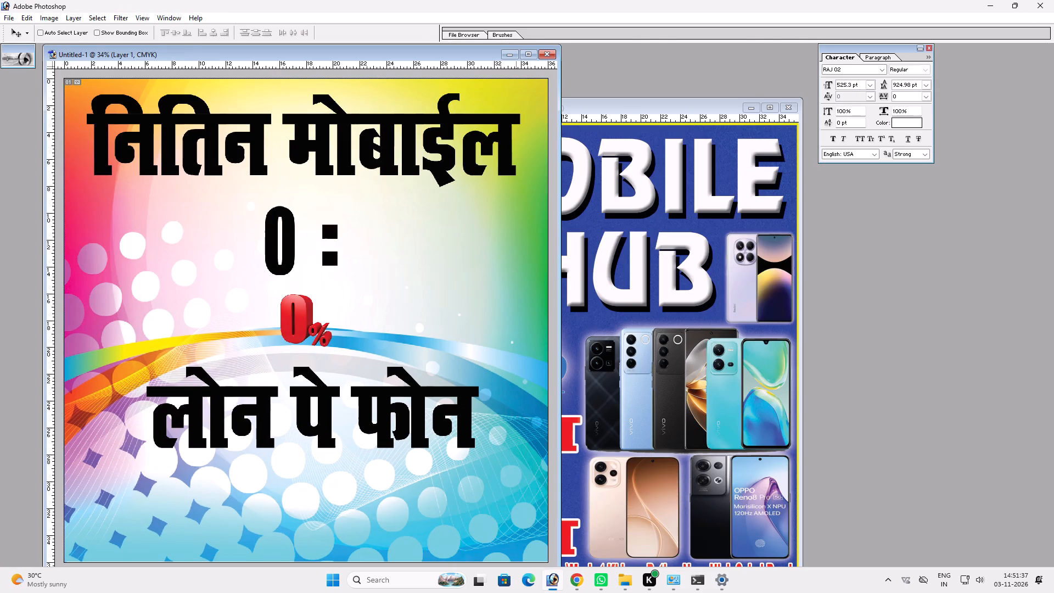
Remove 0 : from the banner's offer text and place the remaining लोन पे फोन line around the banner's middle.
left_click(529, 57)
left_click(497, 218, "ctrl")
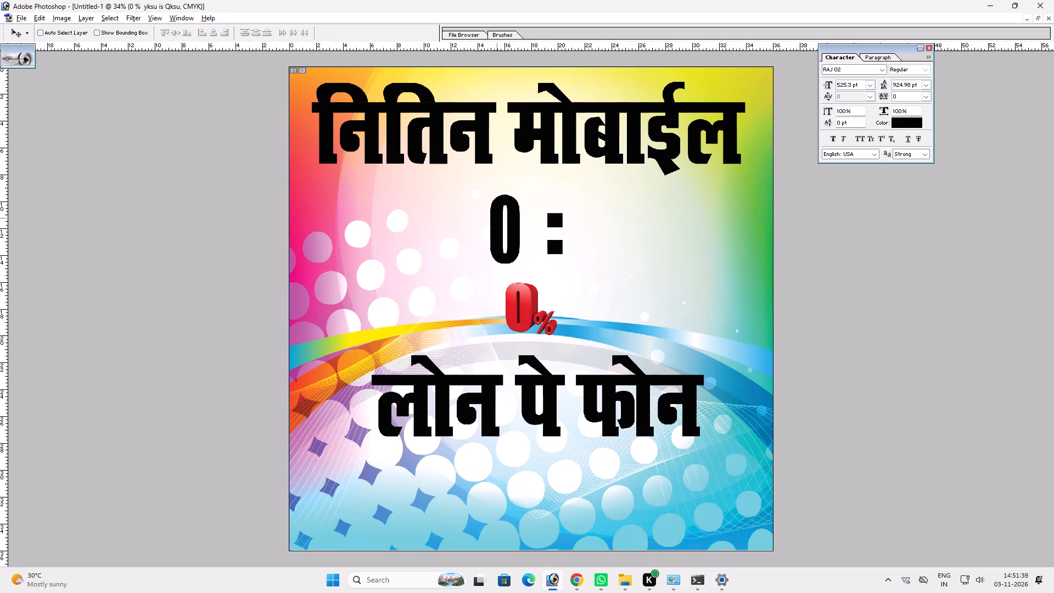
key("alt+l")
key("alt+l")
key("alt+l")
key("ctrl+z")
key("t")
triple_click(503, 229)
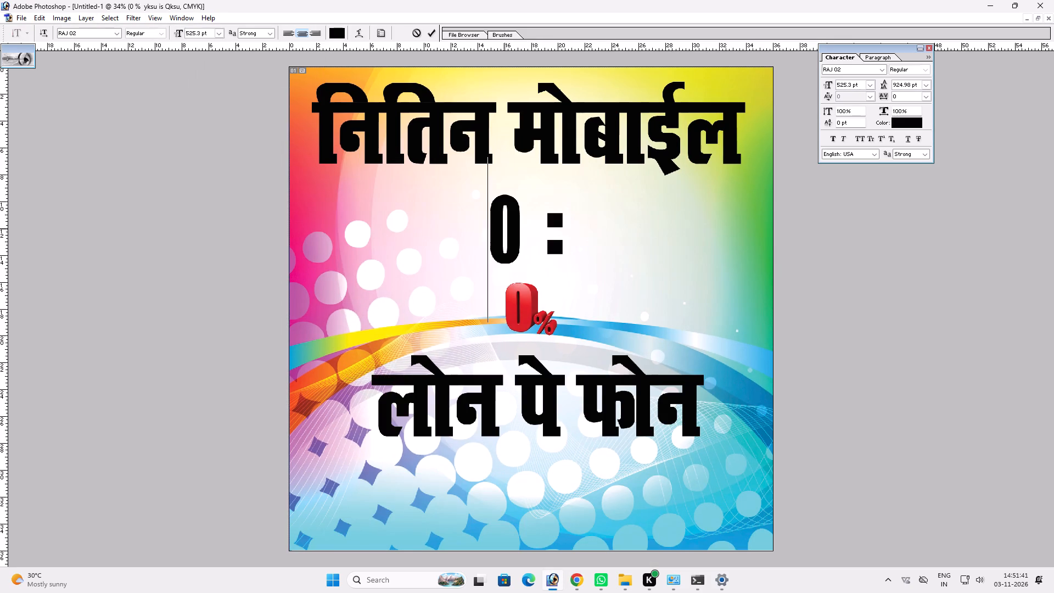
key("Insert")
key("BackSpace")
key("Return")
key("v")
key("v")
key("v")
left_click_drag(485, 233, 478, 355)
Move the 0% graphic below the start of the नितिन मोबाईल heading and enlarge it to about double its size.
double_click(515, 302, "ctrl")
left_click_drag(514, 301, 338, 213)
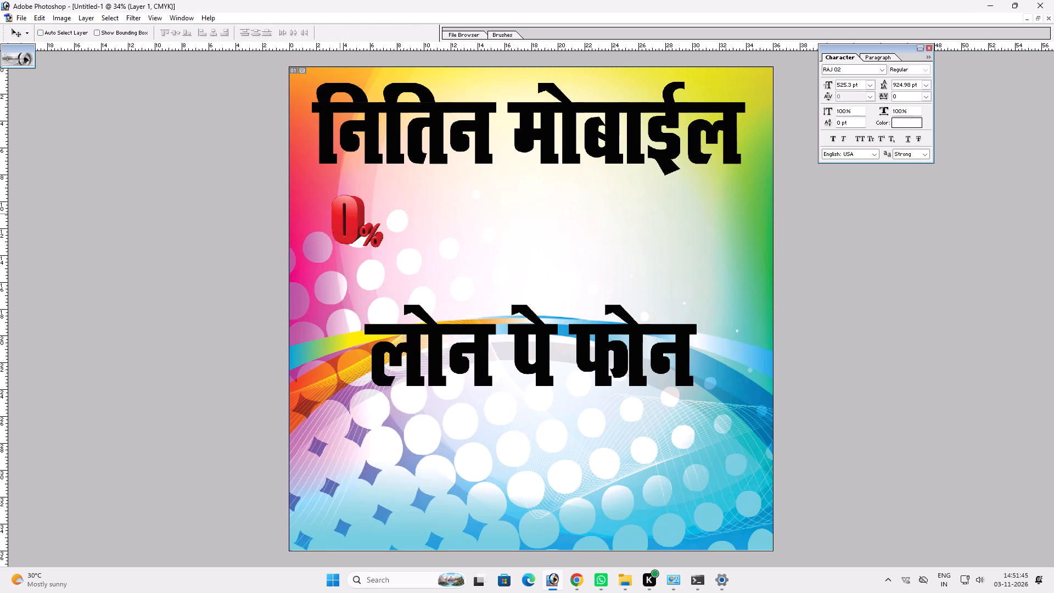
left_click_drag(338, 213, 327, 205)
key("ctrl+t")
left_click_drag(368, 239, 439, 291, "shift")
key("Return")
key("v")
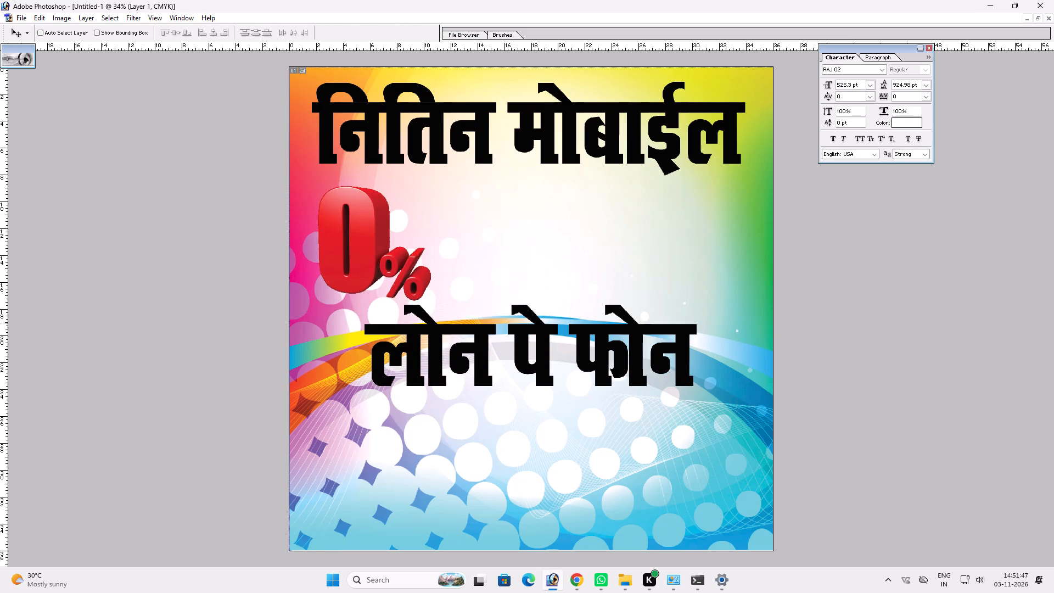
Shift the लोन पे फोन line slightly to the left on the banner.
left_click(429, 323, "ctrl")
left_click_drag(439, 332, 412, 330, "ctrl")
key("v")
Apply a dark blue Color Overlay of C 100, M 100, Y 0, K 30 to the banner's background layer.
left_click(509, 266, "ctrl")
key("alt+l")
key("alt+y")
key("n")
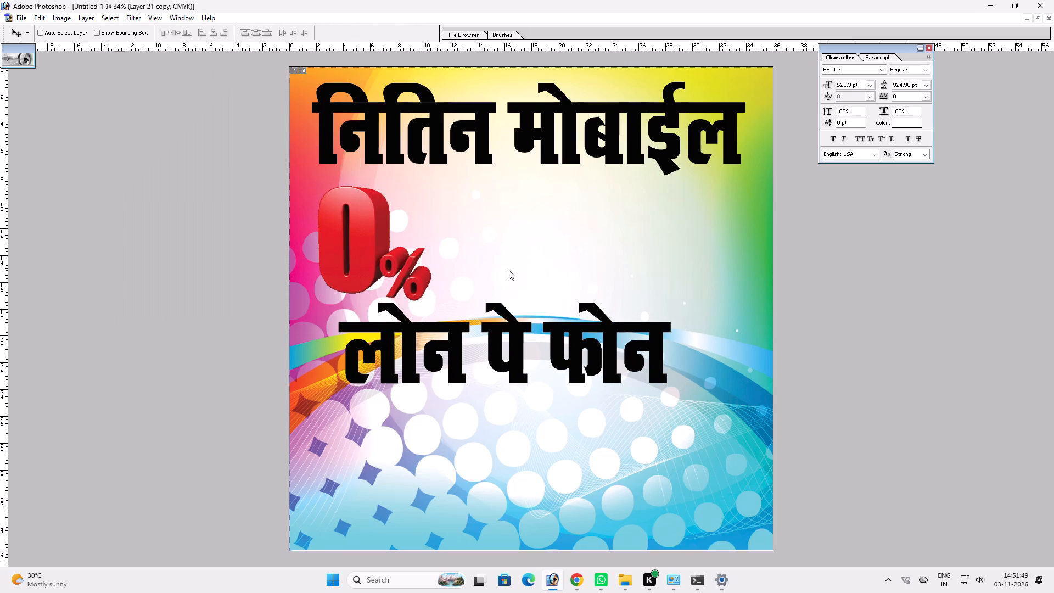
left_click(442, 264)
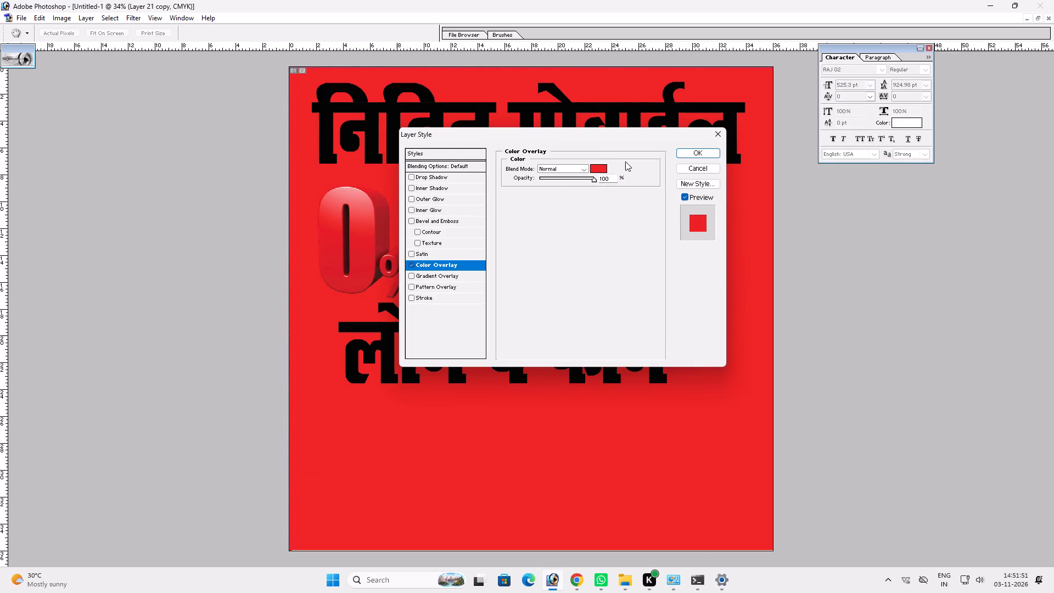
left_click(601, 168)
type("100")
key("Tab")
type("100")
key("Tab")
key("0")
key("Tab")
type("30")
key("Return")
key("Return")
type("vv")
key("ctrl+0")
type("vv")
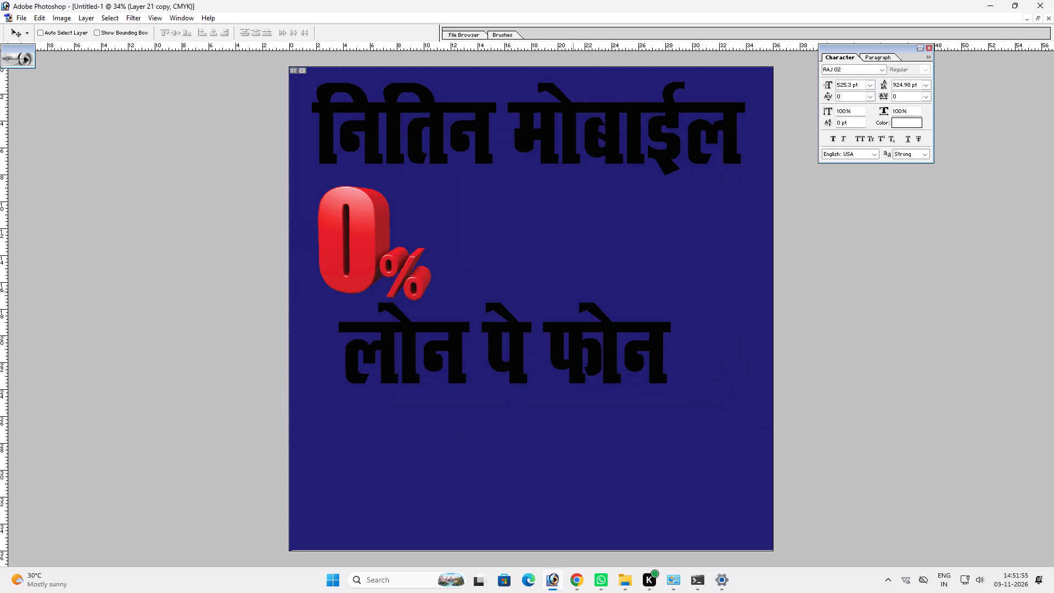
Move the लोन पे फोन line up and right, and duplicate it directly below.
left_click(518, 330, "ctrl")
left_click_drag(518, 330, 547, 293)
left_click_drag(546, 292, 546, 392, "alt")
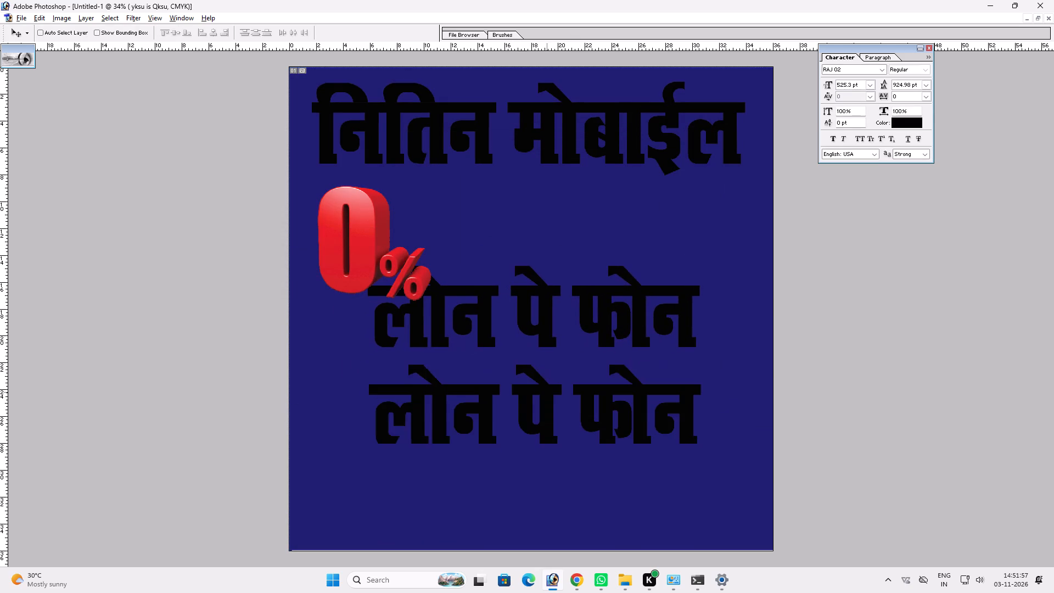
left_click_drag(546, 392, 545, 393, "alt")
Replace the text of the lower लोन पे फोन copy with सभी कम्पनियों.
key("t")
left_click(534, 401)
key("ctrl+a")
type("lHkh d")
type("Eifu;ksa")
key("Return")
key("v")
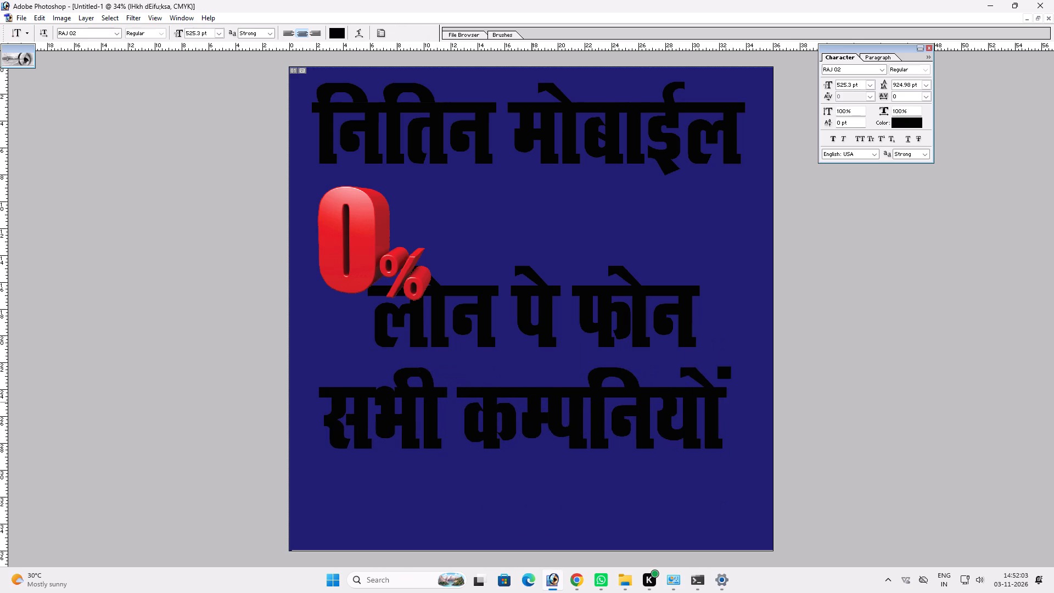
Scale the सभी कम्पनियों line down to about 278 pt and position it just below लोन पे फोन.
key("ctrl+t")
left_click_drag(738, 447, 641, 425, "alt+shift")
key("Return")
type("vv")
left_click_drag(598, 415, 574, 393)
key("t")
key("v")
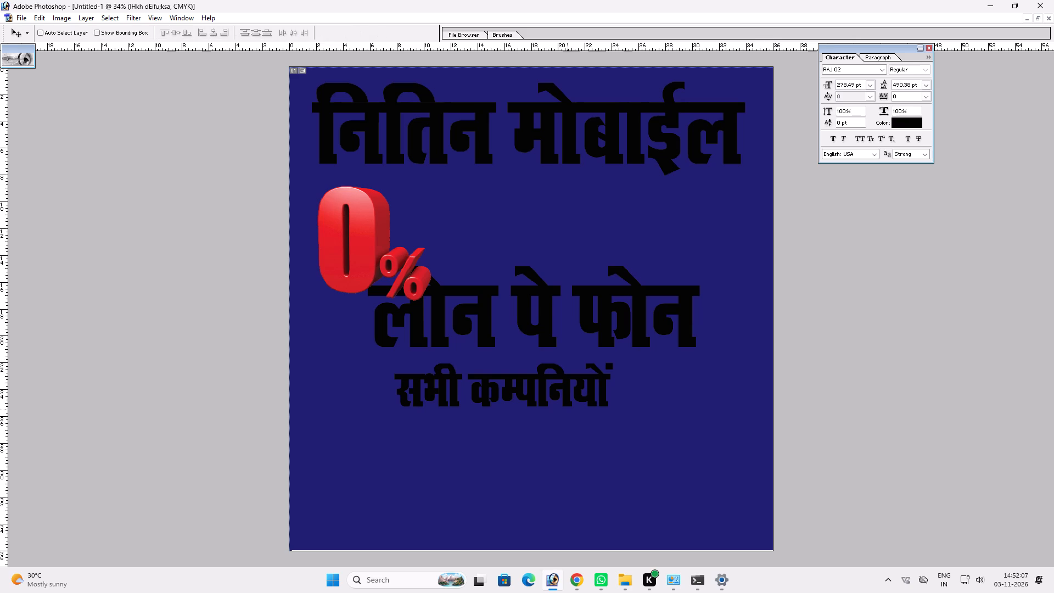
left_click(567, 410)
left_click(582, 396, "alt")
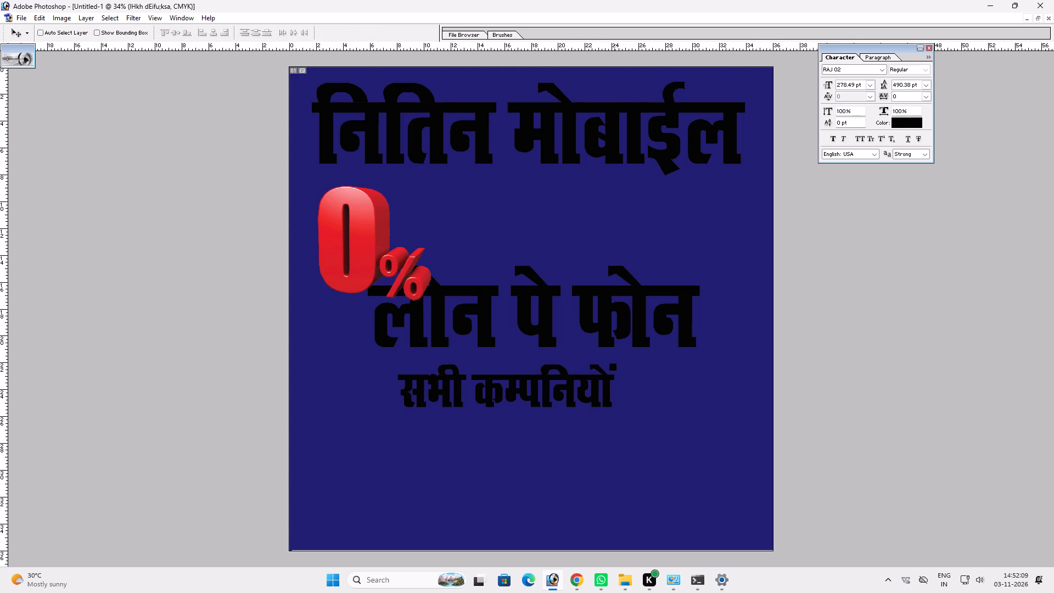
left_click(614, 397)
Add a trailing space to the end of the सभी कम्पनियों line.
key("t")
left_click(612, 395)
key("End")
key("space")
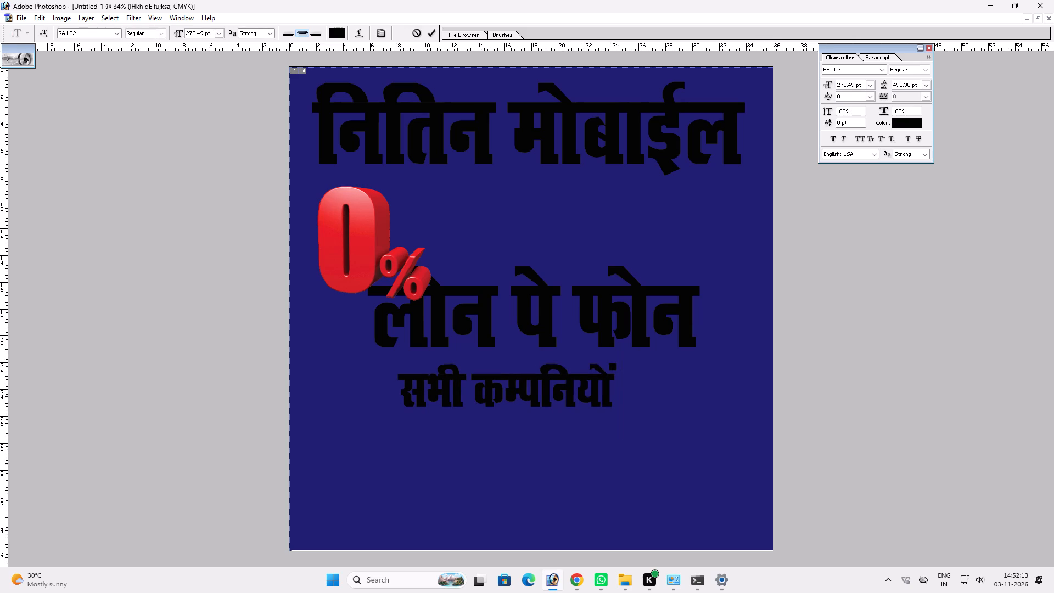
key("Return")
Duplicate the सभी कम्पनियों line into the gap between the नितिन मोबाईल heading and लोन पे फोन.
type("vv")
left_click_drag(562, 407, 588, 249, "alt")
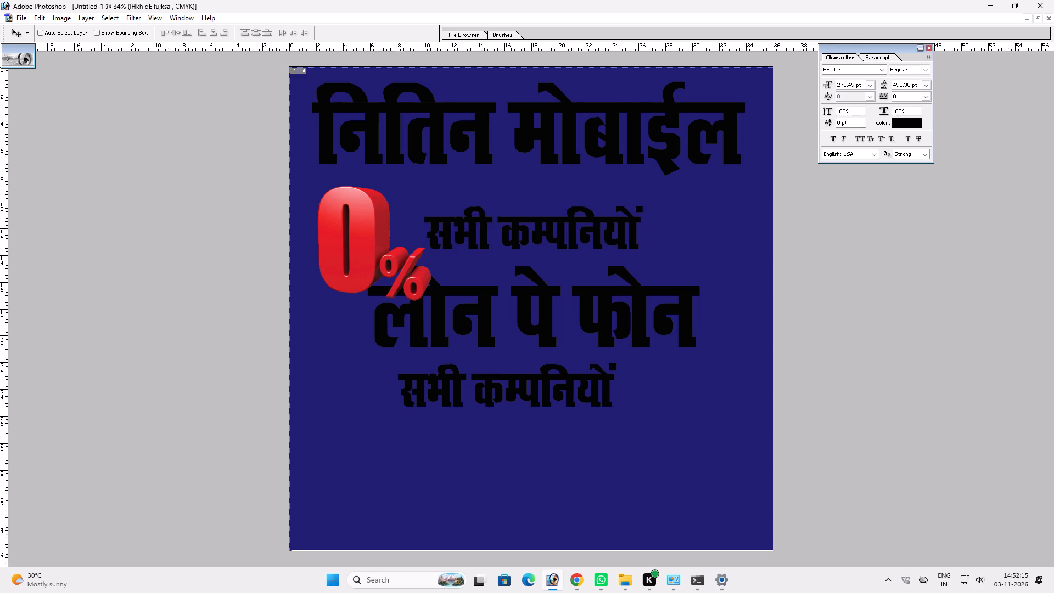
left_click_drag(588, 249, 591, 232, "alt")
Replace the text of the upper सभी कम्पनियों copy with एण्ड रिपेयरिंग सेन्टर.
key("t")
left_click(586, 227)
key("ctrl+a")
type(",.M")
key("space")
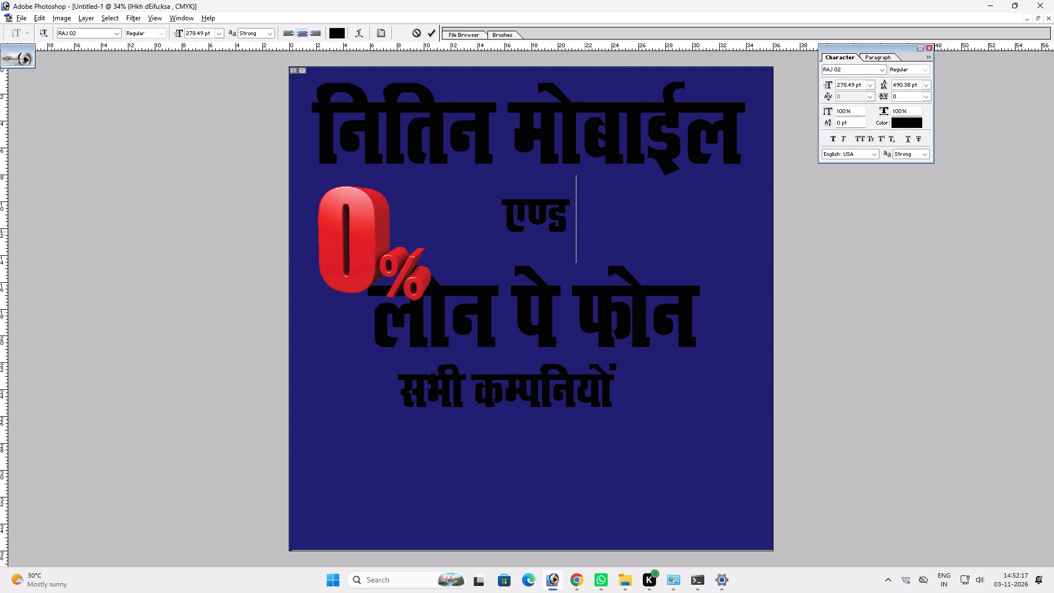
type("fjis")
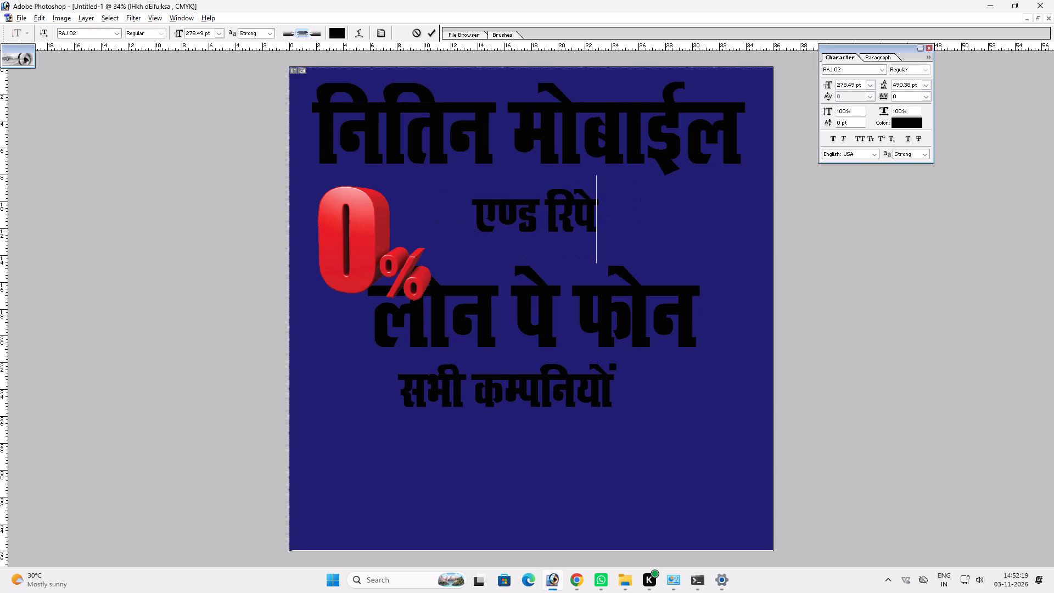
type(";afja")
key("BackSpace")
key("BackSpace")
key("BackSpace")
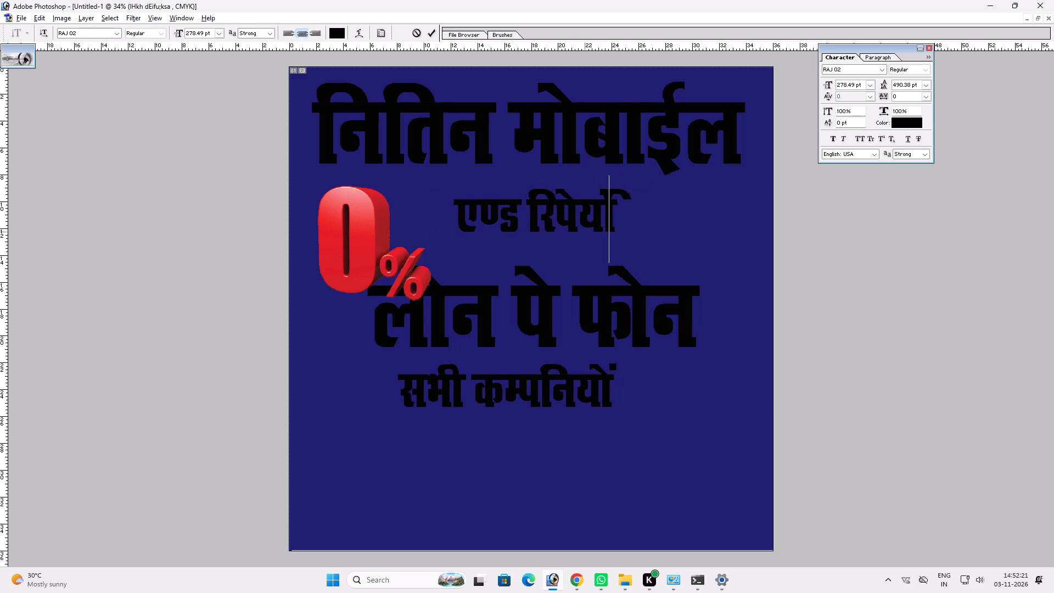
key("semicolon")
key("BackSpace")
key("BackSpace")
key("semicolon")
key("BackSpace")
type("fjax lsUvj")
key("BackSpace")
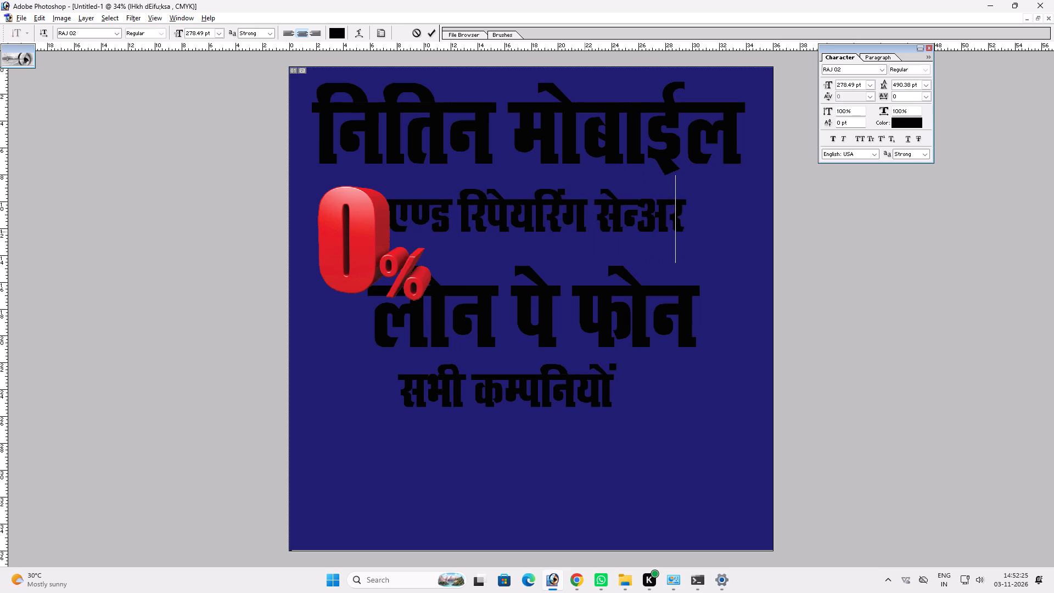
key("BackSpace")
type("Vj")
key("Return")
key("v")
Enlarge the एण्ड रिपेयरिंग सेन्टर line to nearly the heading's width and align it beneath the heading.
key("ctrl+t")
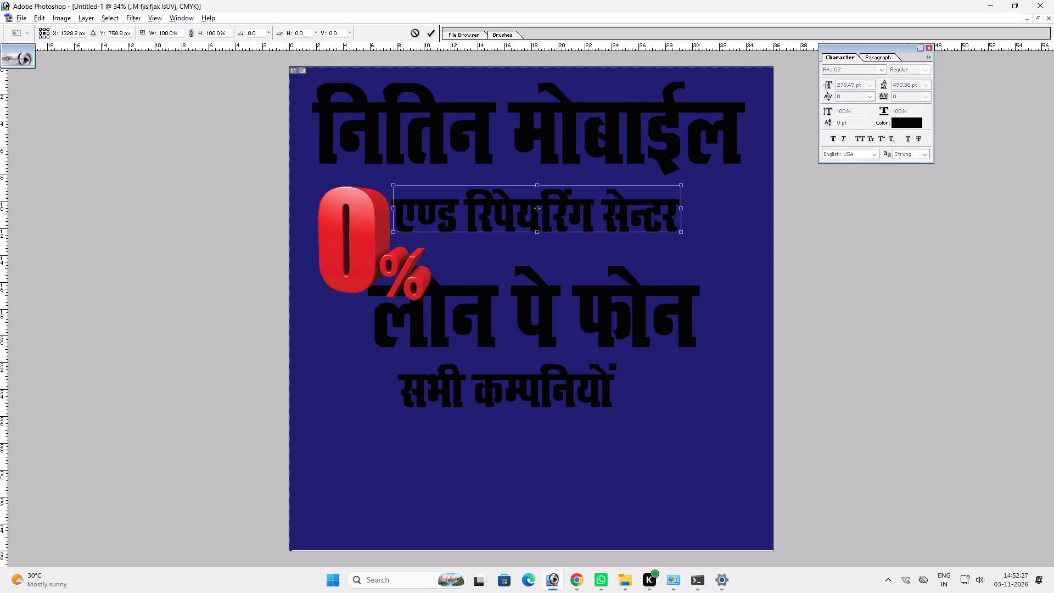
left_click_drag(681, 232, 736, 246, "alt+shift")
key("Return")
key("v")
left_click_drag(697, 239, 682, 235)
Move the 0% graphic down to the start of the लोन पे फोन line.
key("v")
key("v")
left_click(426, 283, "ctrl")
left_click_drag(425, 282, 424, 312)
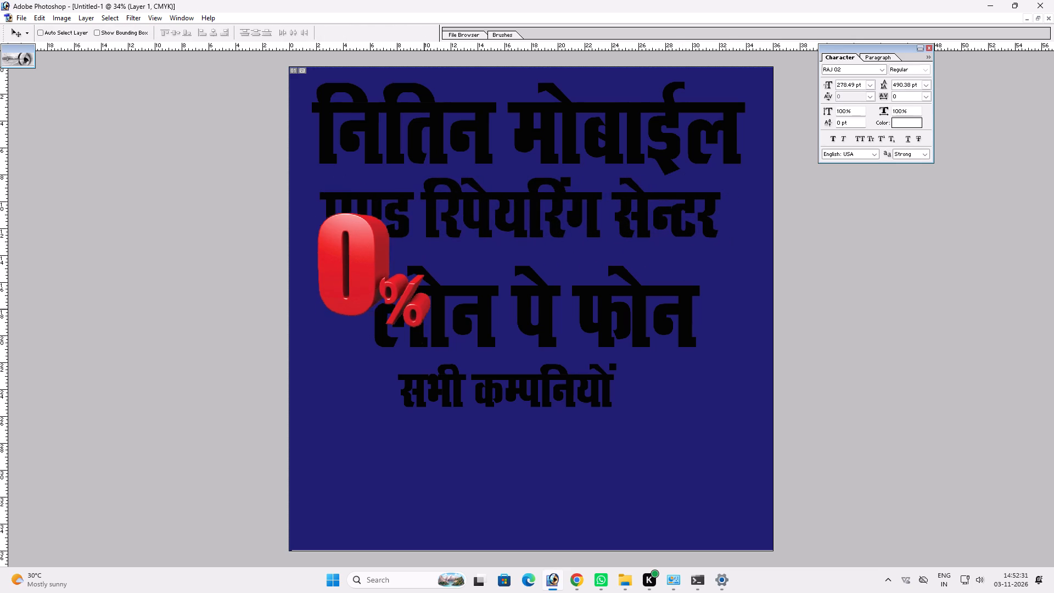
left_click_drag(424, 312, 424, 356)
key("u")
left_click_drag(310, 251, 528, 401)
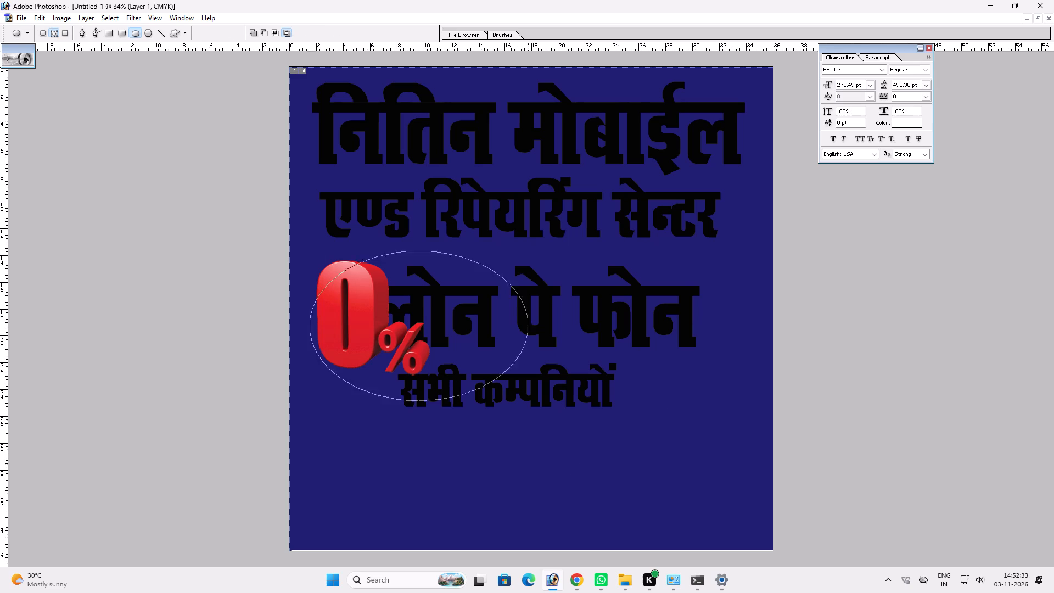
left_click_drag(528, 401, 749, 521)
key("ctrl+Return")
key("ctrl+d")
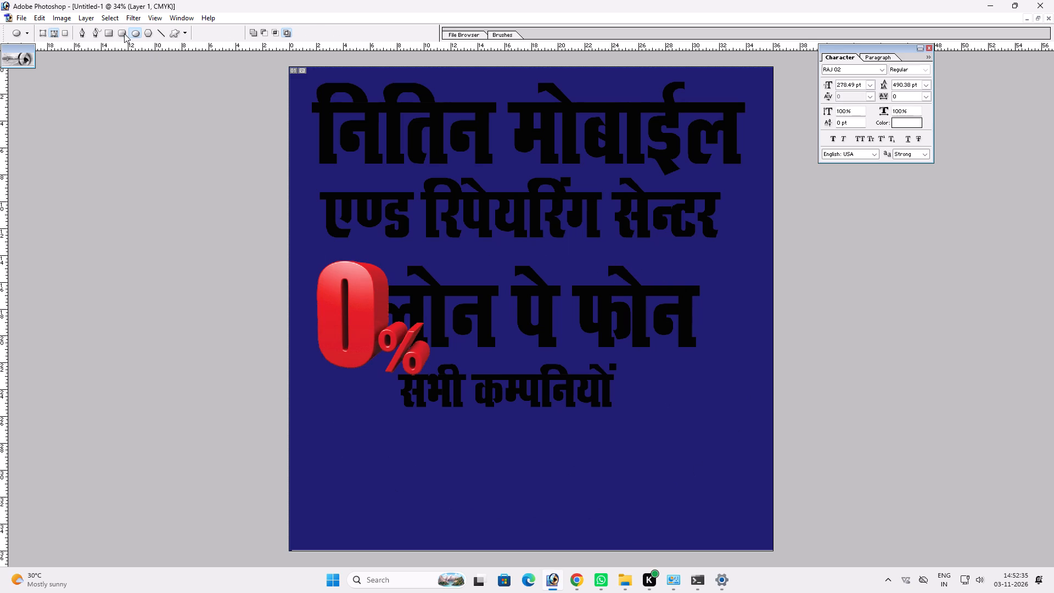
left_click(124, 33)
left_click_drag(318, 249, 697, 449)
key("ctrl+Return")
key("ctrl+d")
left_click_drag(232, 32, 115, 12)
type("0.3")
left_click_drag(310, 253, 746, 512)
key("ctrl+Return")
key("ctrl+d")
Set the Rounded Rectangle corner radius to 0.6 in.
left_click_drag(233, 32, 0, 30)
type("0.6")
left_click_drag(306, 250, 559, 401)
key("Return")
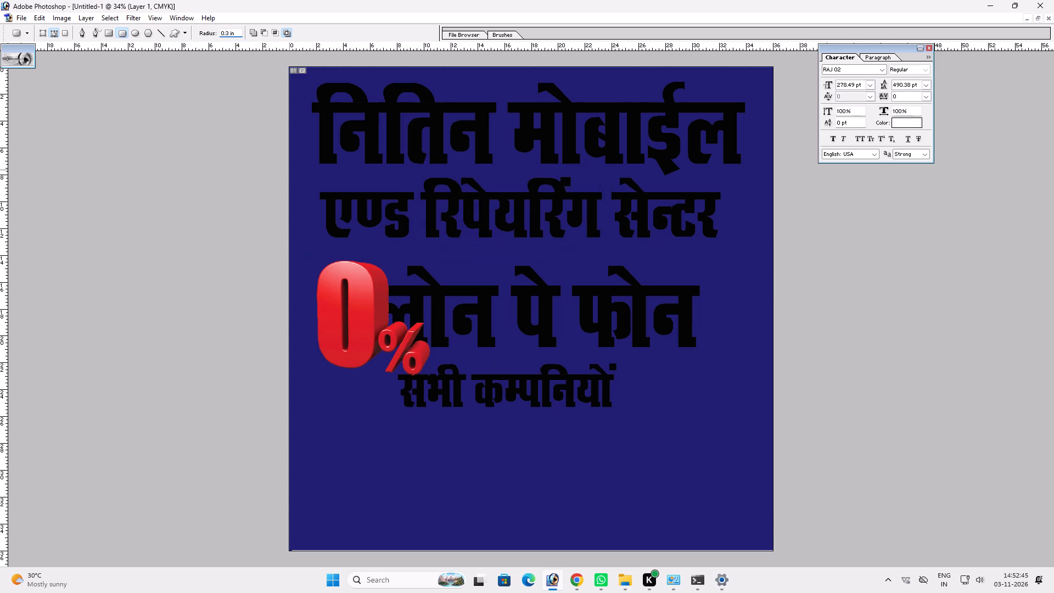
left_click_drag(237, 31, 83, 17)
type("0.")
key("6")
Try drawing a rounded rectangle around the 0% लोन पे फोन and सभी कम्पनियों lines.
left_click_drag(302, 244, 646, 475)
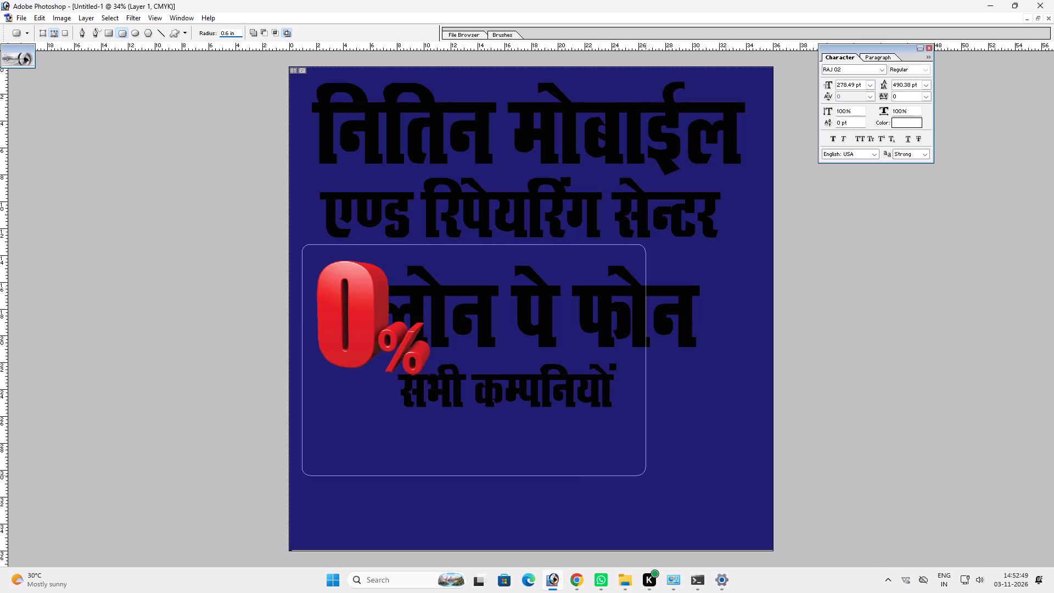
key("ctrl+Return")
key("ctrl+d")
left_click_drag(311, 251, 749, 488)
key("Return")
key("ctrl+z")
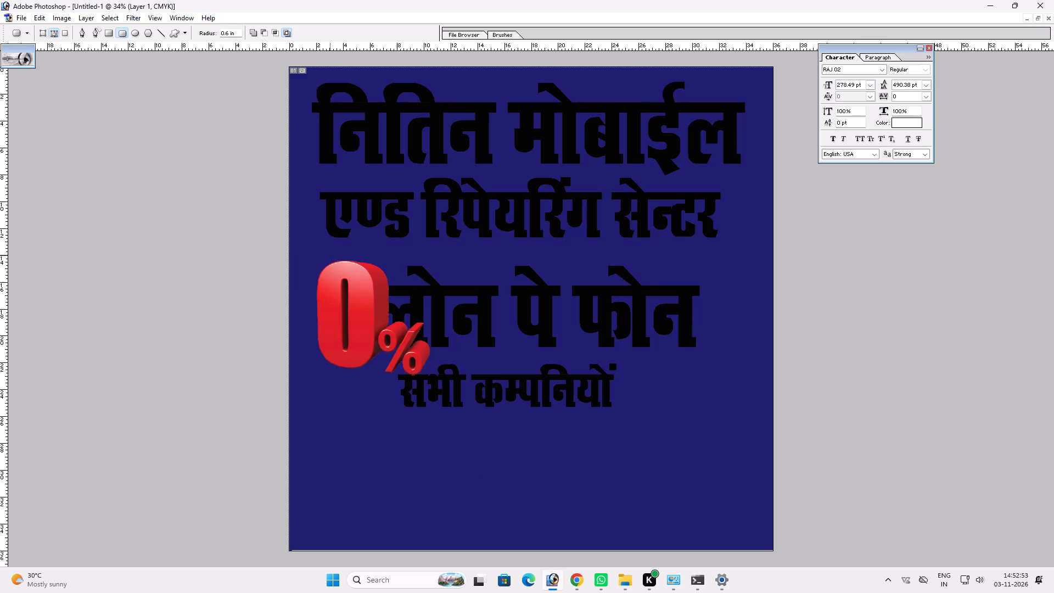
Outline the offer area with a rounded rectangle and copy that white background area to a new layer in front.
left_click_drag(314, 247, 753, 500)
key("ctrl+Return")
key("v")
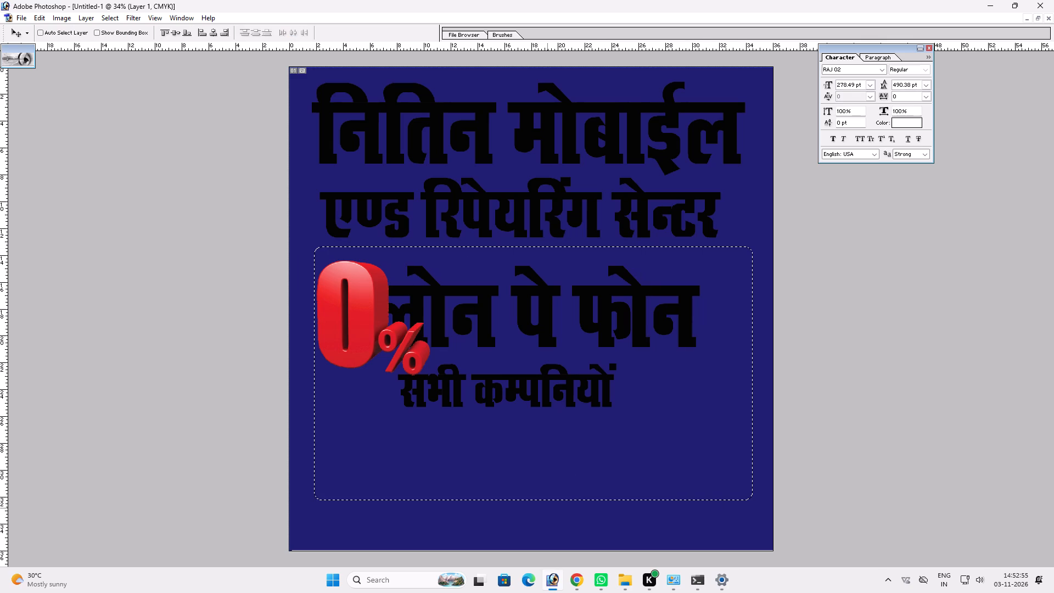
right_click(547, 508)
left_click(578, 528)
key("ctrl+c")
key("ctrl+v")
key("ctrl+shift+bracketright")
key("v")
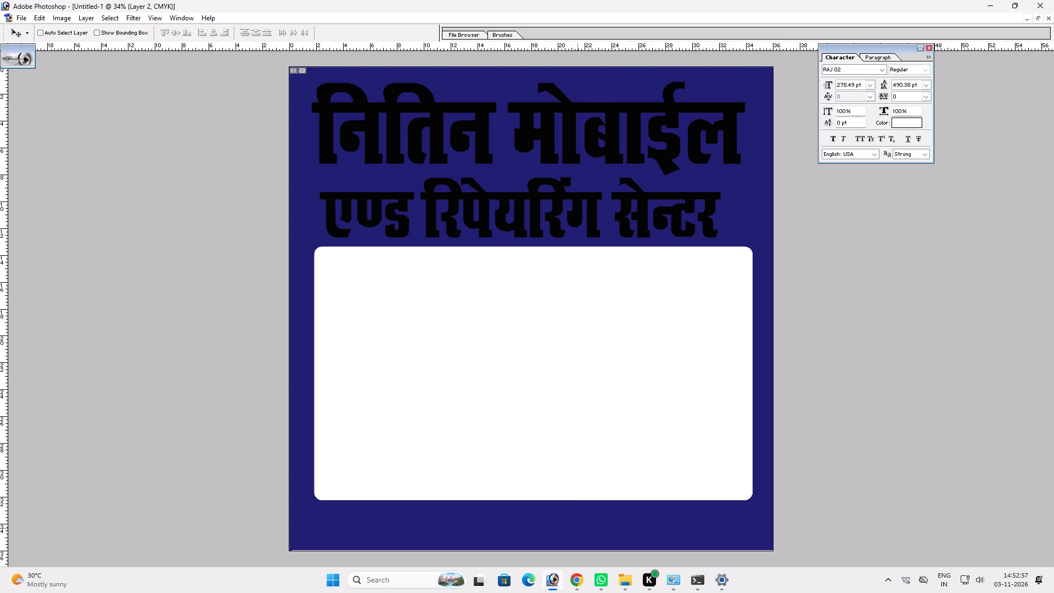
Shift the white rounded panel slightly down and enlarge it to nearly the full banner width.
left_click_drag(548, 454, 542, 458)
key("ctrl+t")
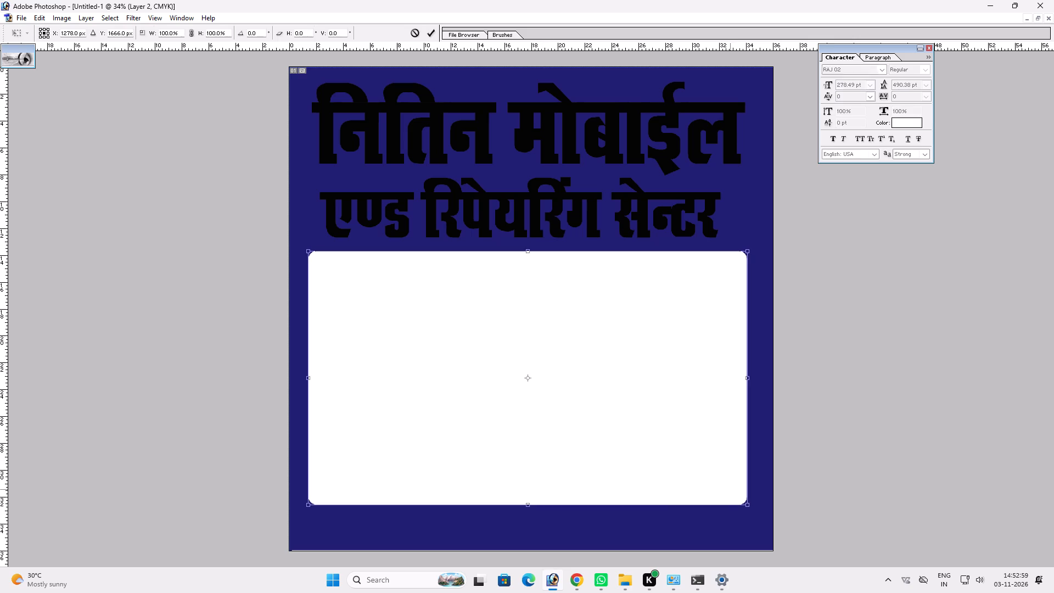
left_click_drag(750, 506, 766, 511, "shift")
key("shift+Return")
key("v")
left_click(699, 489, "shift")
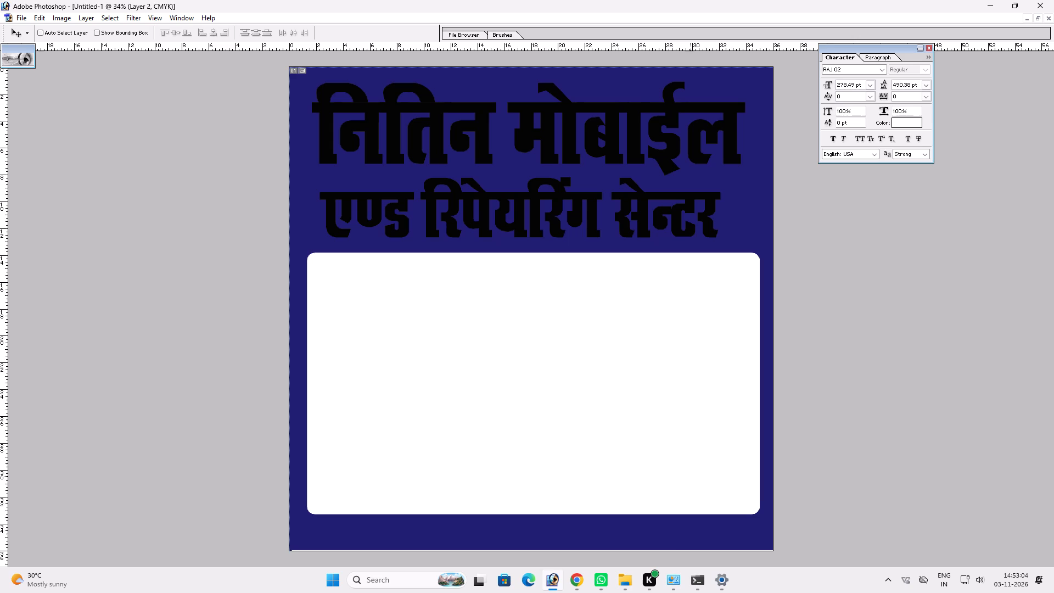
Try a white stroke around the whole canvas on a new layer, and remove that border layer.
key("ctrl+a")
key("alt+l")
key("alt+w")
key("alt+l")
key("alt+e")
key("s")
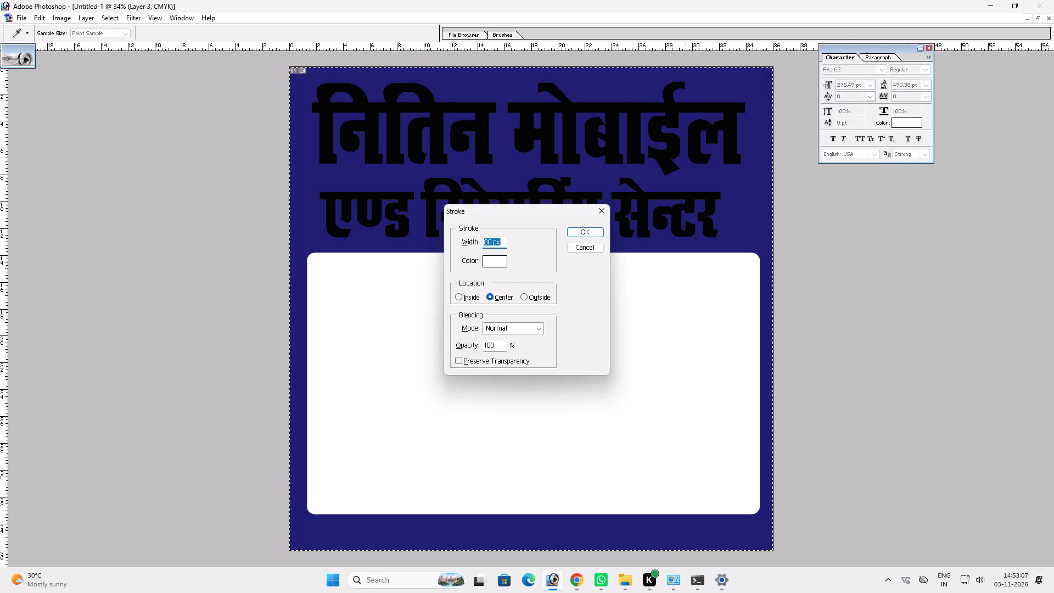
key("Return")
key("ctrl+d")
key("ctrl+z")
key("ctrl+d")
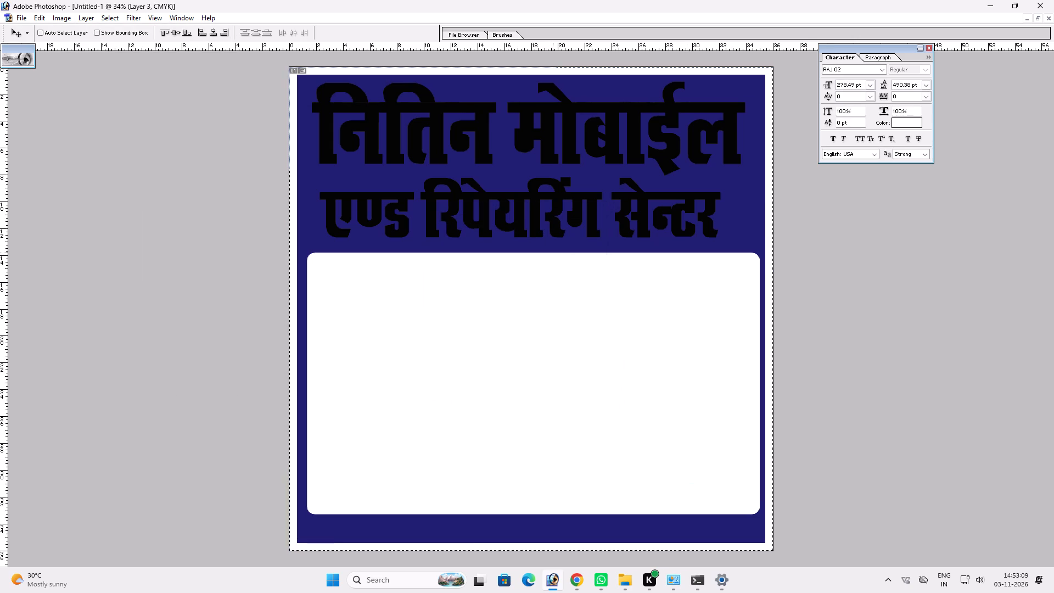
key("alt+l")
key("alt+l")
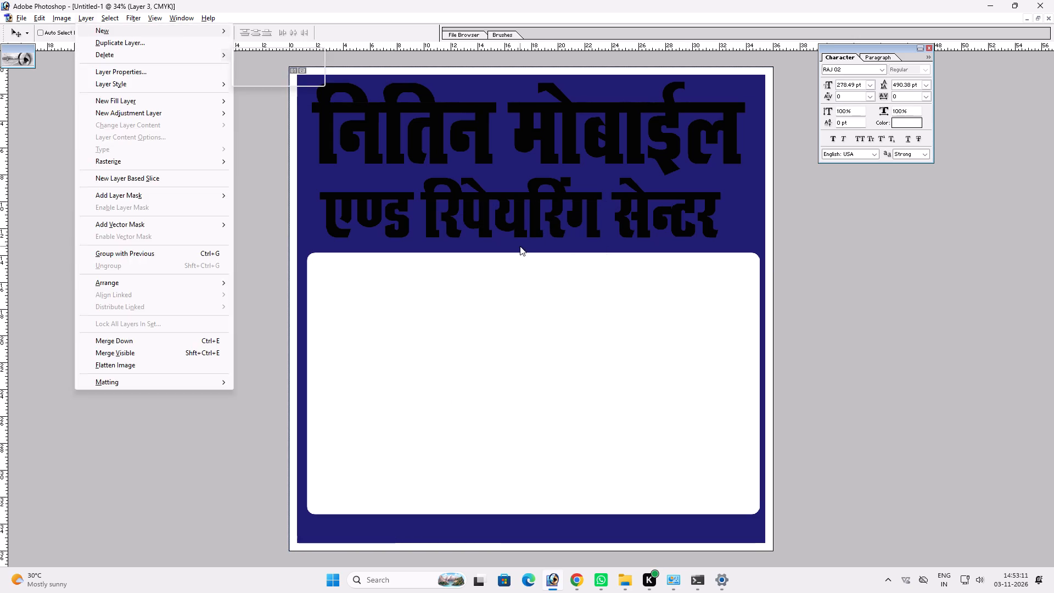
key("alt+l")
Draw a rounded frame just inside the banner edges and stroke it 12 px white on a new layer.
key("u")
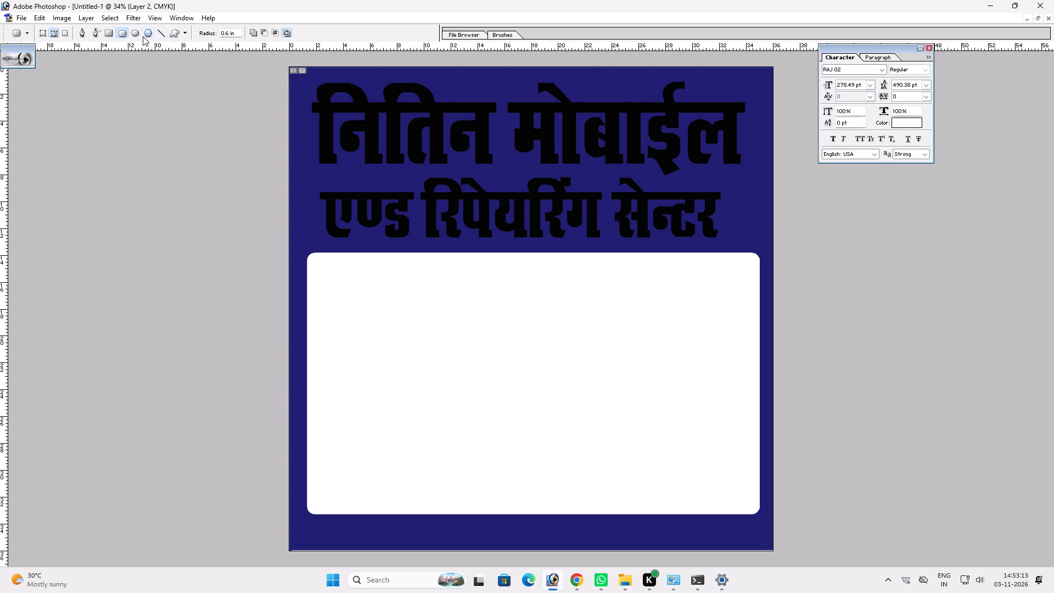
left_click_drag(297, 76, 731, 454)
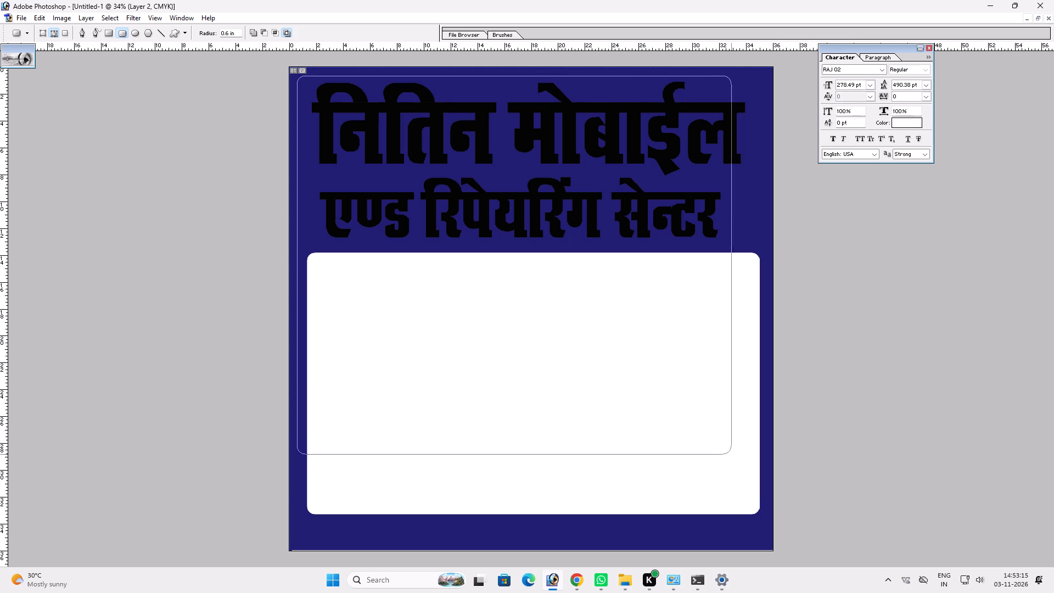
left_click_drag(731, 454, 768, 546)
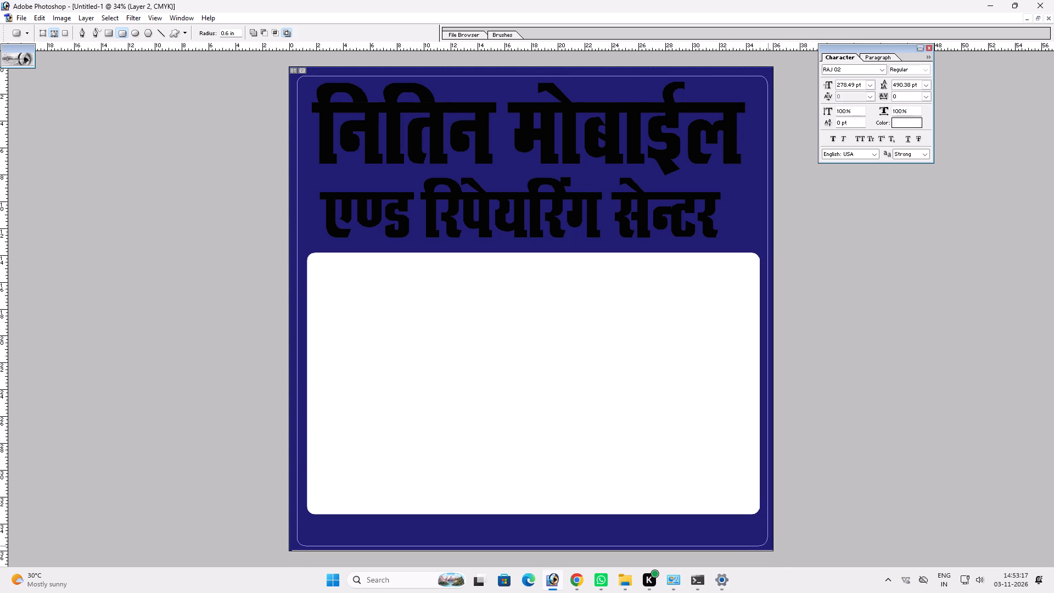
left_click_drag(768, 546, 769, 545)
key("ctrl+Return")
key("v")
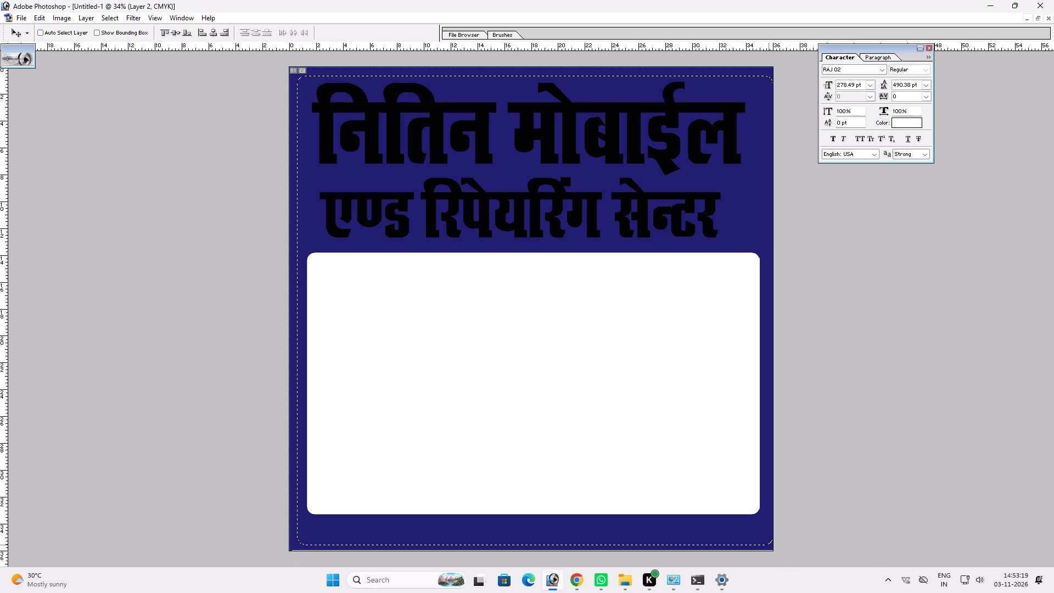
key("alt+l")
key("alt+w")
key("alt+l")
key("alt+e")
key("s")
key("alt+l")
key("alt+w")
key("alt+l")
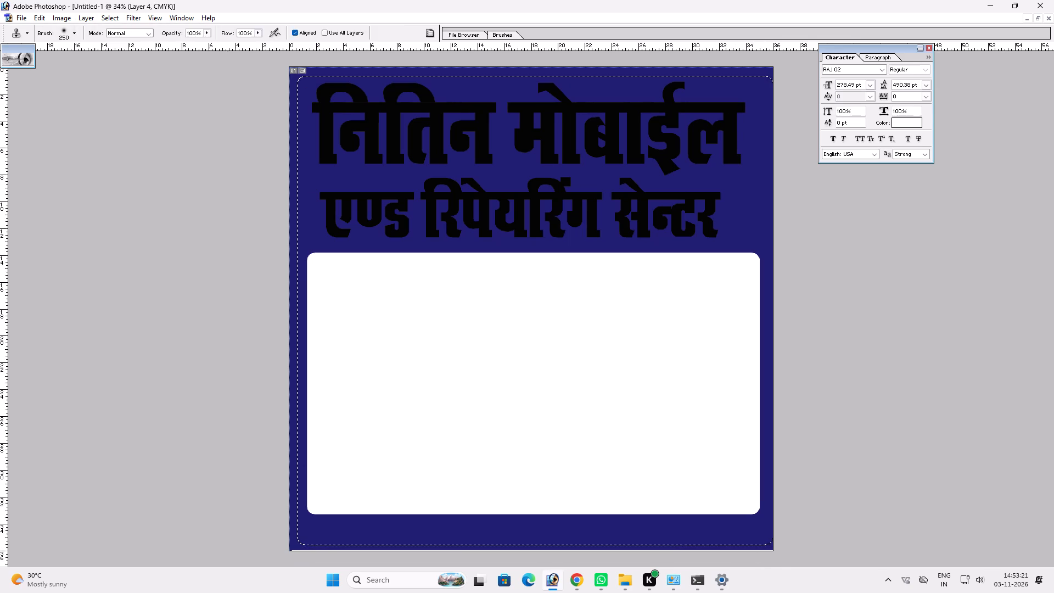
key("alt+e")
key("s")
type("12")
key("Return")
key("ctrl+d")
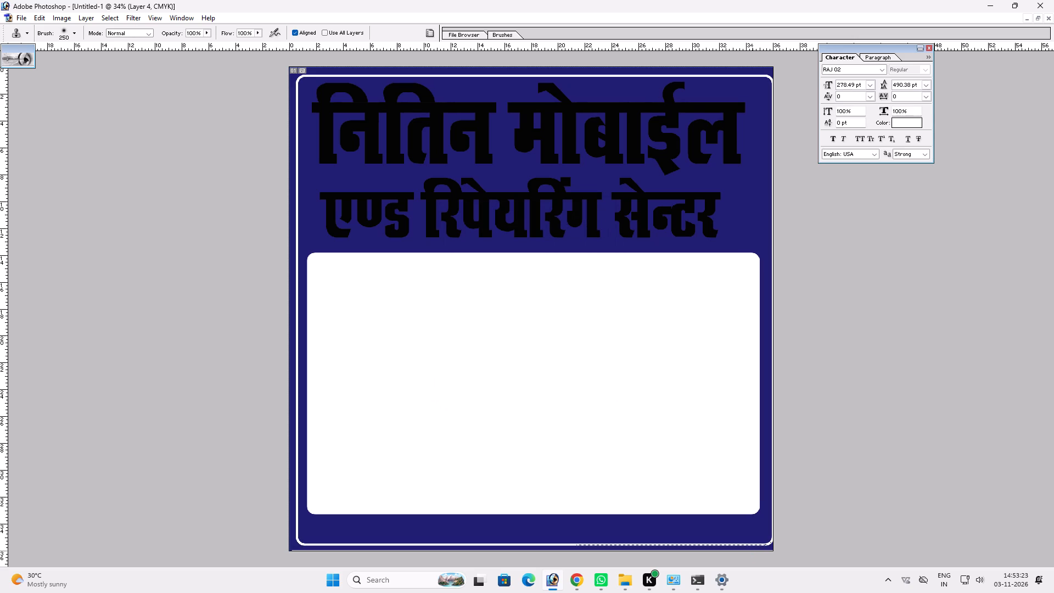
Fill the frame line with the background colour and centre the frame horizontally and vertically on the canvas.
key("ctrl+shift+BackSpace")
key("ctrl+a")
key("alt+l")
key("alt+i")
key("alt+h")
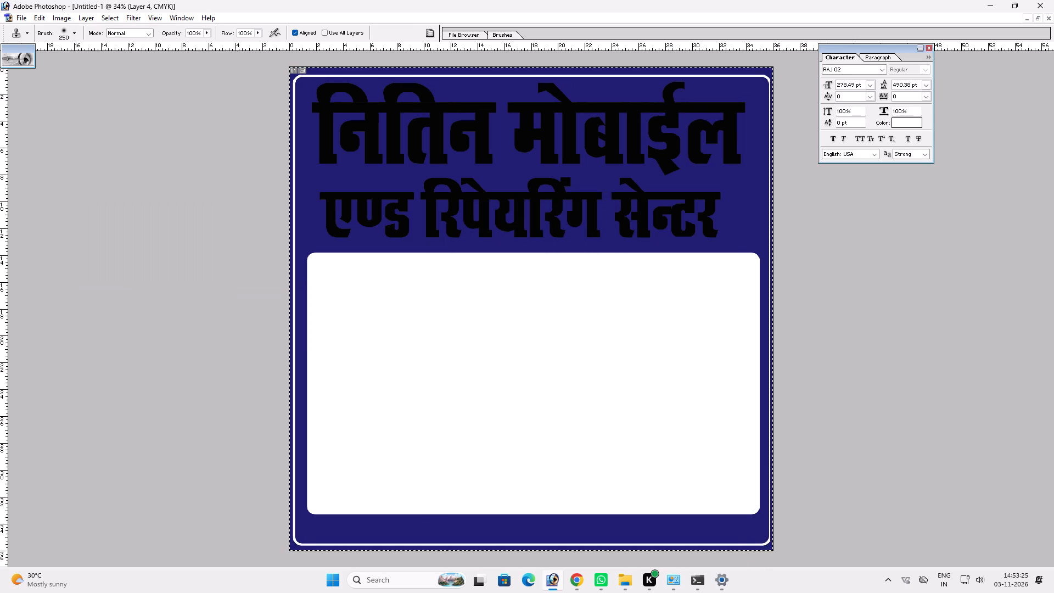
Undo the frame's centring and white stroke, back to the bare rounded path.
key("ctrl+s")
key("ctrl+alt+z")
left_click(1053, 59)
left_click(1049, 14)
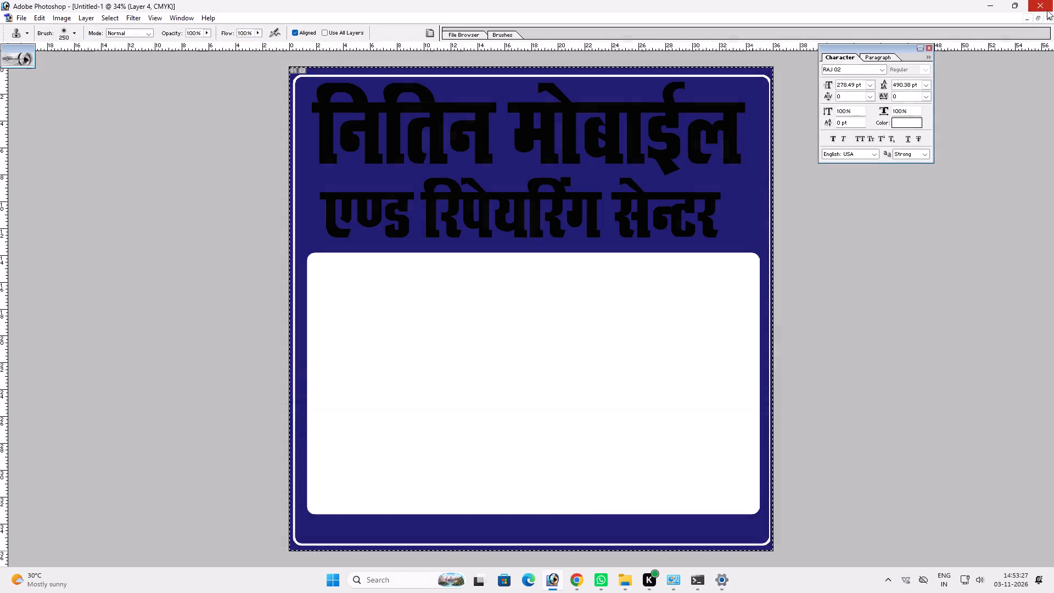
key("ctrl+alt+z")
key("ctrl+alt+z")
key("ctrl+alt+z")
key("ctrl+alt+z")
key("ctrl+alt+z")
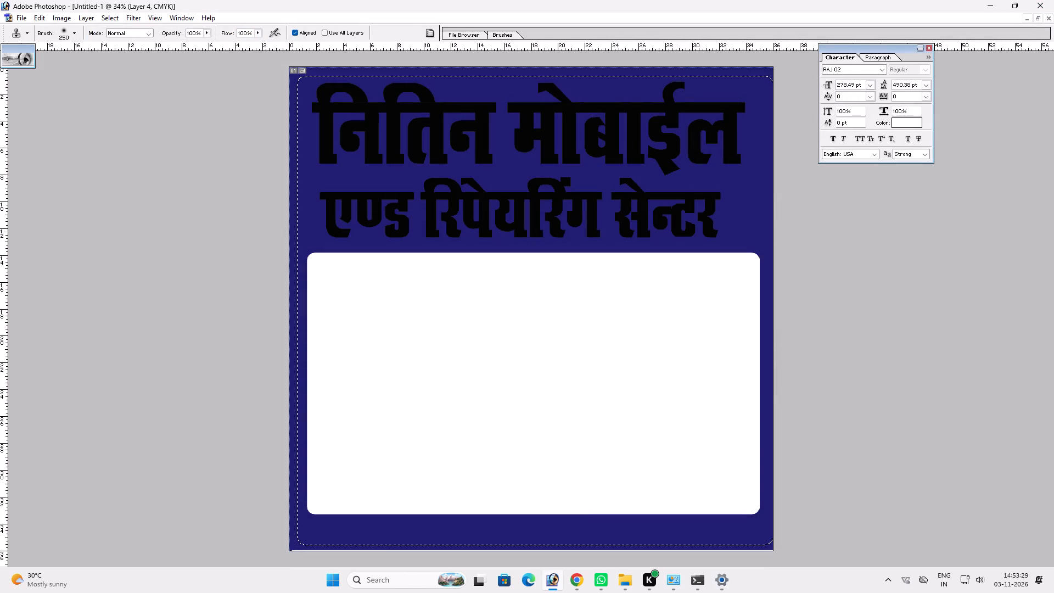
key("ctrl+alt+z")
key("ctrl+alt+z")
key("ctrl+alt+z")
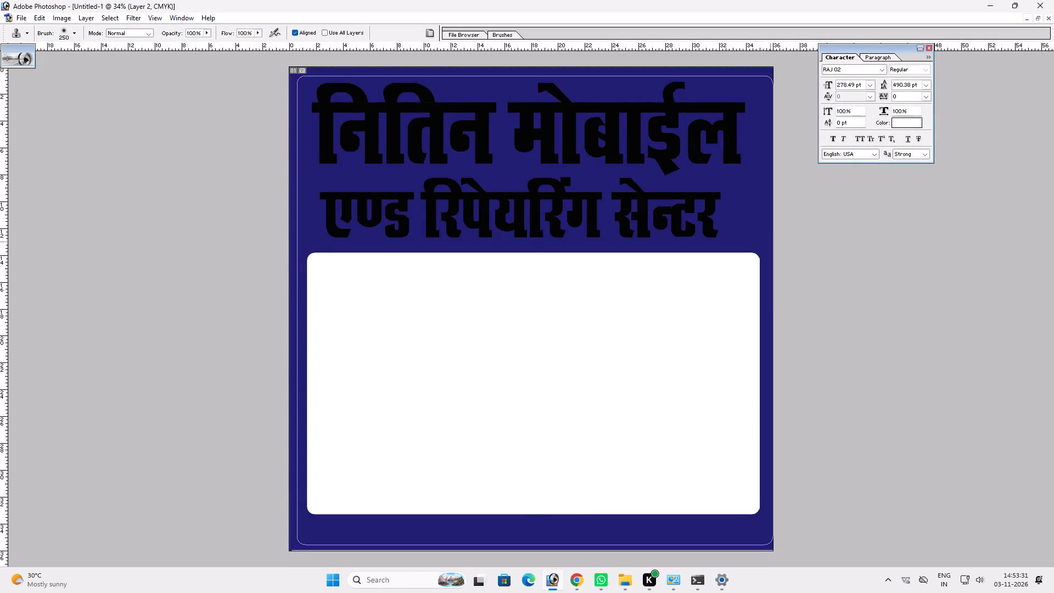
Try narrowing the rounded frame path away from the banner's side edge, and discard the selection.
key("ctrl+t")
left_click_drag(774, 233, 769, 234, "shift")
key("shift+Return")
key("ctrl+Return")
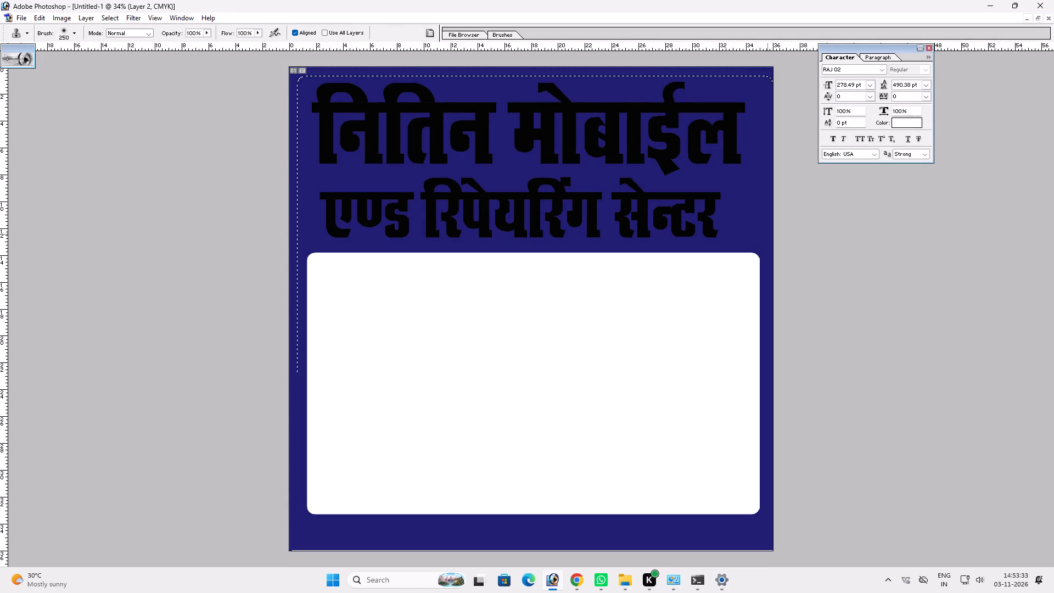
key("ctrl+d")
Redraw the rounded frame just inside the banner edges and stroke it 12 px white on a new layer.
key("u")
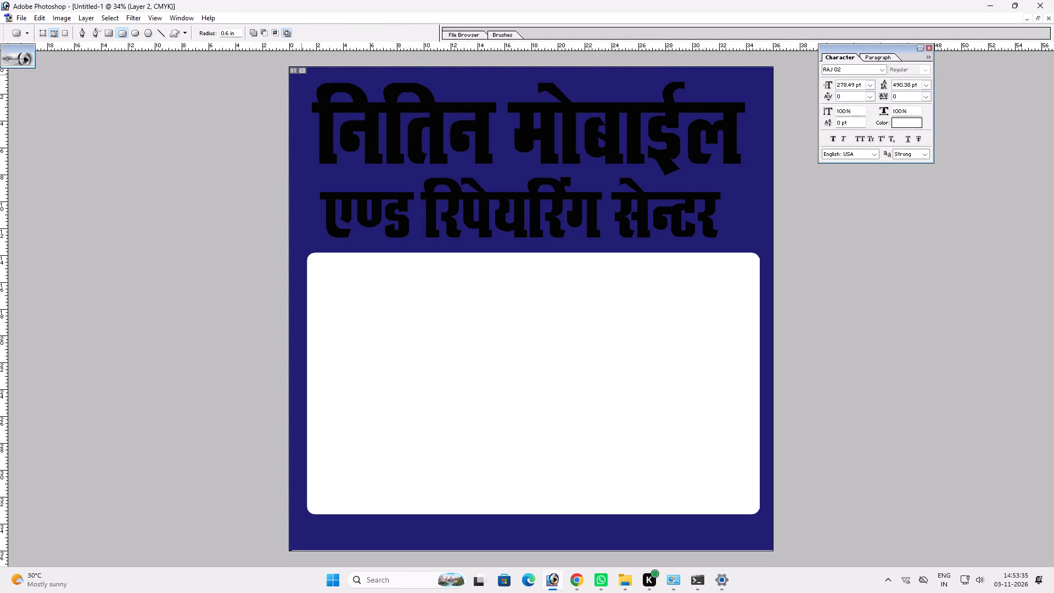
left_click_drag(297, 73, 765, 540)
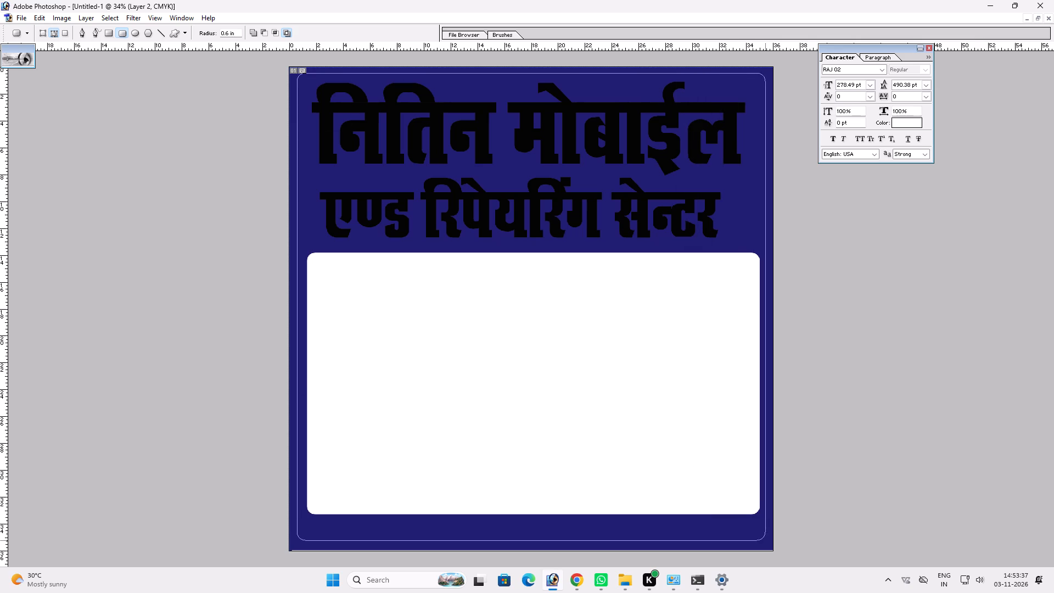
left_click_drag(765, 540, 764, 543)
key("ctrl+Return")
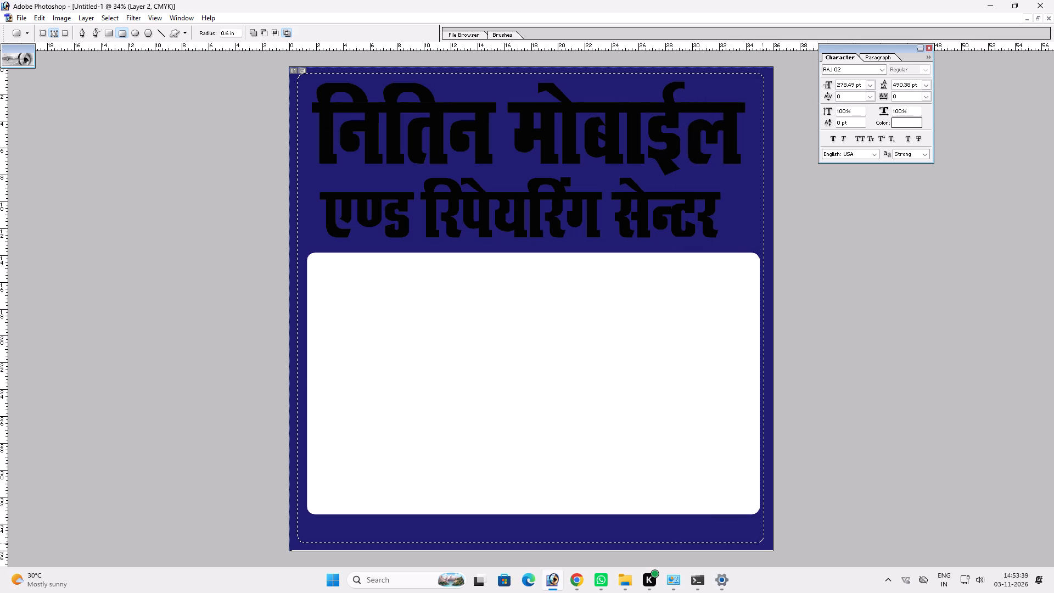
key("alt+l")
key("alt+w")
key("alt+l")
key("alt+e")
key("s")
key("Return")
key("ctrl+d")
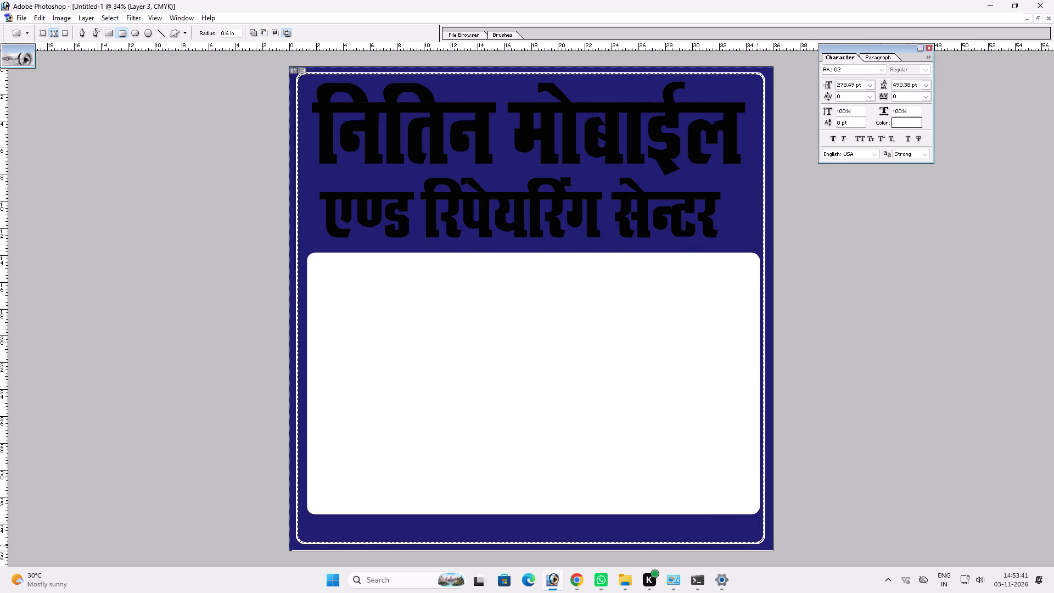
Reposition the white panel and shrink it slightly so it sits evenly inside the white frame.
key("v")
double_click(494, 417, "ctrl")
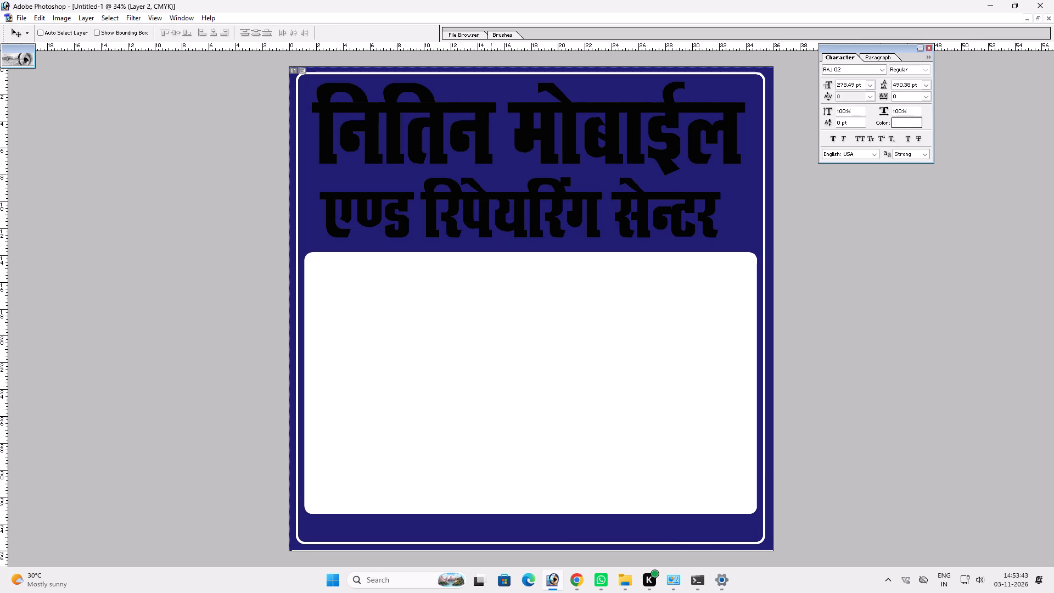
key("ctrl+t")
left_click(756, 255, "alt+shift")
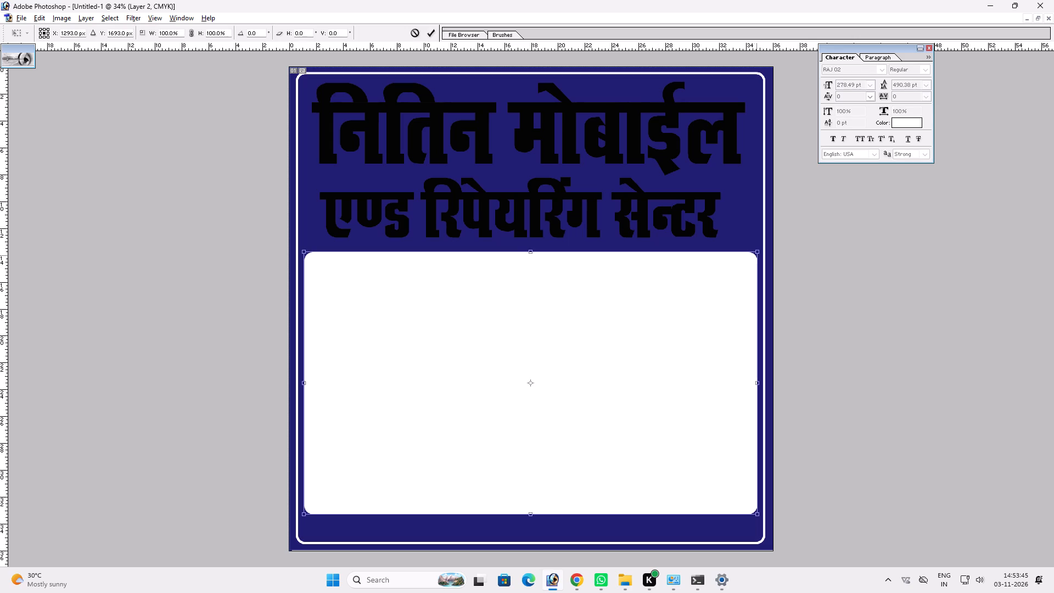
key("Return")
key("v")
key("v")
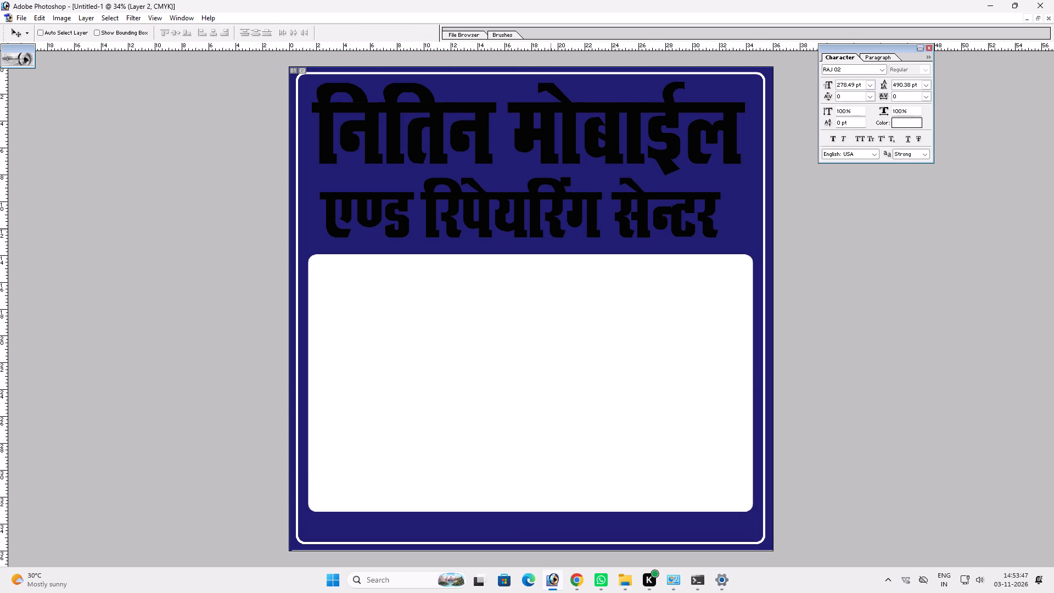
Move the white panel behind the 0% graphic and offer text but in front of the blue background.
key("ctrl+shift+bracketleft")
key("ctrl+bracketright")
key("ctrl+bracketright")
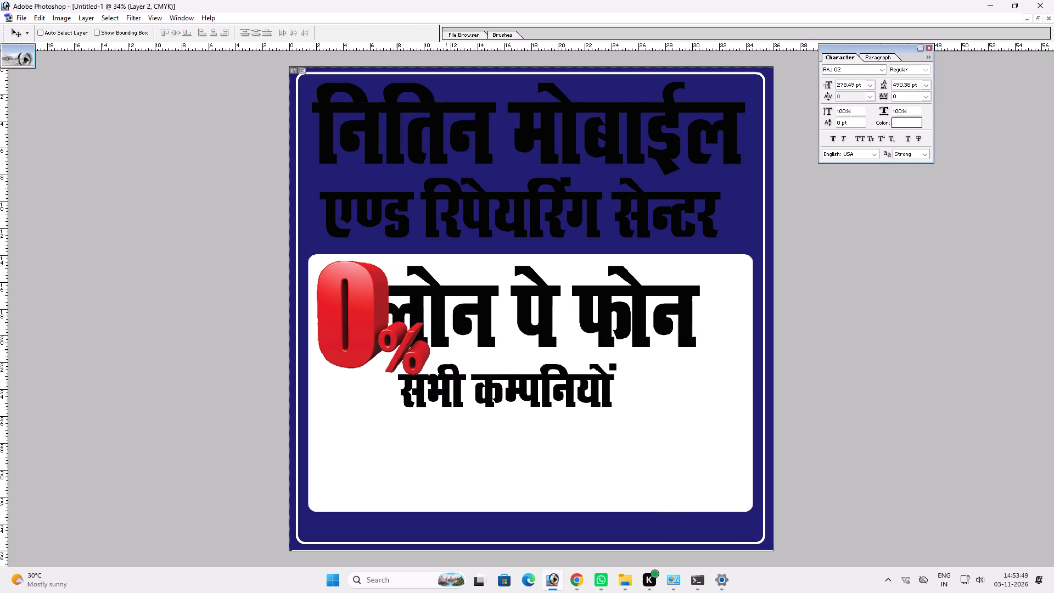
Recolour the नितिन मोबाईल heading white and widen it to about 101.5%.
key("v")
left_click(480, 145, "ctrl")
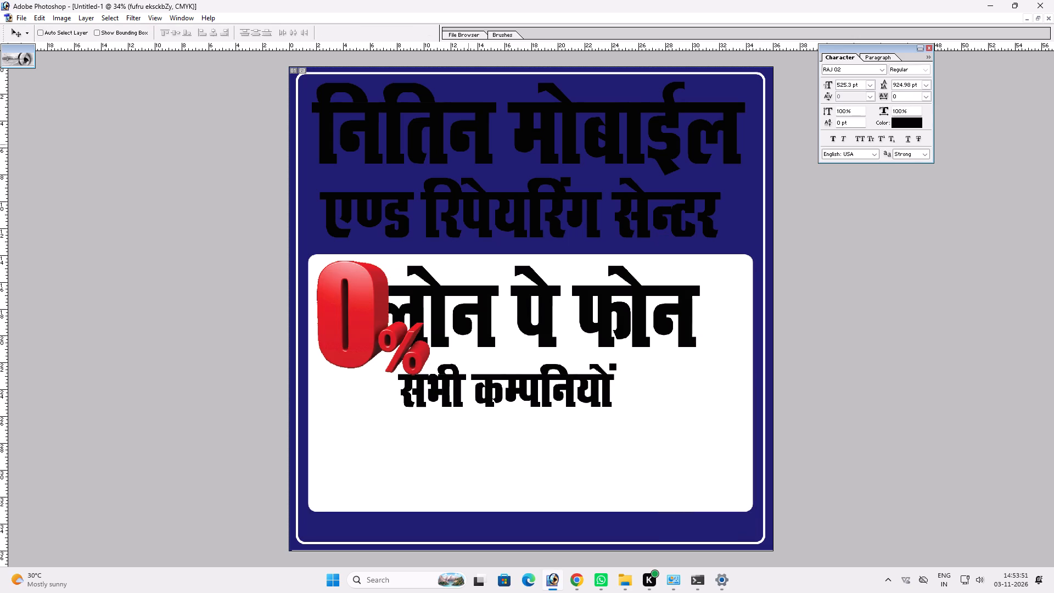
key("ctrl+shift+BackSpace")
type("vv")
key("ctrl+t")
left_click(745, 131, "alt+shift")
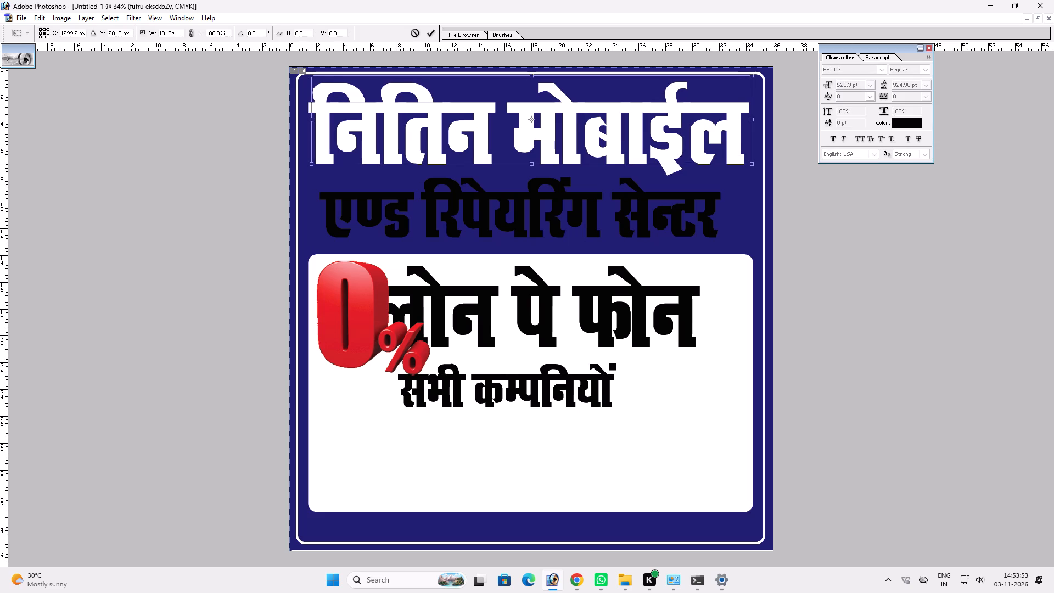
key("Return")
key("v")
Add an Inner Bevel to the नितिन मोबाईल heading with the Chisel Hard technique, size 21 px and an S-curved contour.
key("alt+l")
type("yb")
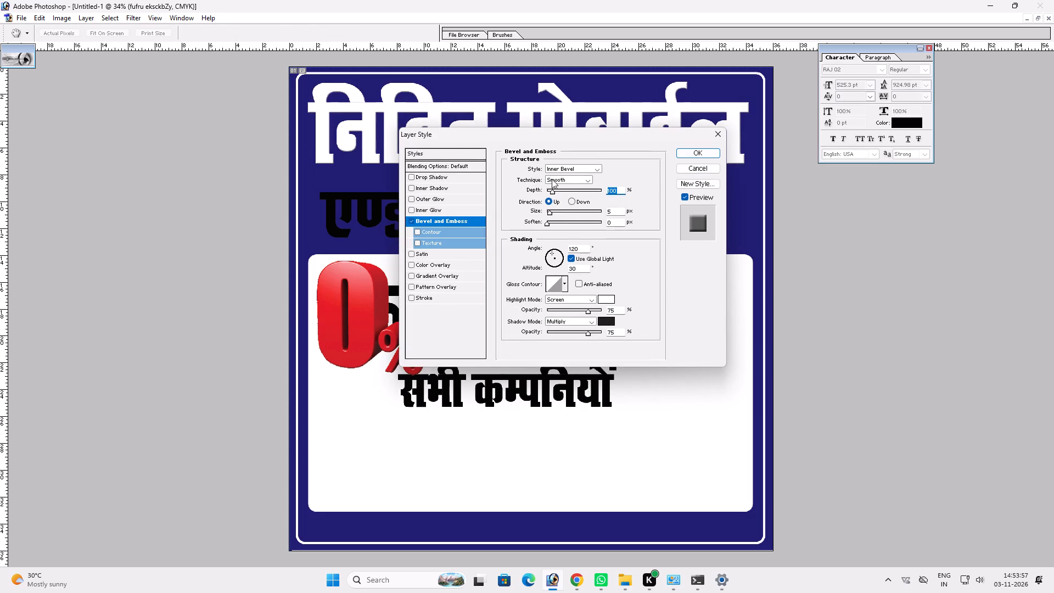
left_click(552, 179)
left_click(559, 192)
left_click(554, 209)
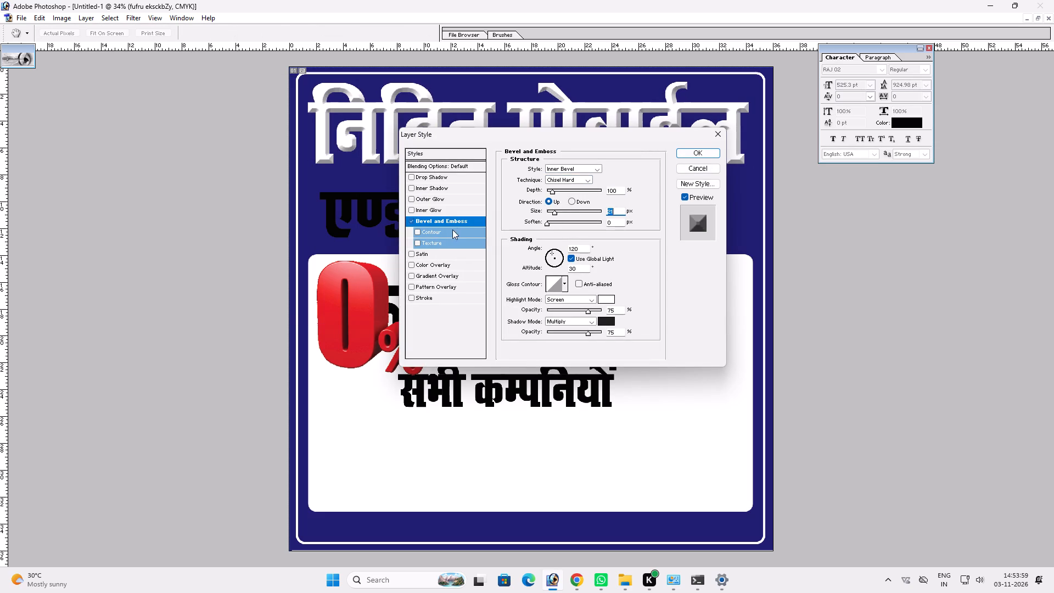
left_click(447, 230)
left_click_drag(581, 189, 612, 189)
left_click(550, 177)
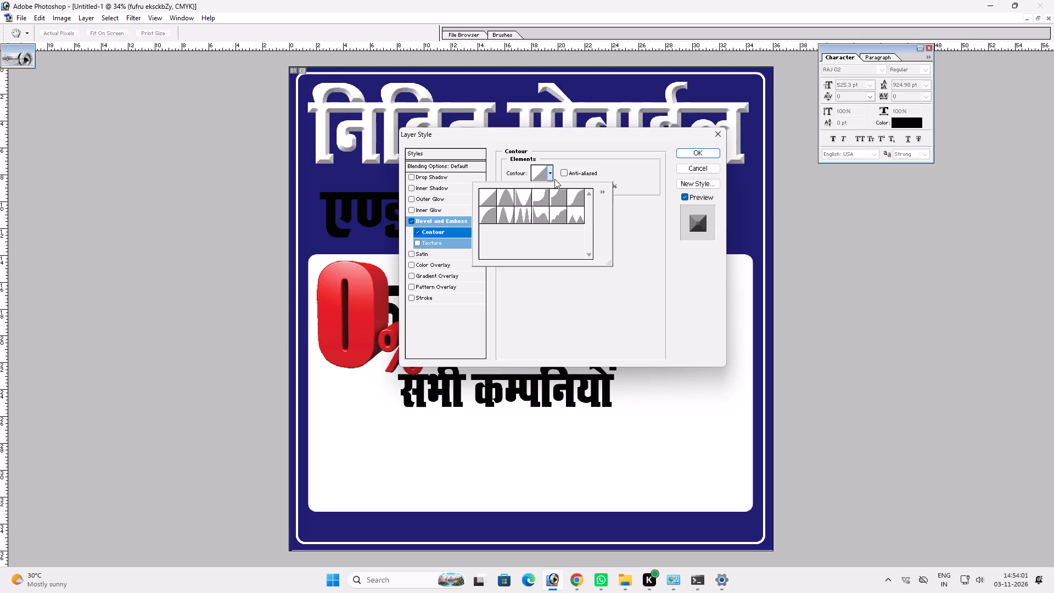
left_click(582, 201)
left_click(461, 221)
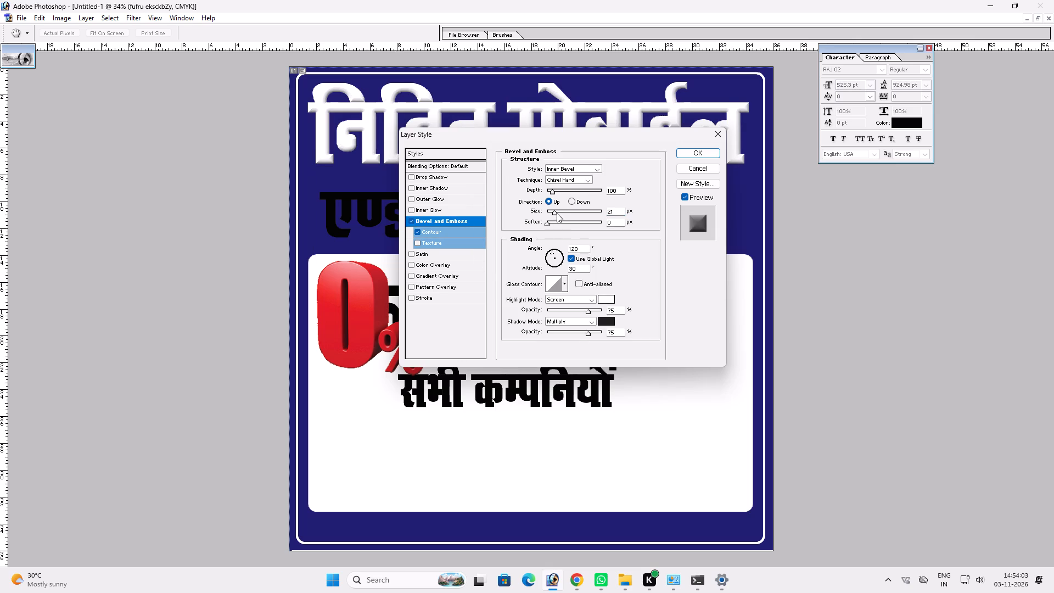
left_click(557, 213)
Set the bevel's shadow colour to 100% cyan with magenta 0 and its opacity to 22%.
left_click(610, 325)
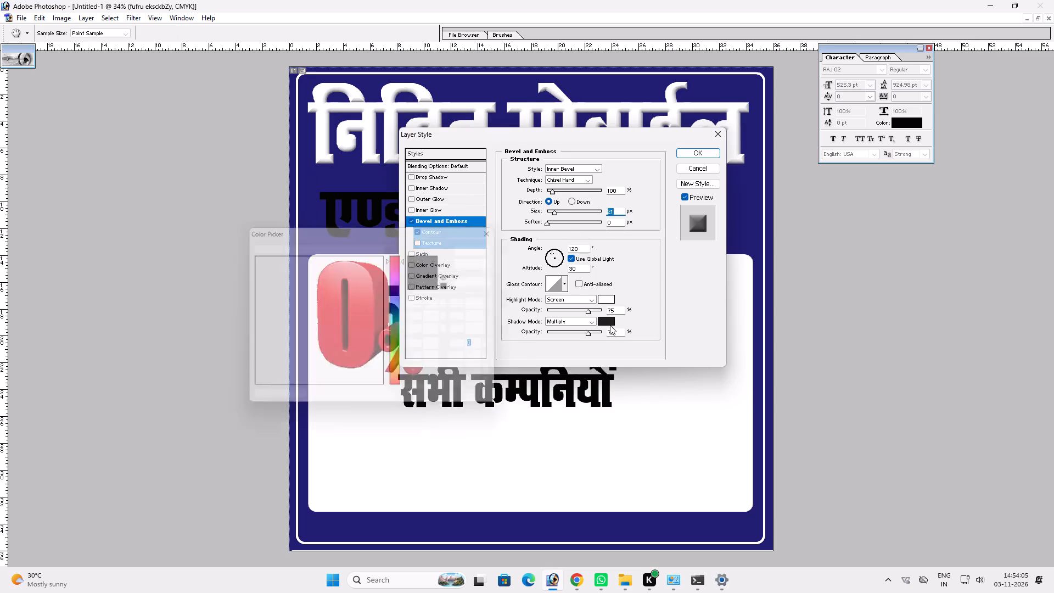
type("100")
key("Tab")
key("Tab")
key("Tab")
key("0")
key("Return")
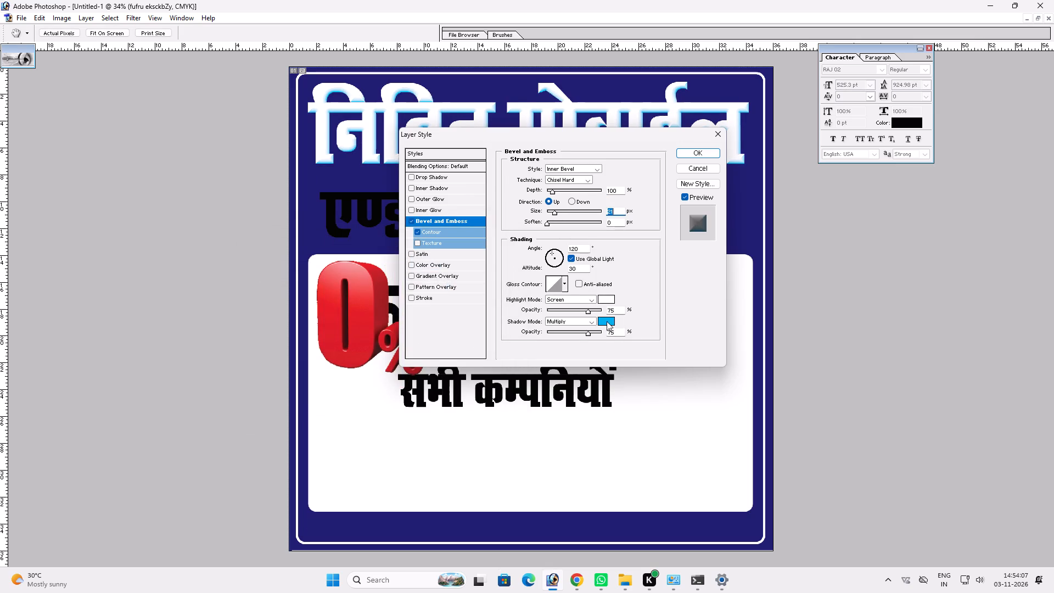
left_click_drag(580, 337, 566, 333)
left_click_drag(569, 333, 563, 333)
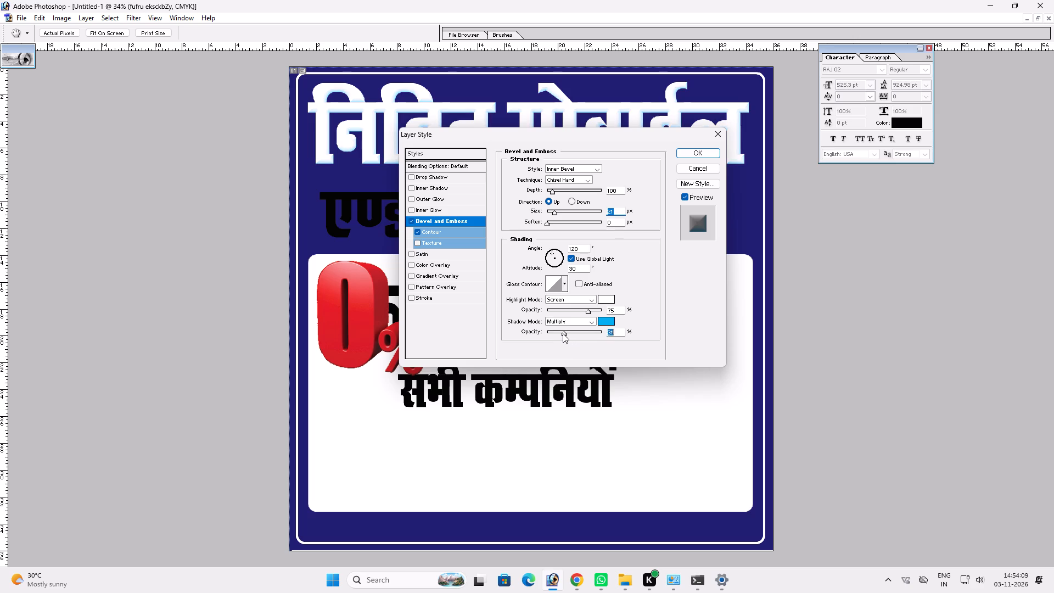
left_click_drag(563, 333, 559, 334)
Set the bevel's highlight colour to C 100, M 1, Y 0, K 0 and lower the highlight opacity.
left_click(609, 301)
key("Tab")
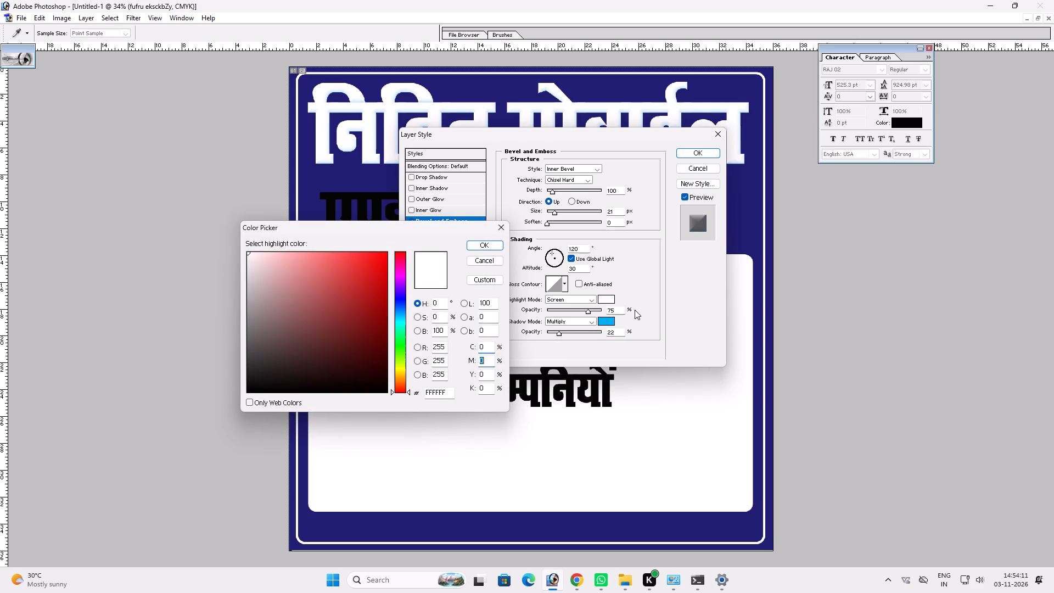
key("1")
key("Tab")
type("10")
key("shift+Tab")
key("shift+Tab")
type("100")
key("Tab")
key("Tab")
type("00")
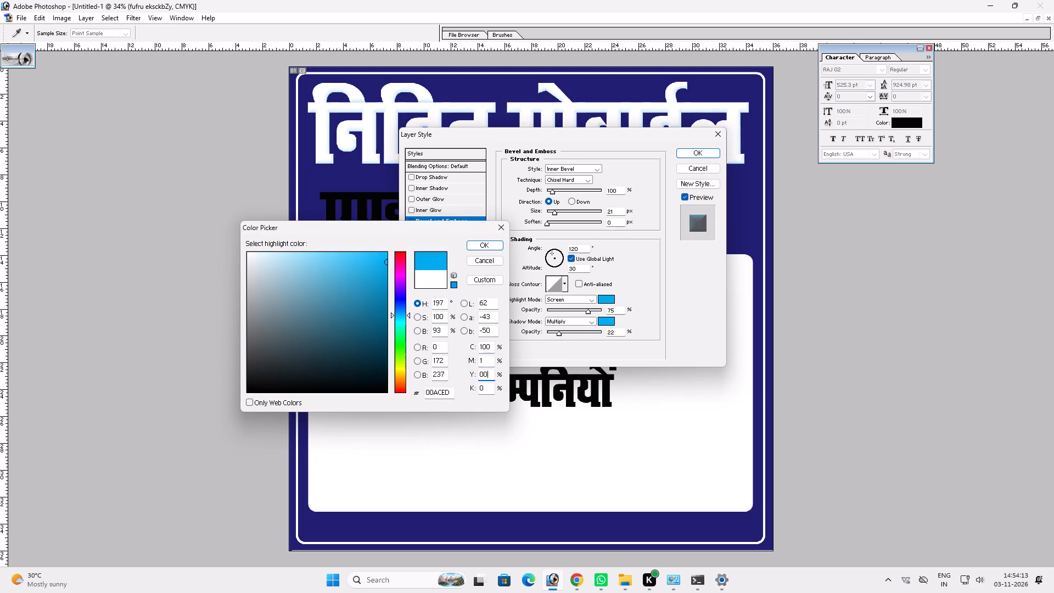
key("Return")
left_click_drag(587, 312, 571, 310)
Add a hard-edged drop shadow to the heading with full opacity, minimum size and a slightly larger distance.
left_click(447, 177)
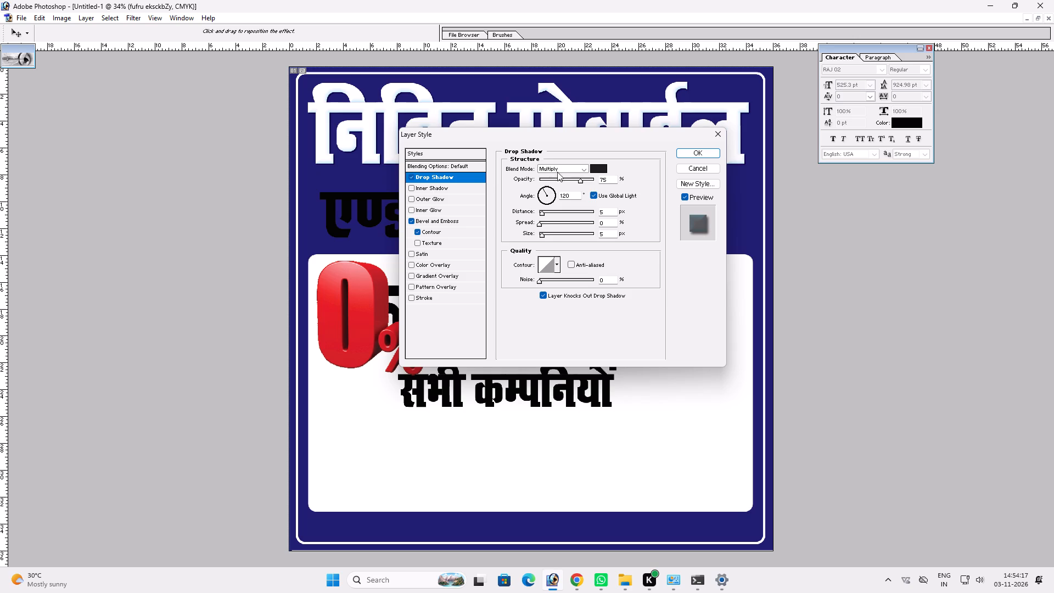
left_click_drag(579, 180, 647, 182)
left_click_drag(544, 210, 550, 210)
left_click_drag(540, 235, 534, 235)
key("Return")
key("Return")
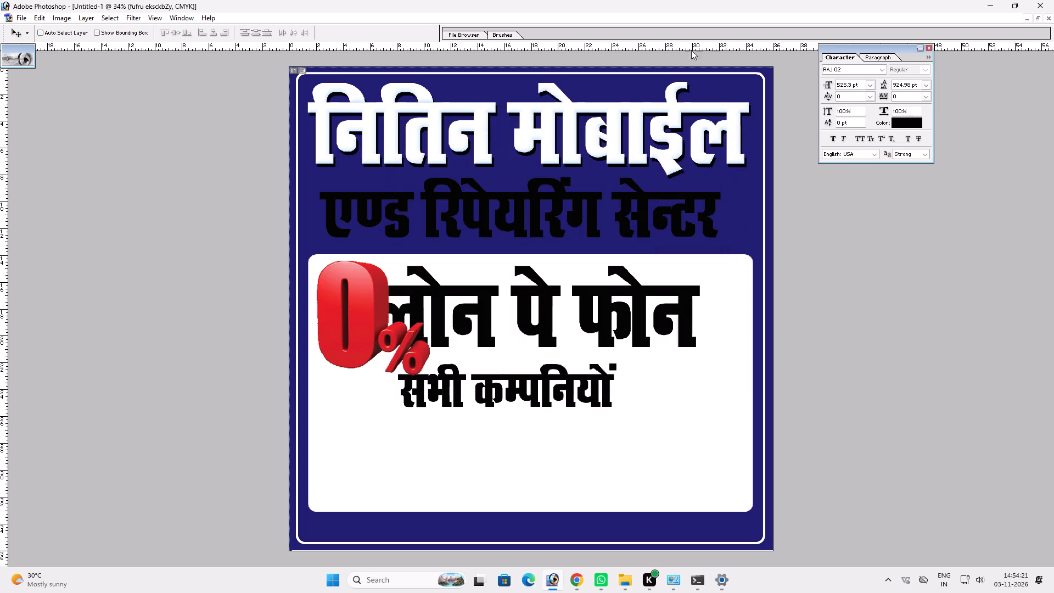
Copy the नितिन मोबाईल layer style onto the एण्ड रिपेयरिंग सेन्टर heading and fill that text white.
key("ctrl+t")
left_click(753, 119, "shift")
key("shift+Return")
type("vv")
key("alt+l")
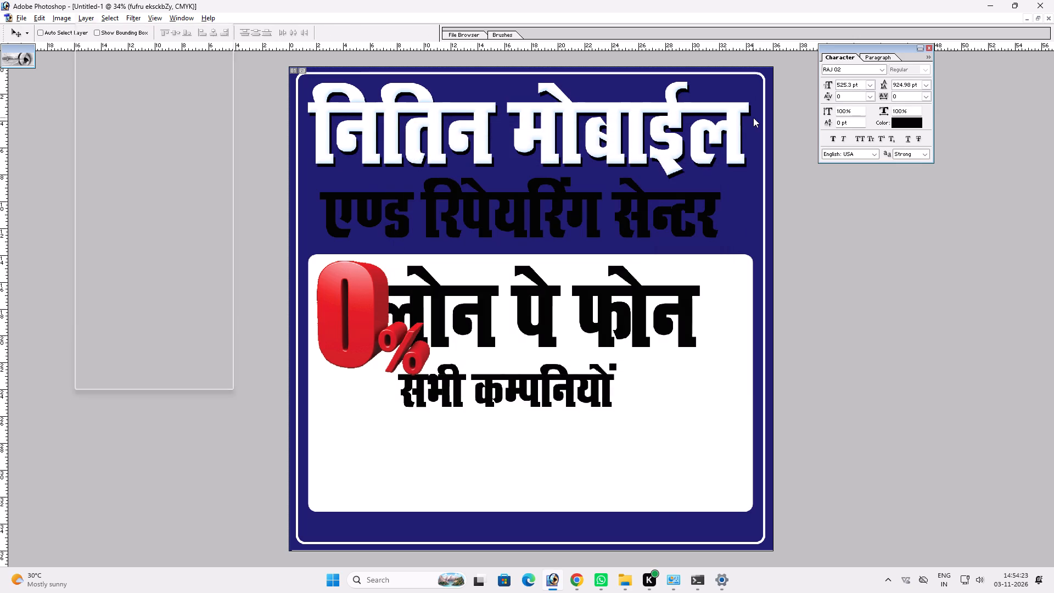
key("alt+y")
key("alt+c")
key("v")
left_click(638, 196, "ctrl")
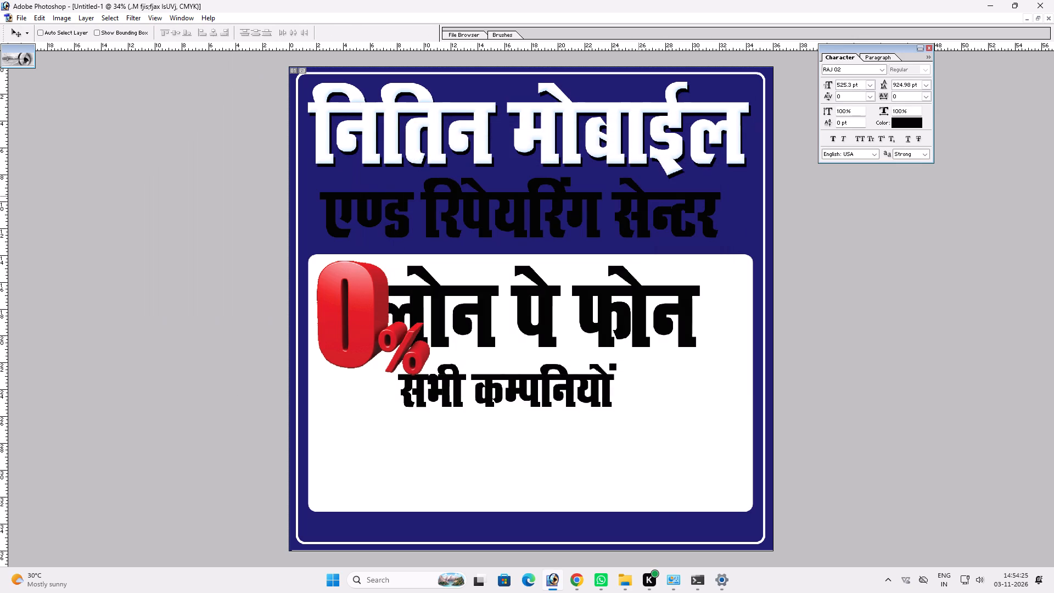
key("alt+l")
type("yp")
key("ctrl+shift+BackSpace")
key("v")
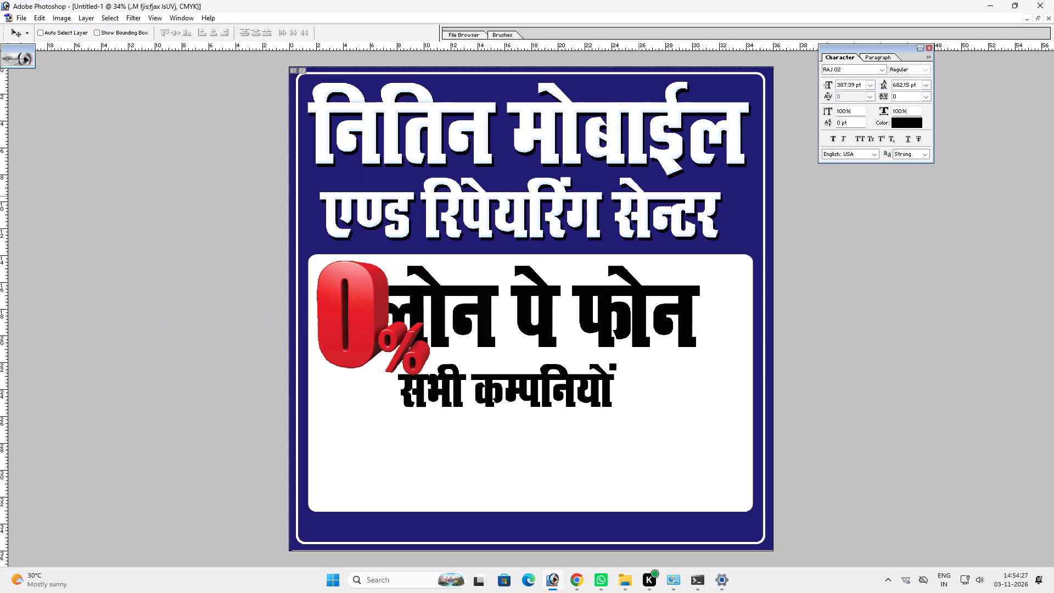
Widen the एण्ड रिपेयरिंग सेन्टर heading to about 102.6%.
key("ctrl+t")
left_click_drag(721, 205, 731, 205, "shift")
left_click(733, 233, "alt+shift")
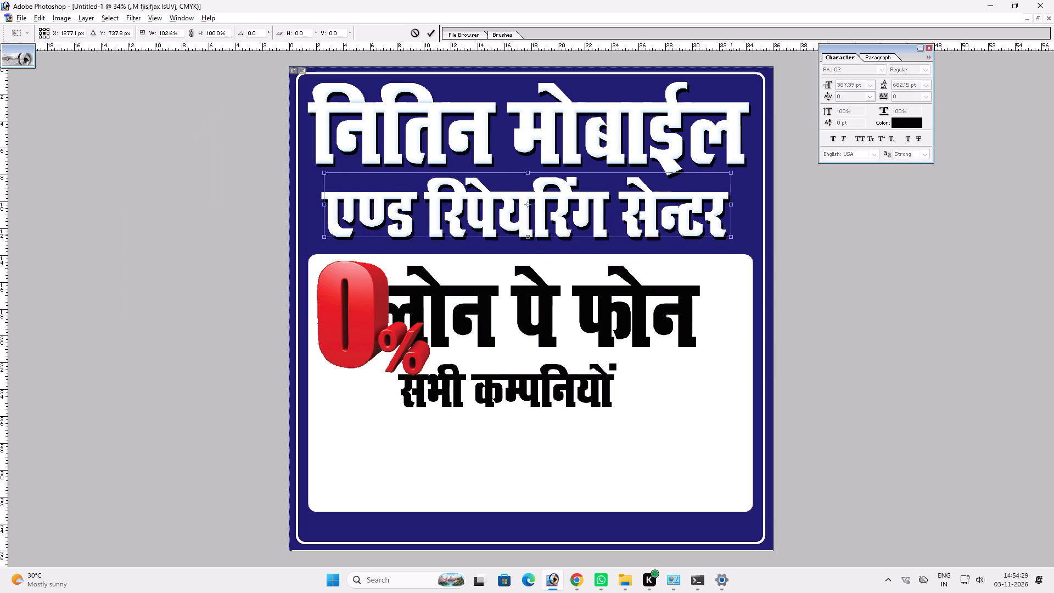
key("Return")
Cut the word एण्ड out of the एण्ड रिपेयरिंग सेन्टर heading.
key("t")
left_click_drag(418, 213, 234, 202)
key("ctrl+x")
key("Return")
Move रिपेयरिंग सेन्टर to line up with the end of नितिन मोबाईल and widen it slightly.
key("v")
key("v")
key("v")
left_click_drag(609, 208, 627, 207, "shift")
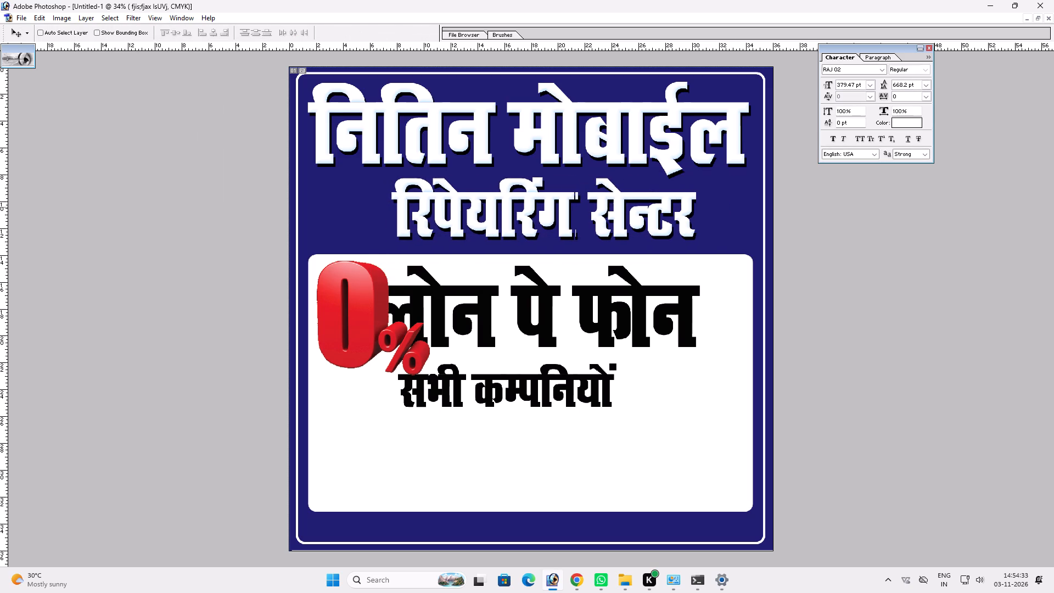
left_click_drag(627, 207, 665, 205, "shift")
key("ctrl+t")
left_click_drag(744, 204, 749, 204, "alt+shift")
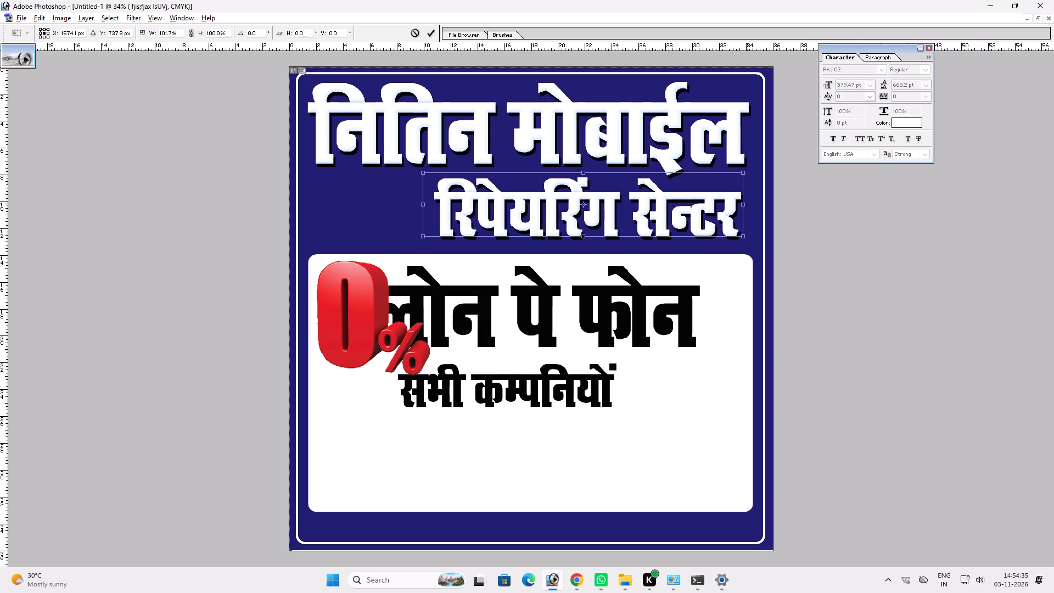
left_click_drag(749, 204, 751, 204, "alt+shift")
key("shift+Return")
Duplicate the रिपेयरिंग सेन्टर text towards the banner's left edge and replace the copy's text with the cut word एण्ड.
key("v")
left_click_drag(696, 214, 524, 222, "alt+shift")
key("t")
left_click(422, 221)
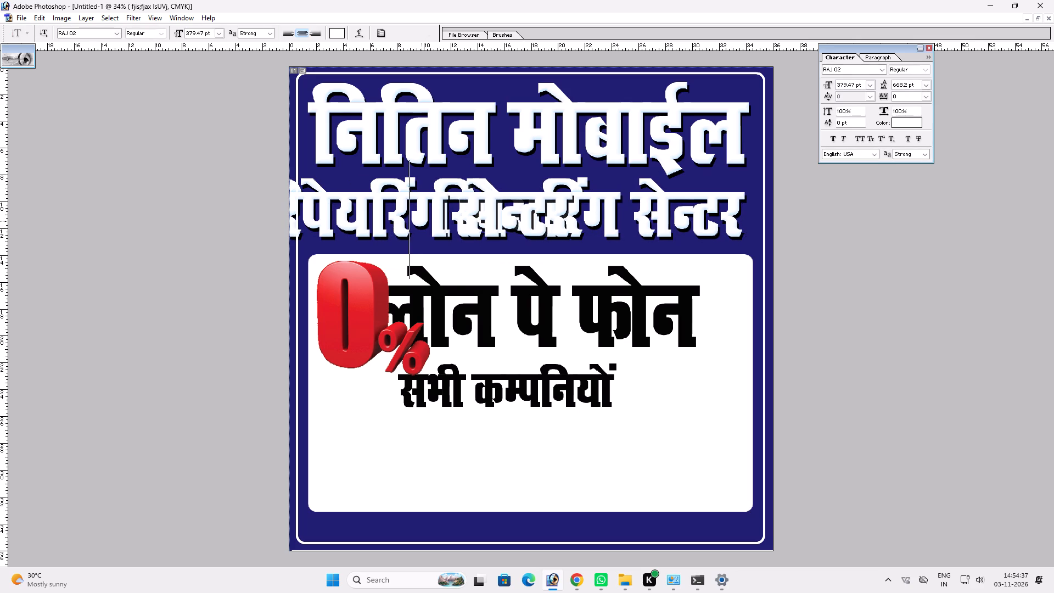
key("ctrl+a")
key("ctrl+v")
key("Return")
key("v")
key("v")
Change the font of the separate word एण्ड to RAJ 10.
key("t")
left_click(402, 228)
key("ctrl+a")
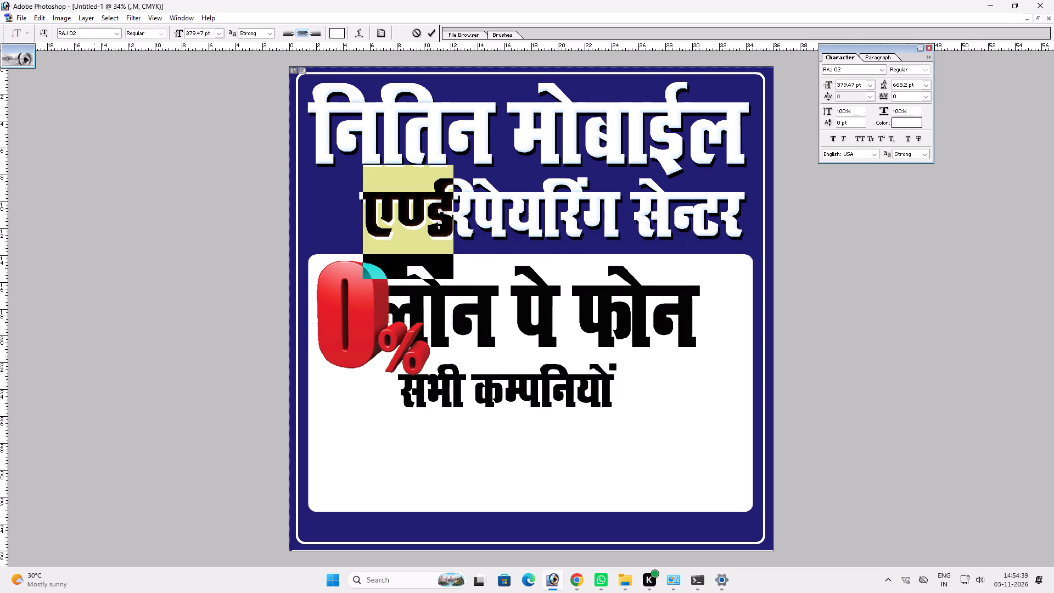
left_click(74, 33)
key("Right")
key("Down")
key("Down")
key("Down")
key("Down")
key("Down")
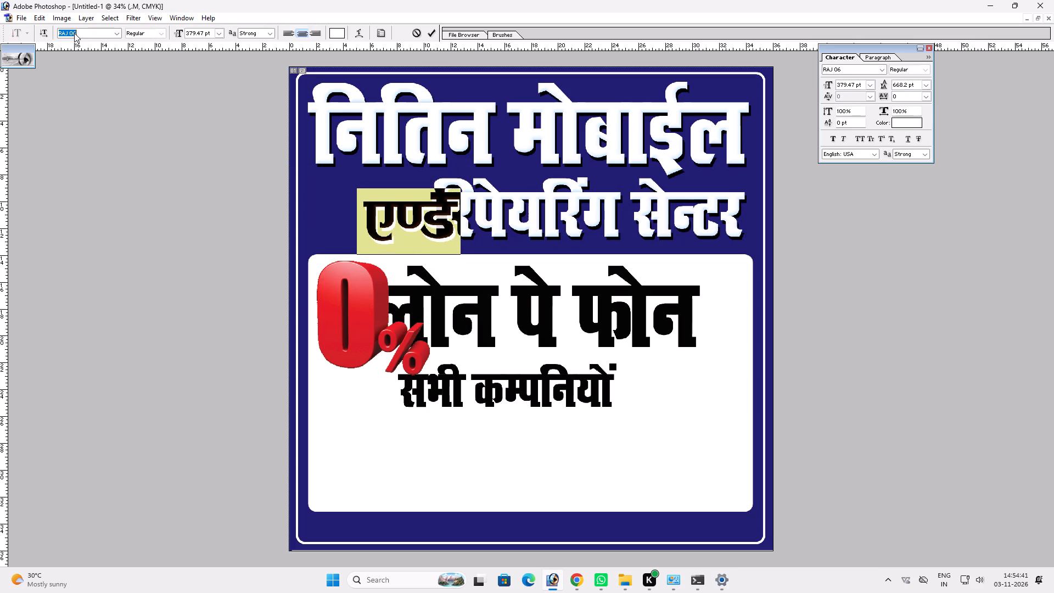
key("Down")
key("Down")
key("Down")
key("Down")
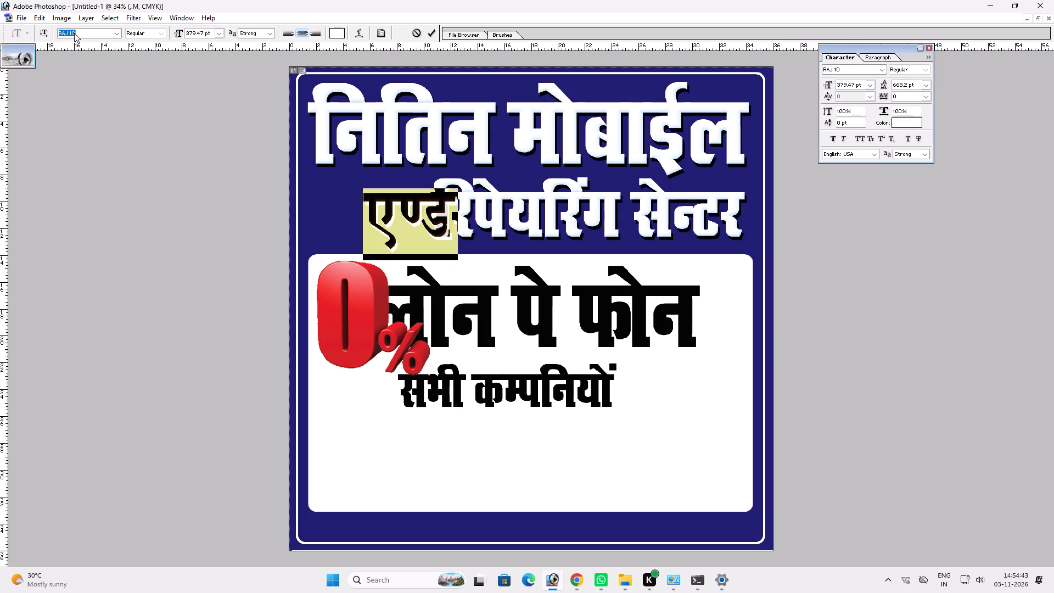
key("Return")
key("Return")
Place एण्ड in front of रिपेयरिंग and rotate it clockwise about 15.7 degrees.
type("vv")
left_click_drag(505, 211, 457, 203)
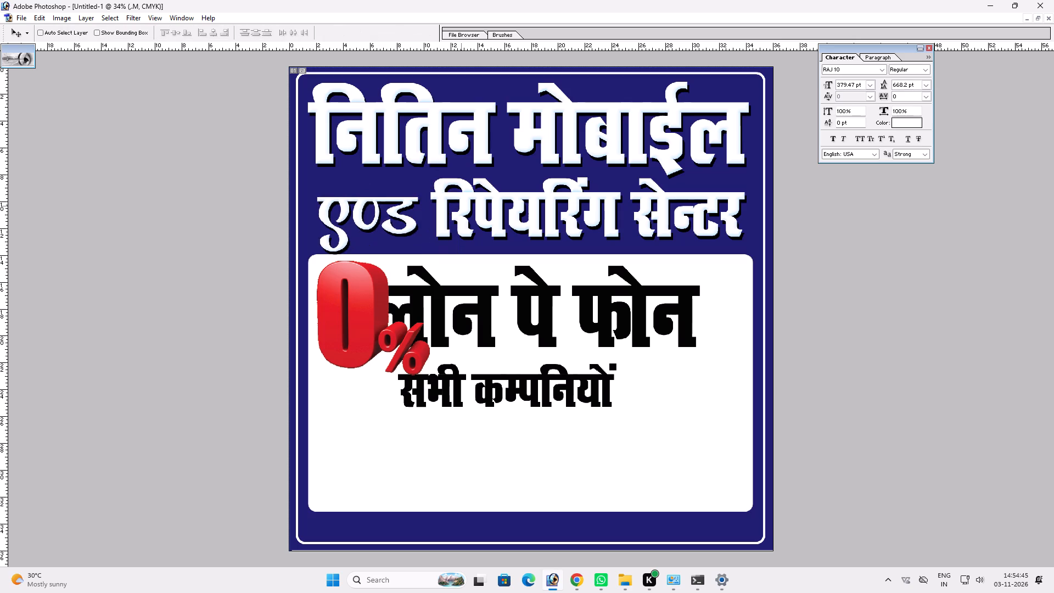
left_click_drag(457, 203, 464, 200)
key("ctrl+t")
left_click_drag(465, 199, 469, 227)
key("Return")
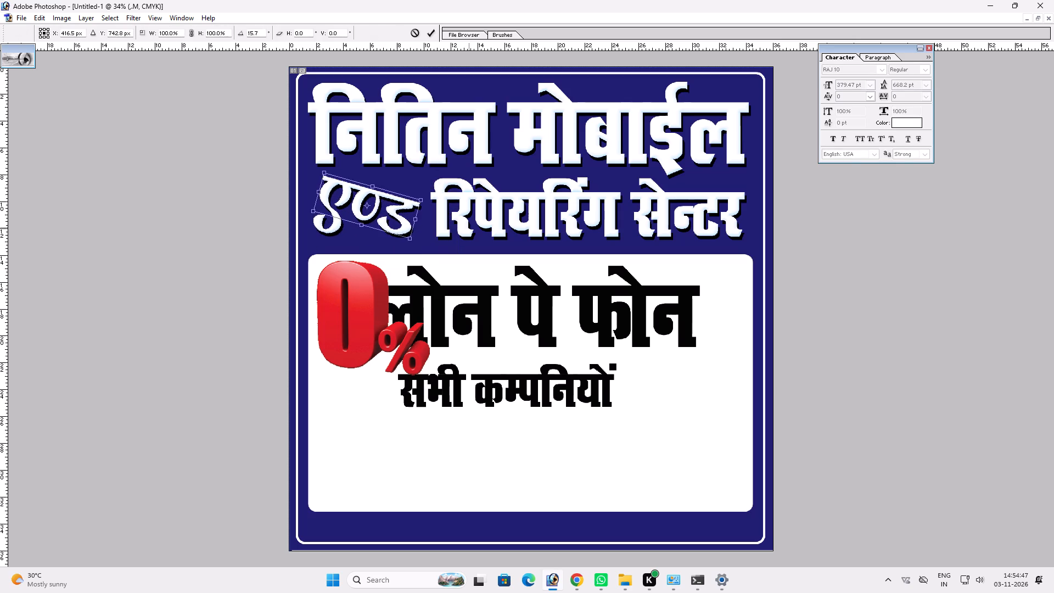
Scale the tilted एण्ड down slightly, keeping its proportions.
key("v")
key("v")
left_click(426, 209)
key("ctrl+t")
left_click_drag(420, 234, 416, 234, "alt+shift")
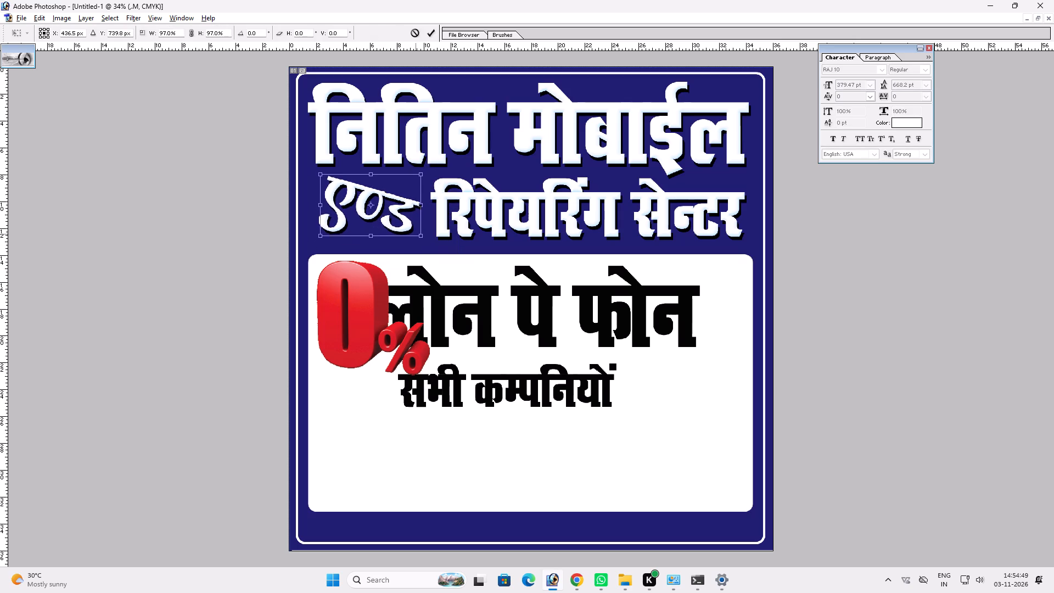
left_click_drag(416, 234, 414, 232, "alt+shift")
key("shift+Return")
Fine-tune the position of the tilted एण्ड so it sits evenly beside रिपेयरिंग, below नितिन मोबाईल.
key("v")
left_click(408, 231)
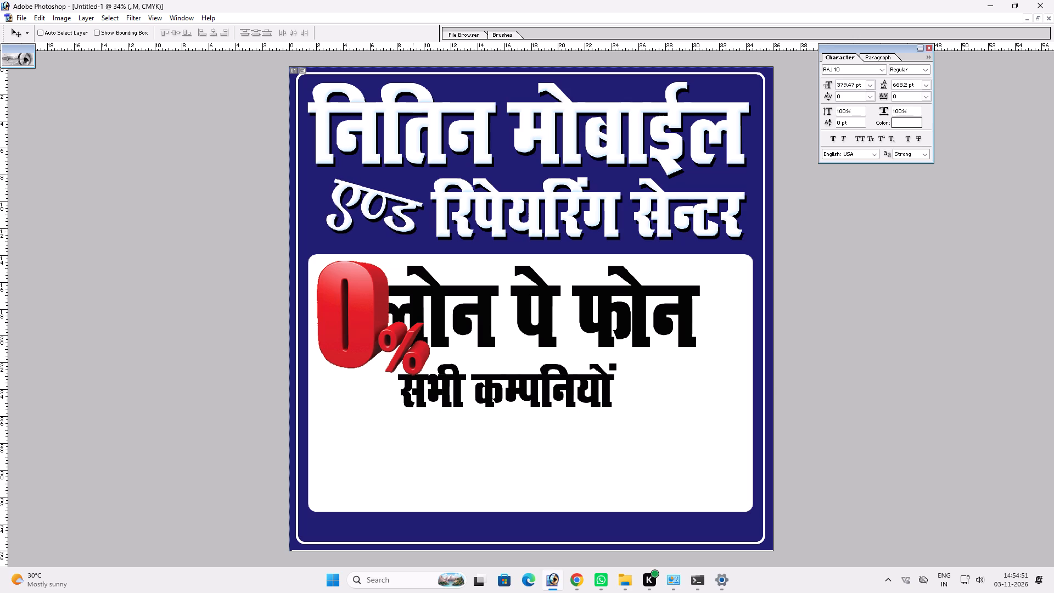
key("v")
key("ctrl+t")
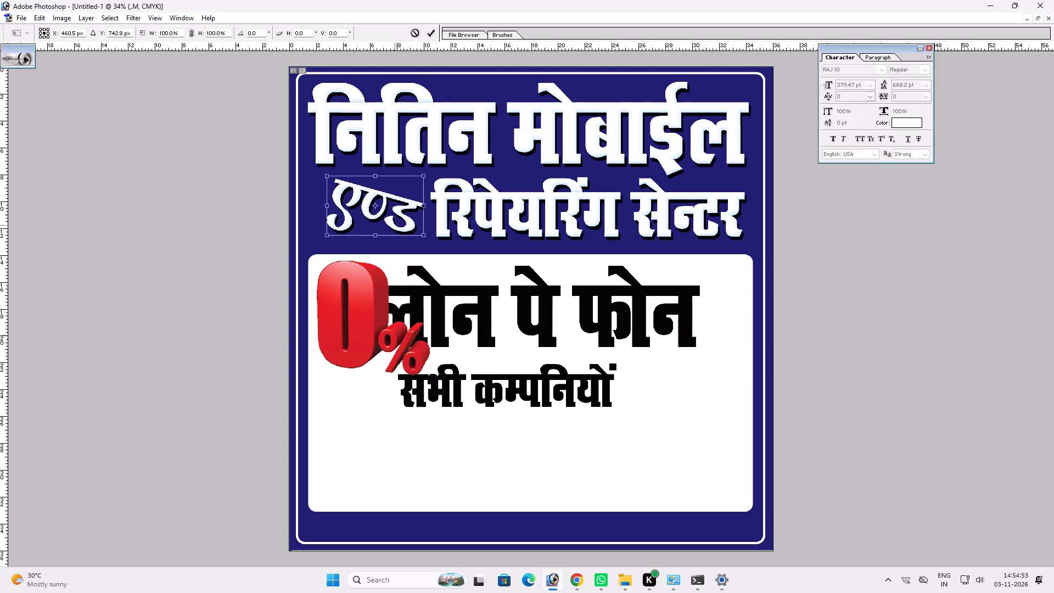
left_click(394, 225, "shift")
key("shift+Return")
key("v")
key("space")
left_click_drag(472, 261, 469, 254)
key("space")
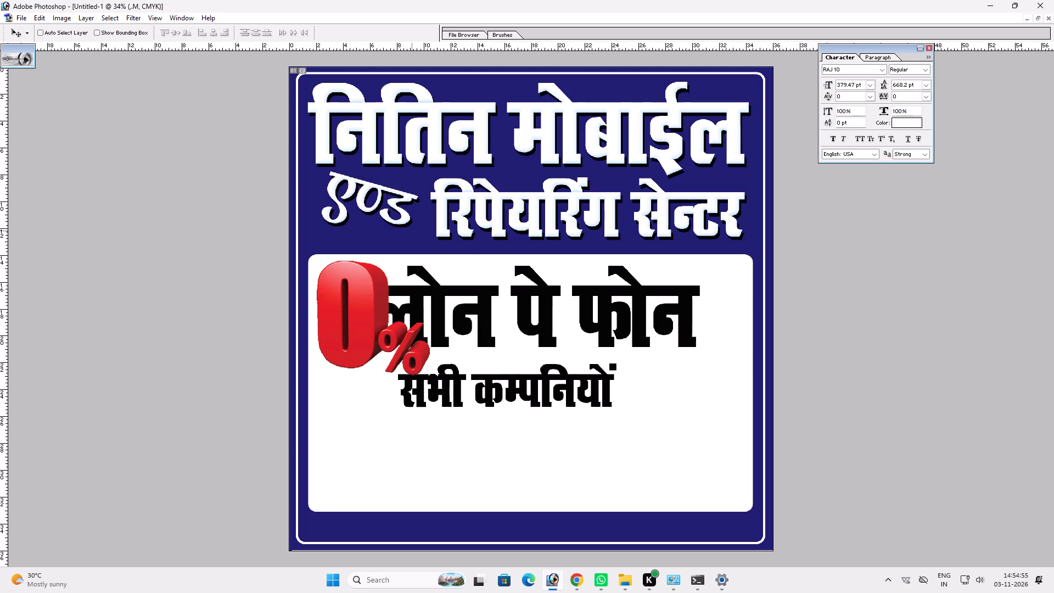
left_click_drag(403, 216, 405, 223)
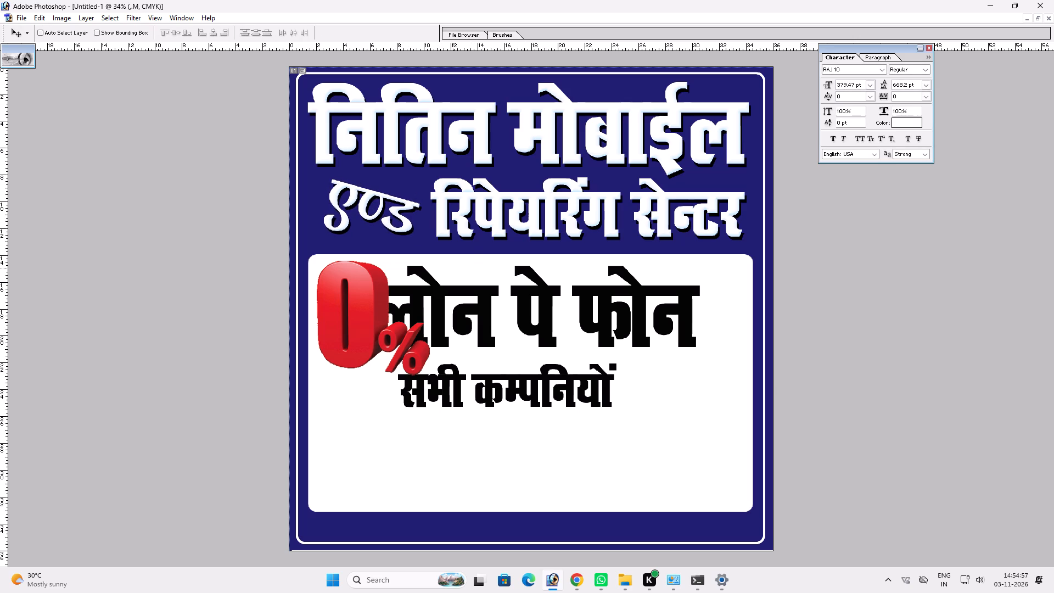
Apply a yellow colour overlay with magenta 0 to the white offer panel.
left_click(453, 268, "ctrl")
key("alt+l")
type("yn")
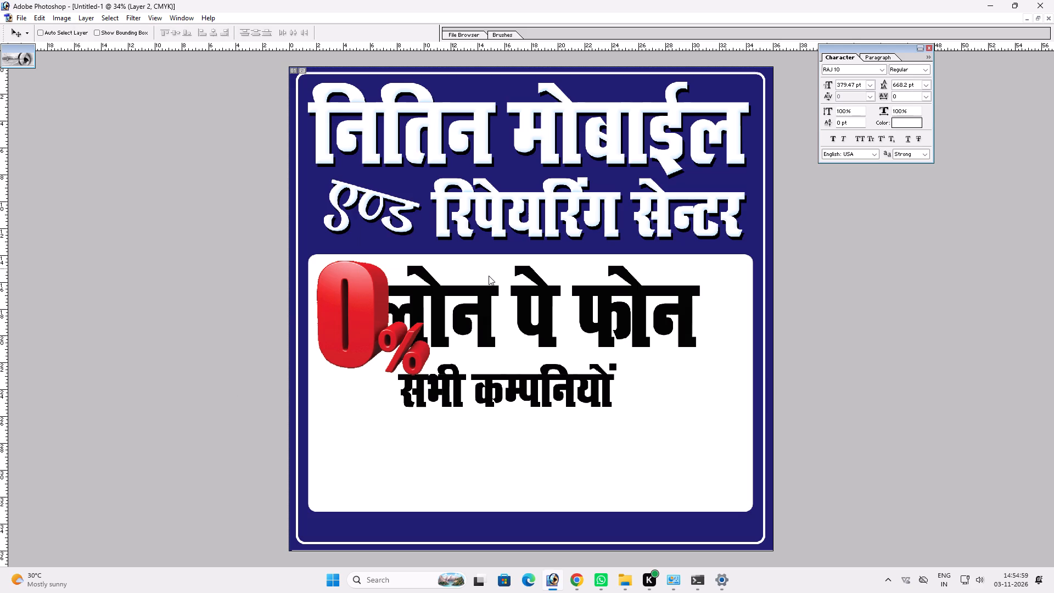
left_click(446, 262)
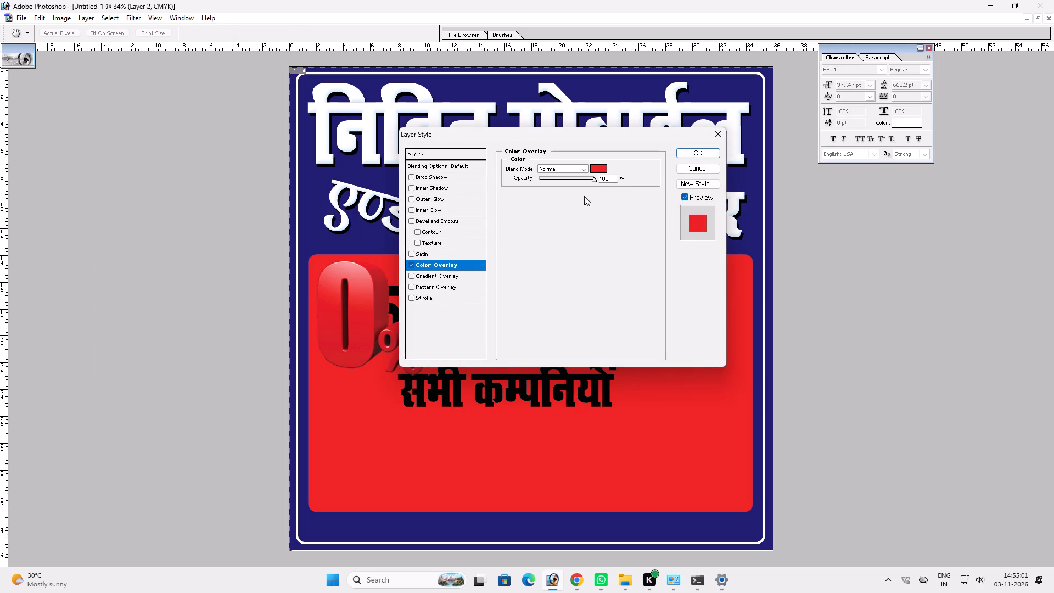
left_click(599, 169)
key("Tab")
key("0")
key("Return")
key("Return")
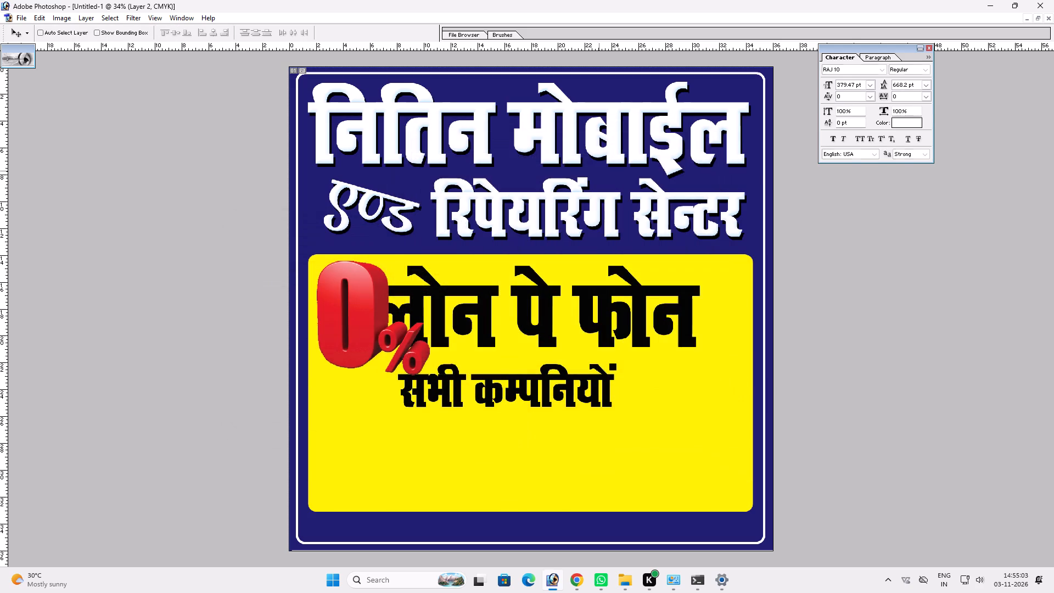
Duplicate the yellow panel and replace the copy's colour overlay with a gradient overlay.
key("ctrl+j")
key("alt+y")
type("nv")
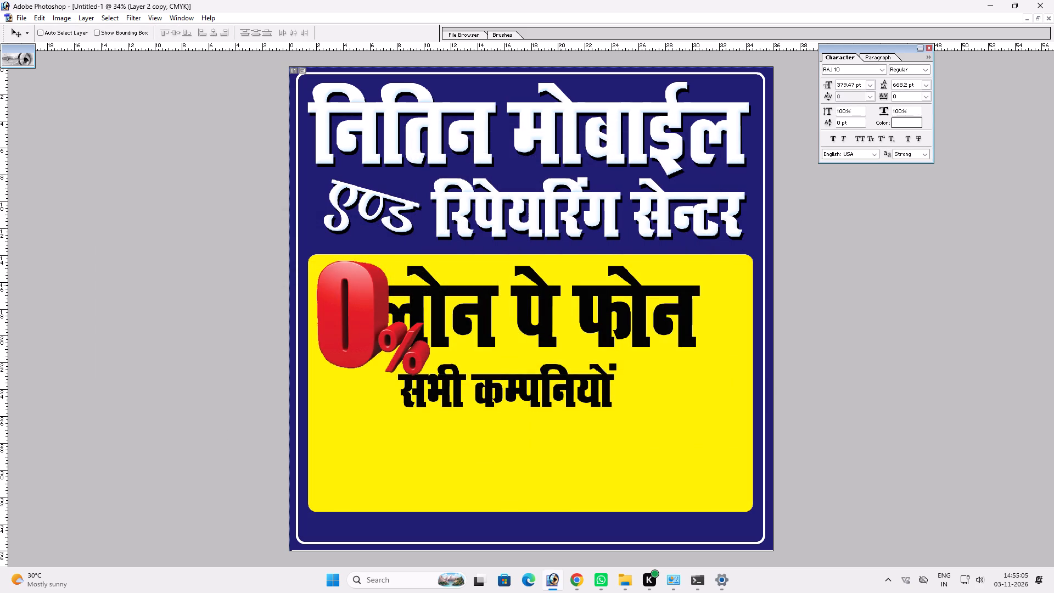
key("alt+l")
key("alt+y")
key("n")
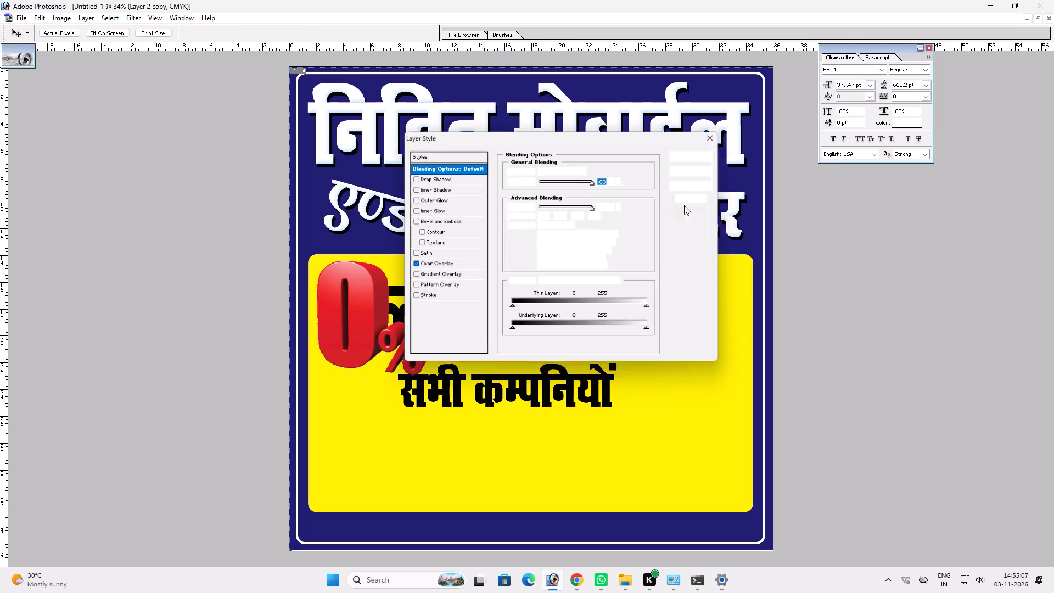
left_click(452, 278)
left_click(414, 263)
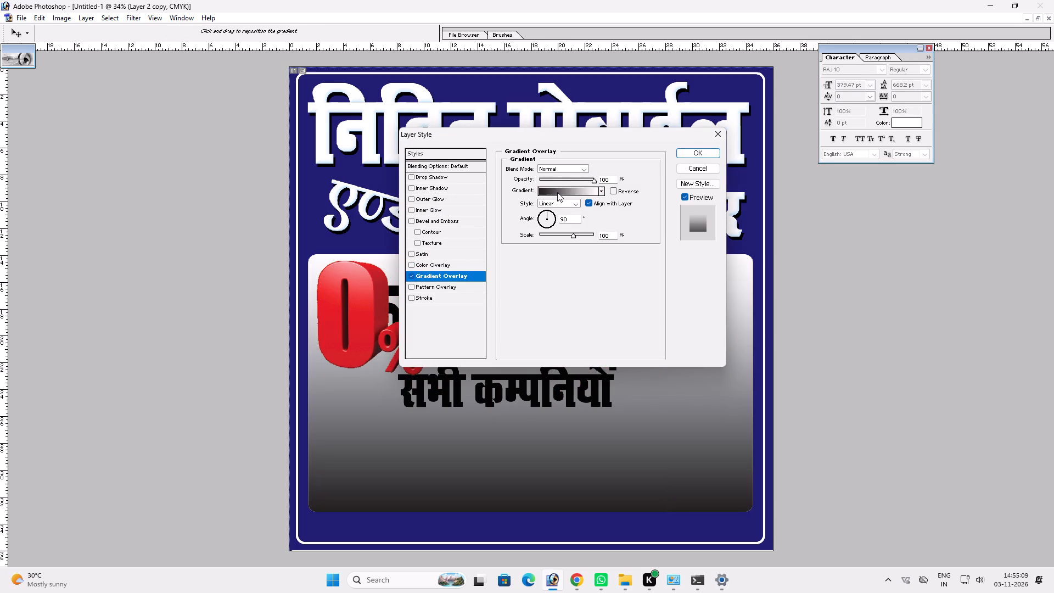
Set the panel copy's gradient overlay to the Chrome preset.
left_click(557, 192)
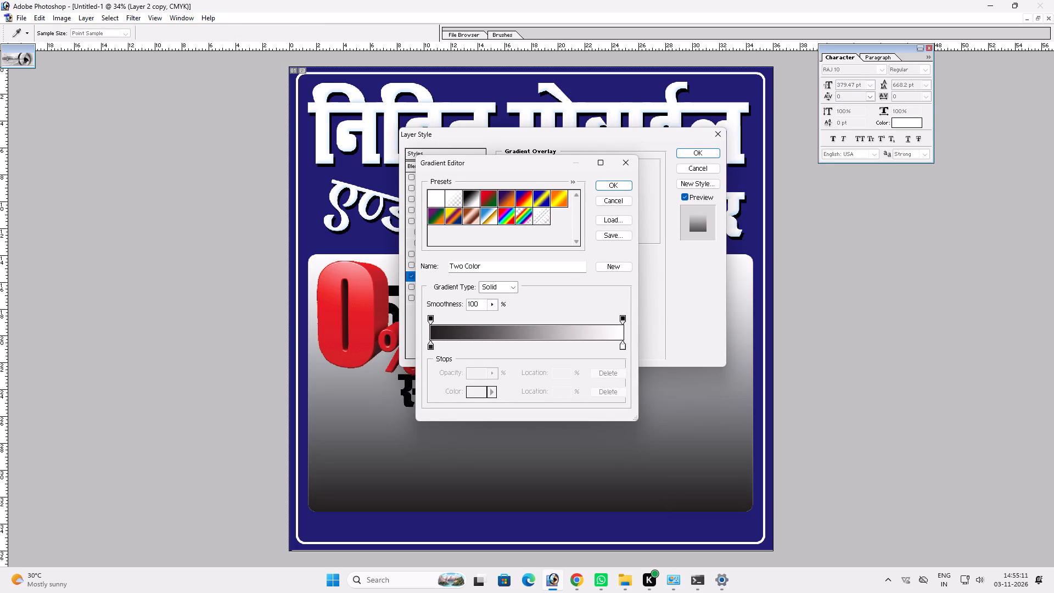
left_click(489, 217)
key("Return")
key("Return")
Send the gradient panel behind the yellow panel and enlarge it slightly about its centre, with width 102%, as a thin border.
key("ctrl+bracketleft")
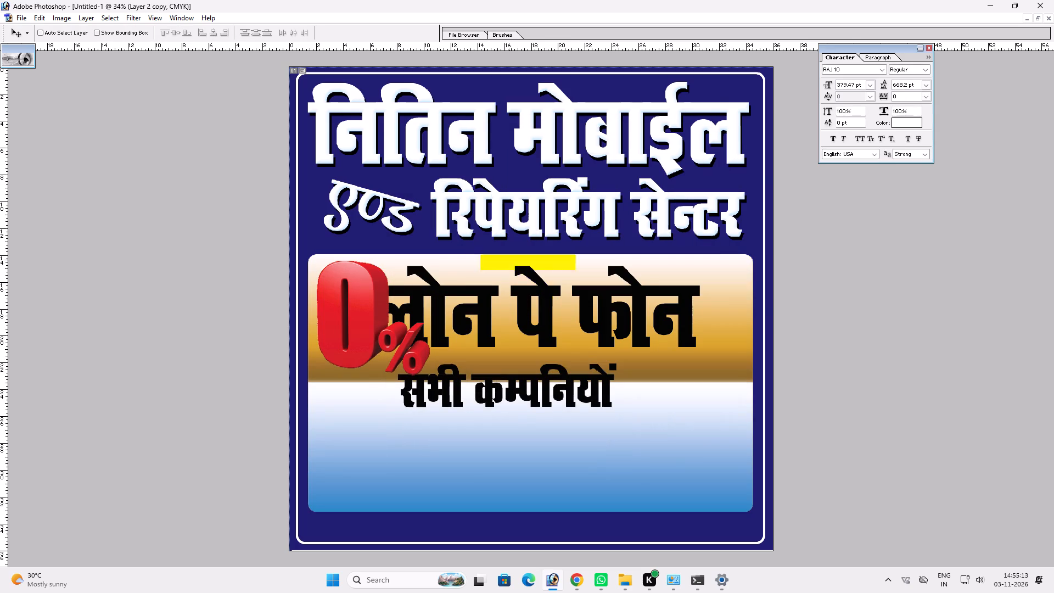
key("v")
key("ctrl+t")
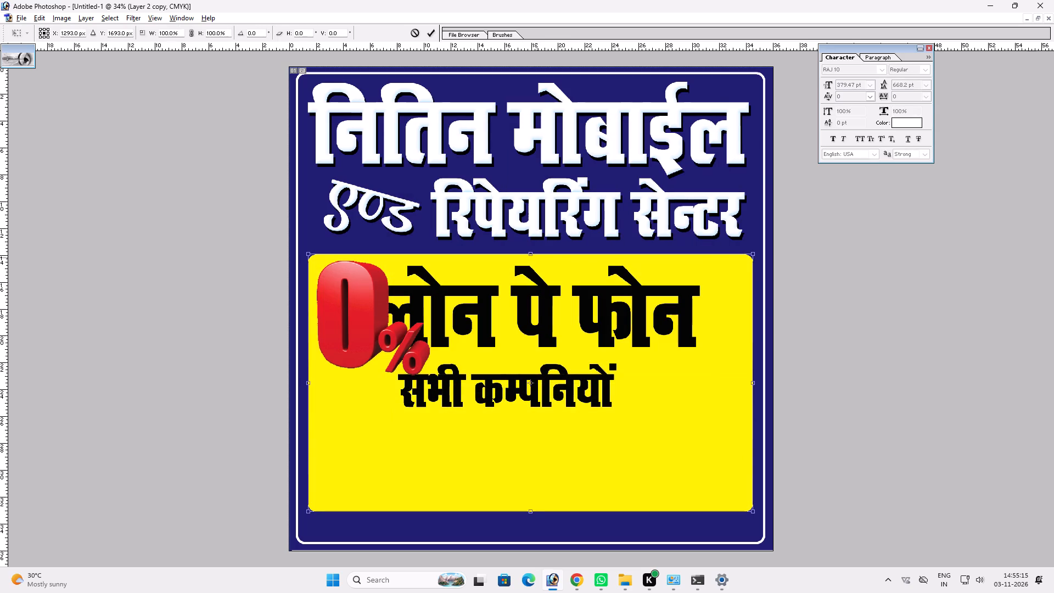
left_click_drag(537, 256, 547, 251, "alt+shift")
key("shift+Return")
key("v")
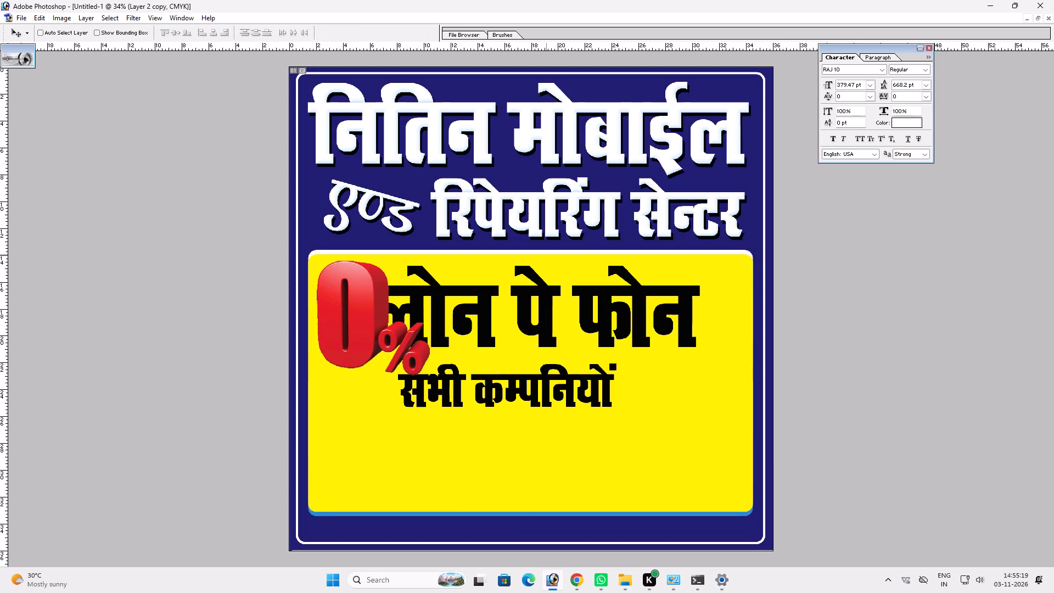
key("ctrl+t")
left_click(751, 308, "alt+shift")
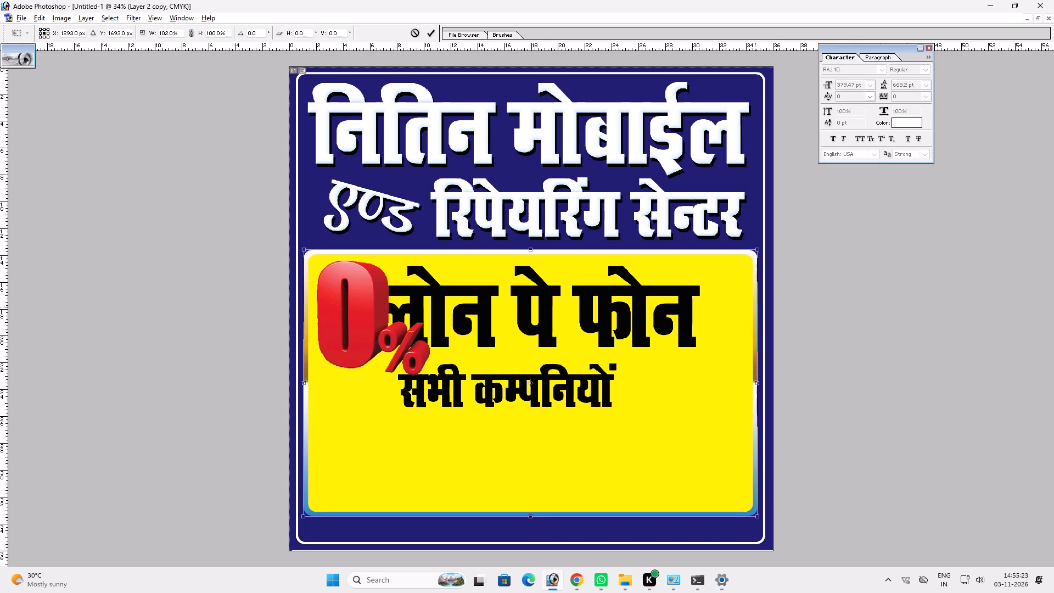
key("Return")
key("v")
Outline a slanted four-sided band across the panel with the Pen tool and delete that area from the gradient border panel.
key("p")
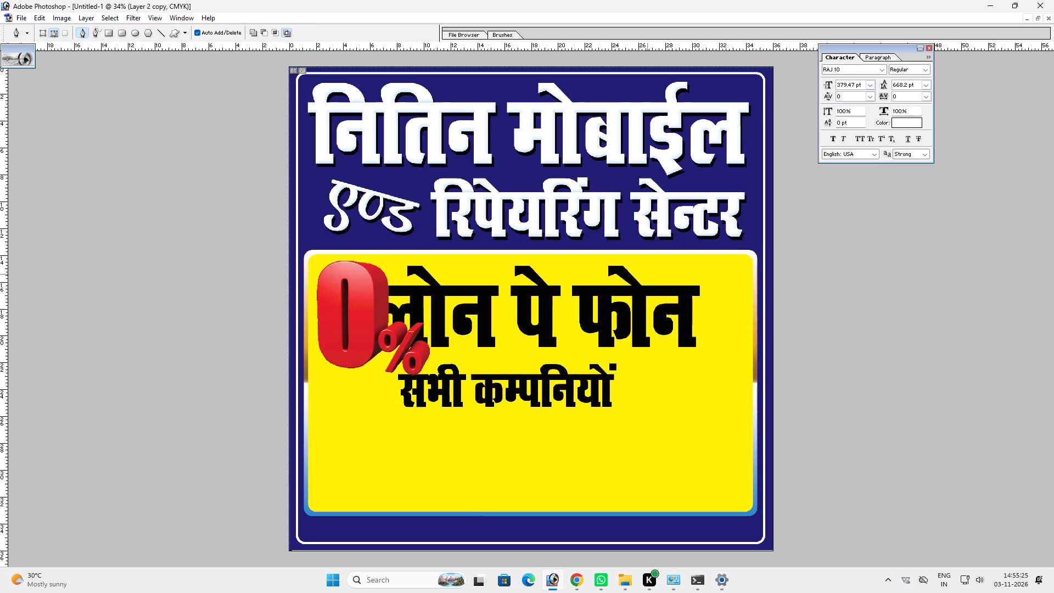
left_click(630, 238)
key("ctrl+z")
left_click(537, 243)
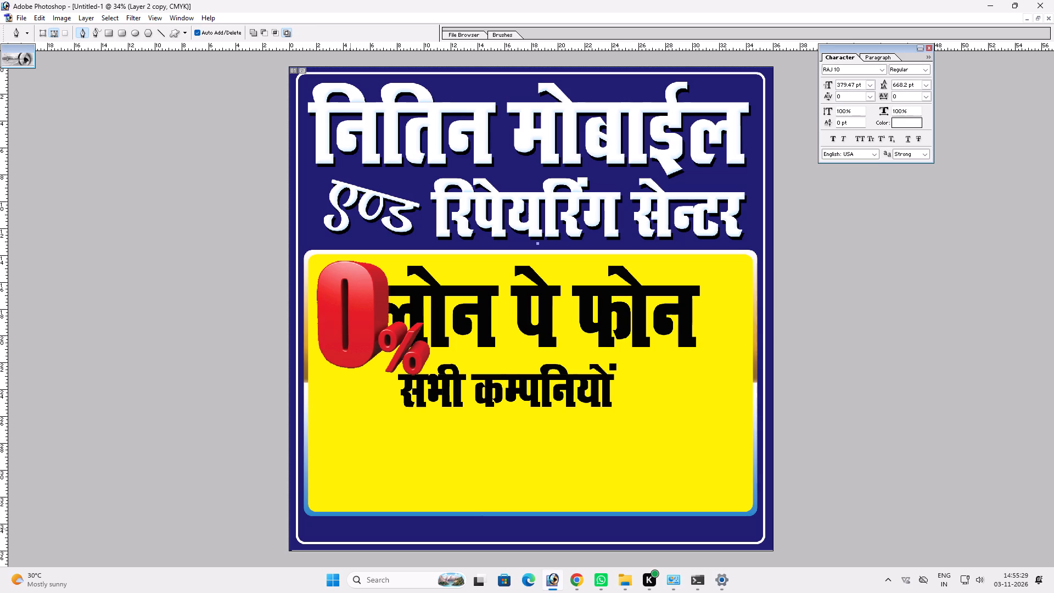
left_click(345, 532)
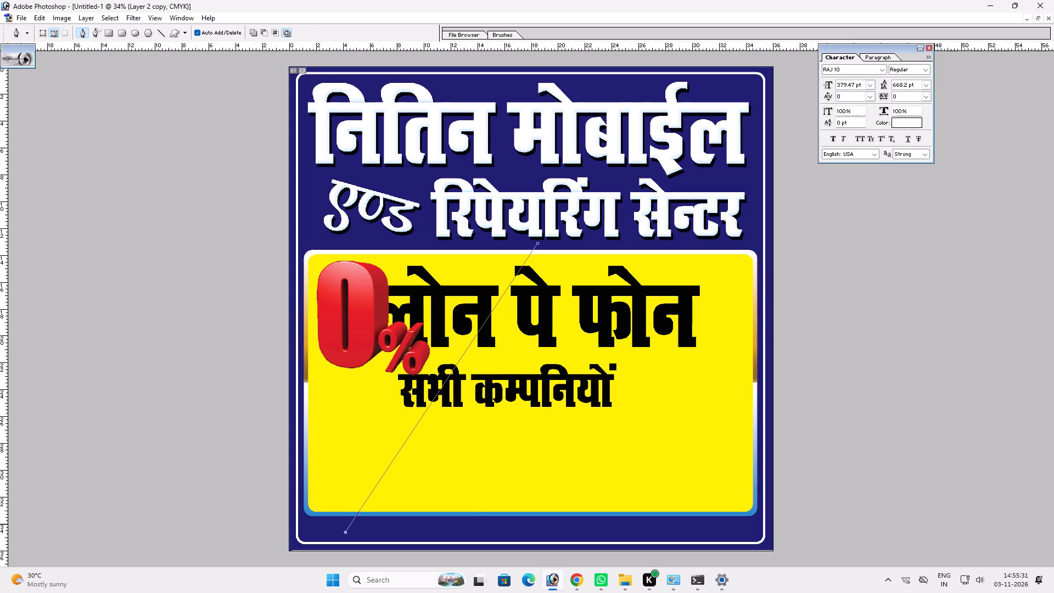
left_click(551, 524)
left_click(688, 241)
key("ctrl+Return")
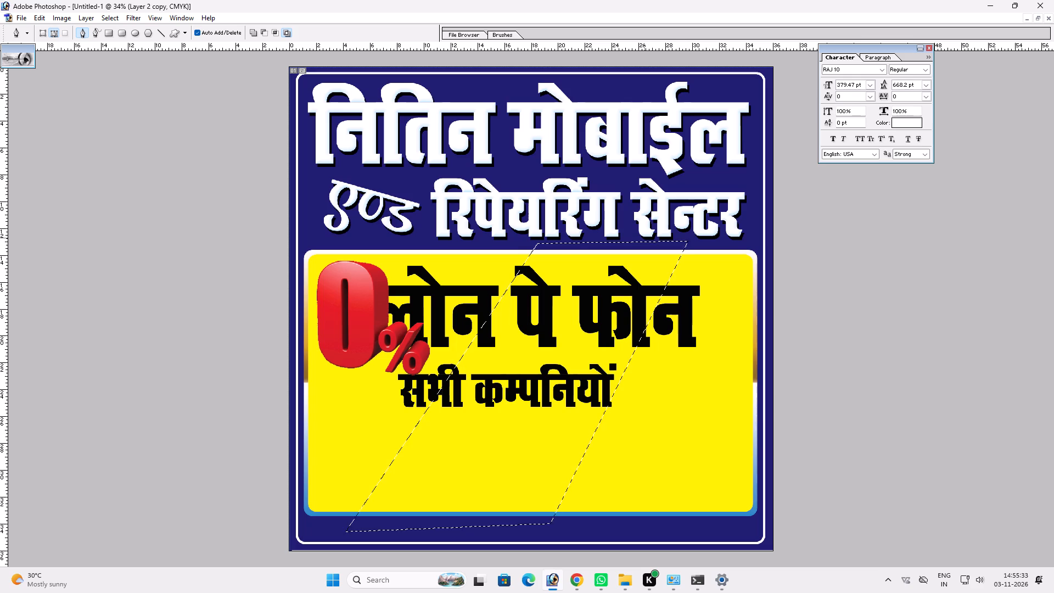
key("v")
right_click(720, 275)
left_click(748, 294)
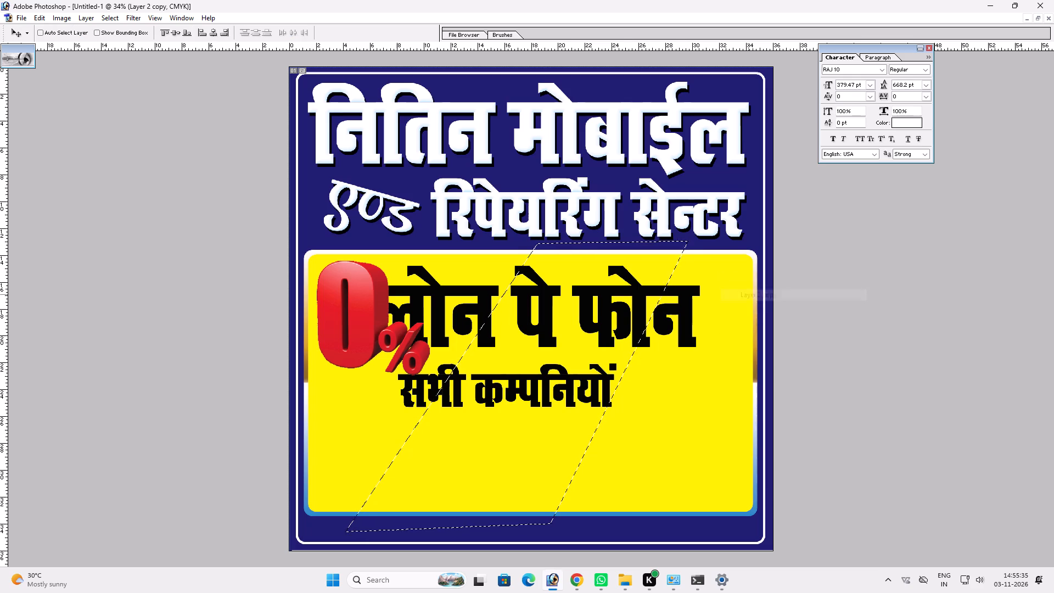
key("Delete")
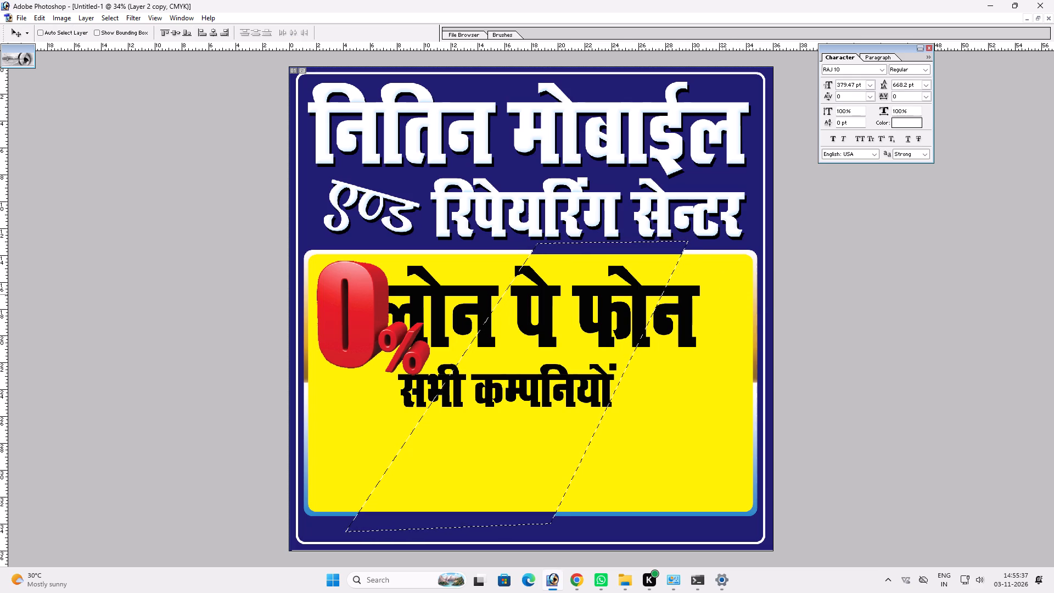
key("ctrl+d")
key("v")
key("v")
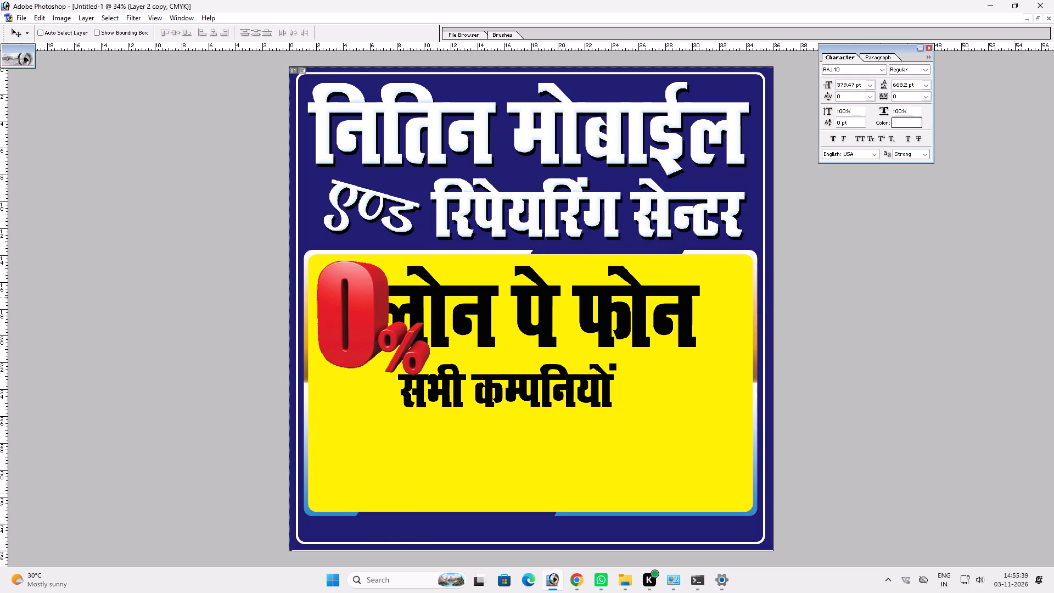
Change the border panel's gradient overlay to the Blue, Red, Yellow preset.
key("alt+l")
key("alt+y")
key("n")
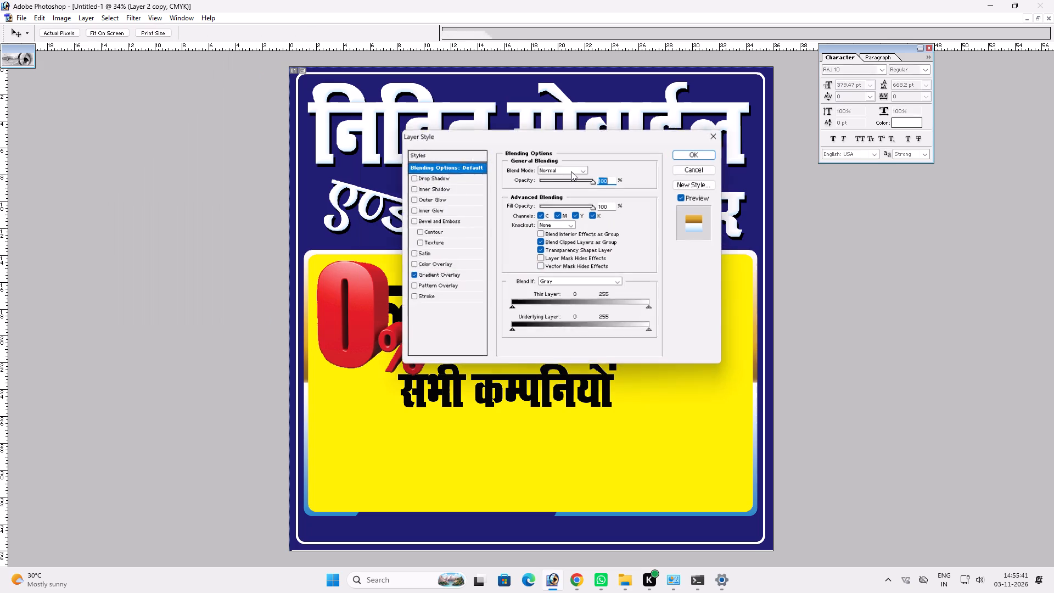
left_click(437, 275)
left_click(541, 192)
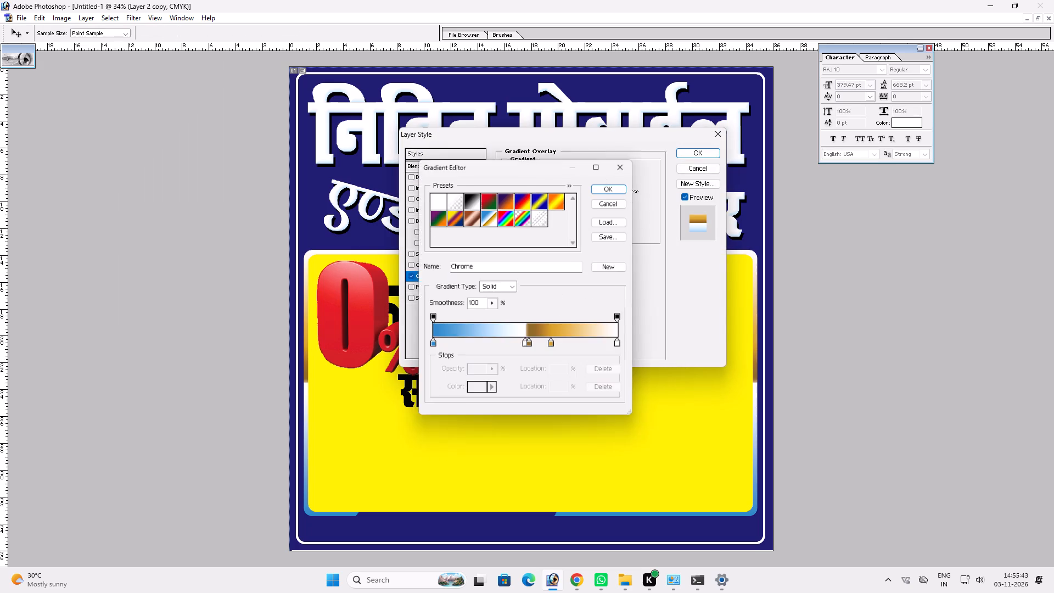
left_click(526, 198)
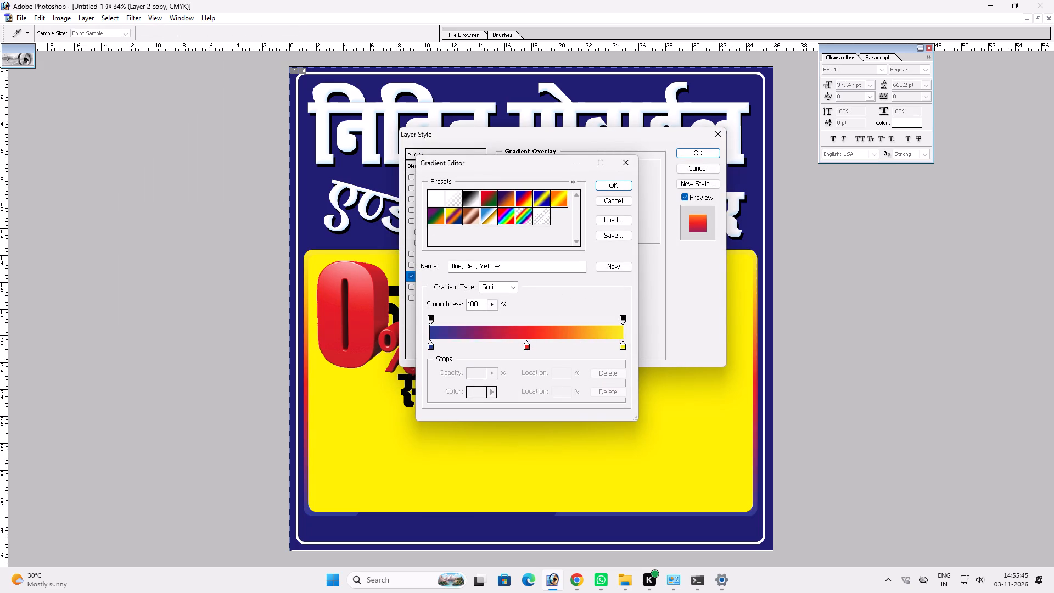
key("Return")
key("Return")
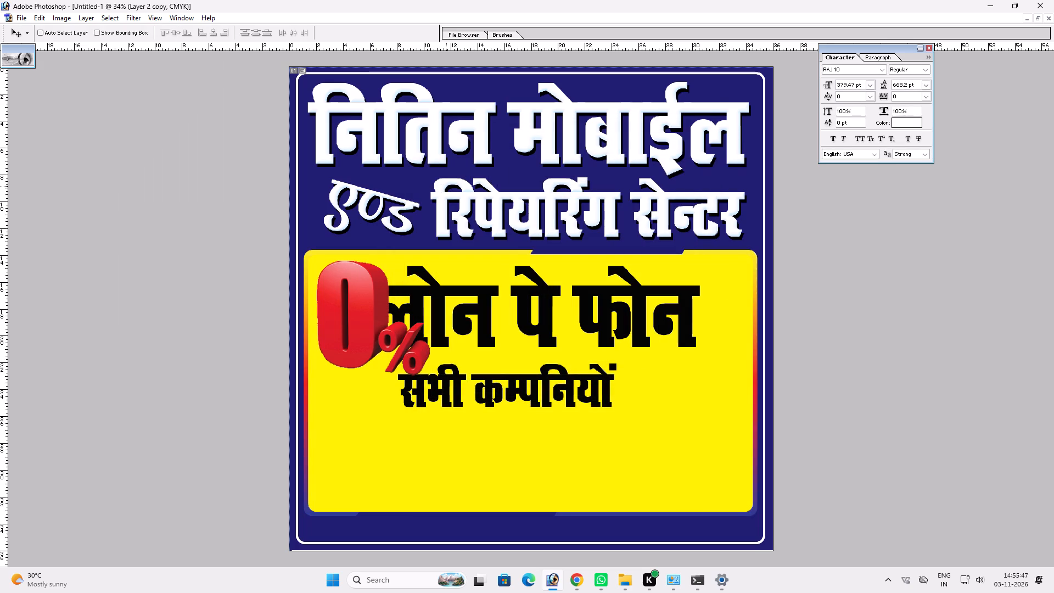
Add a Multiply drop shadow to the gradient border panel with opacity 100%, angle 120° and size 21 px.
key("alt+l")
type("yd")
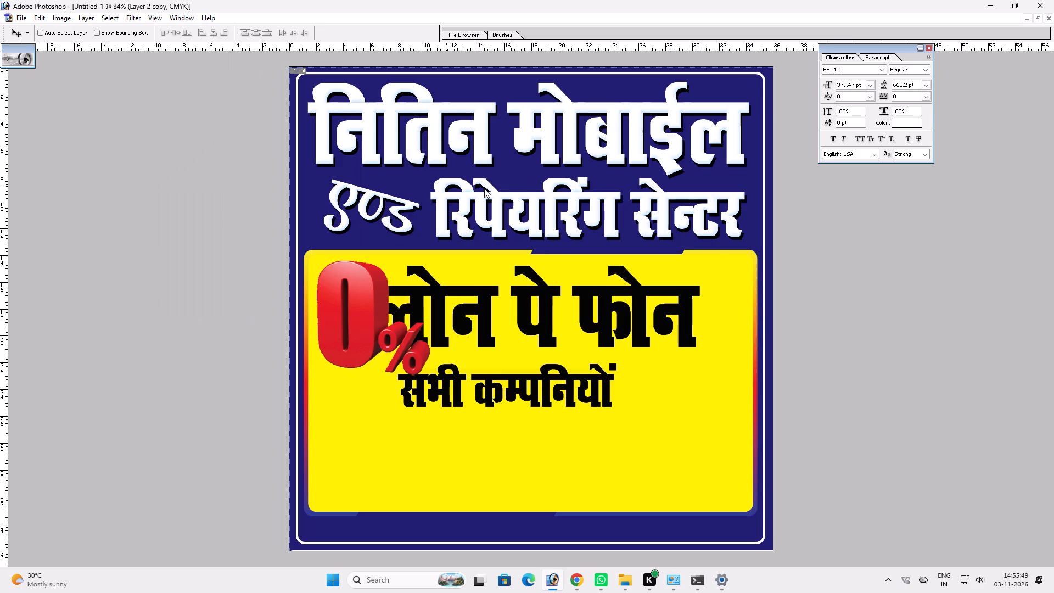
left_click_drag(580, 180, 627, 178)
left_click(546, 215)
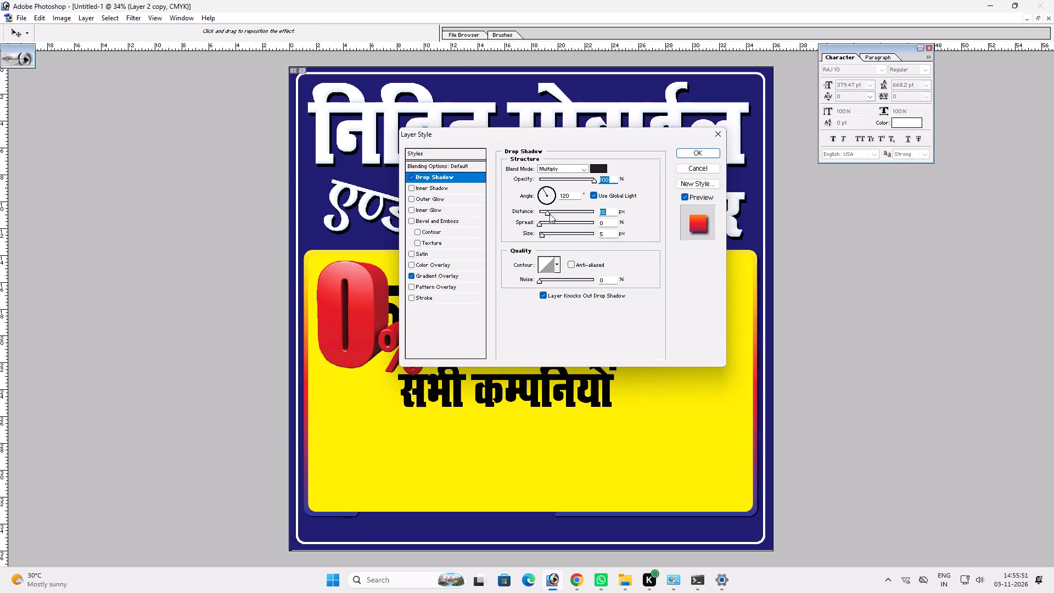
left_click(550, 214)
left_click(542, 232)
left_click_drag(542, 221, 548, 216)
left_click(550, 209)
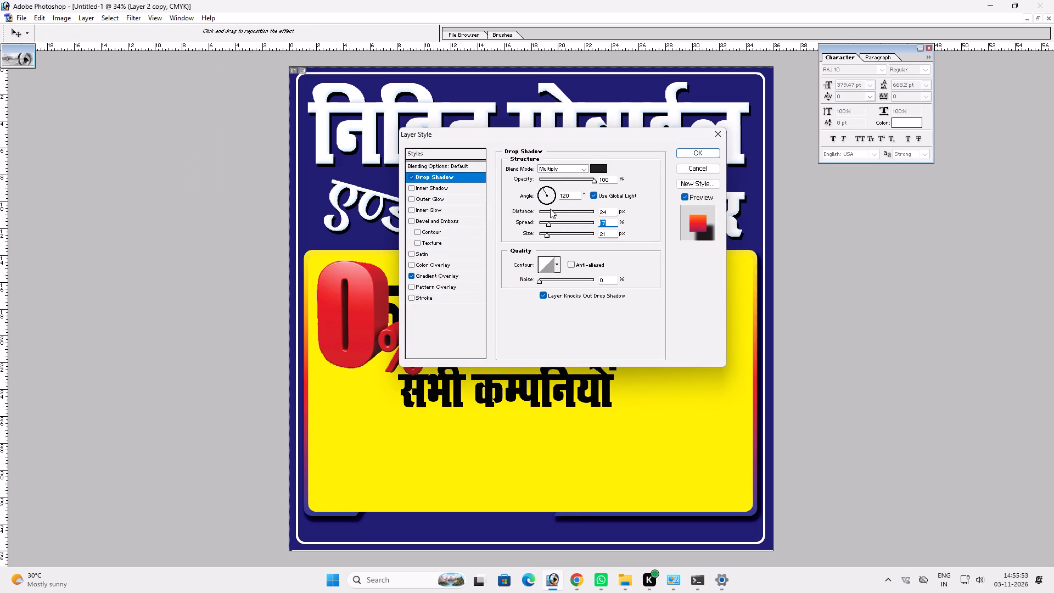
left_click(550, 211)
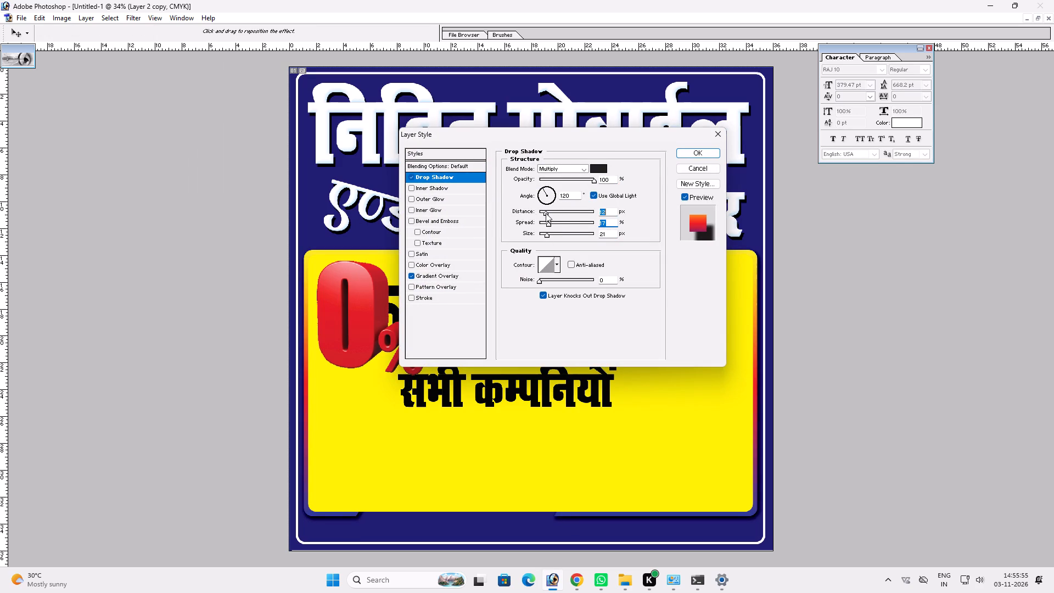
key("Return")
key("Return")
key("v")
Nudge the 0% graphic slightly up, and move लोन पे फोन clear of it, scaling the text down proportionally.
double_click(373, 309, "ctrl")
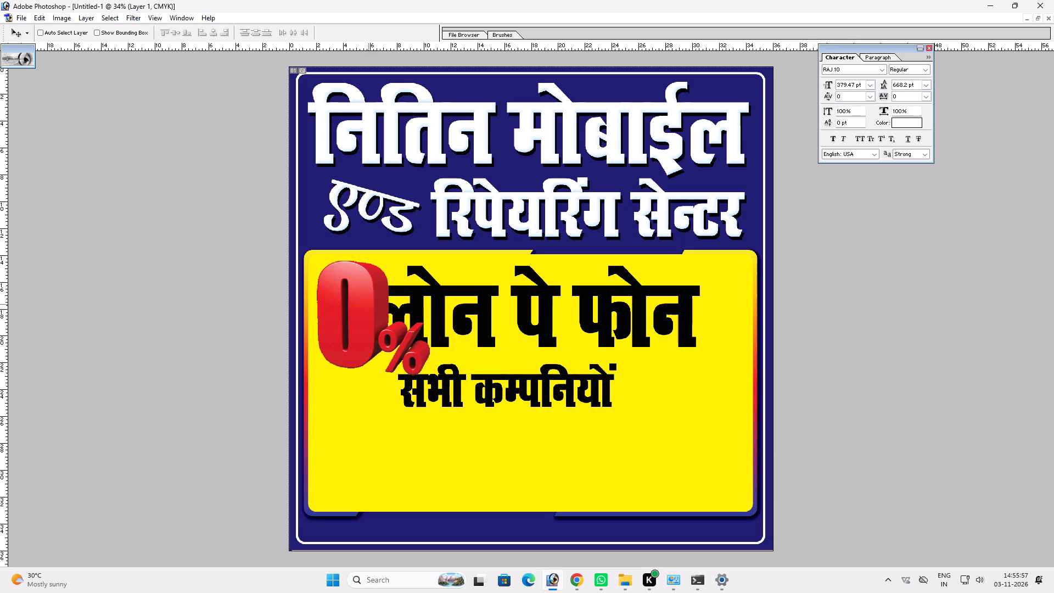
left_click(455, 291, "ctrl")
left_click_drag(452, 290, 492, 294)
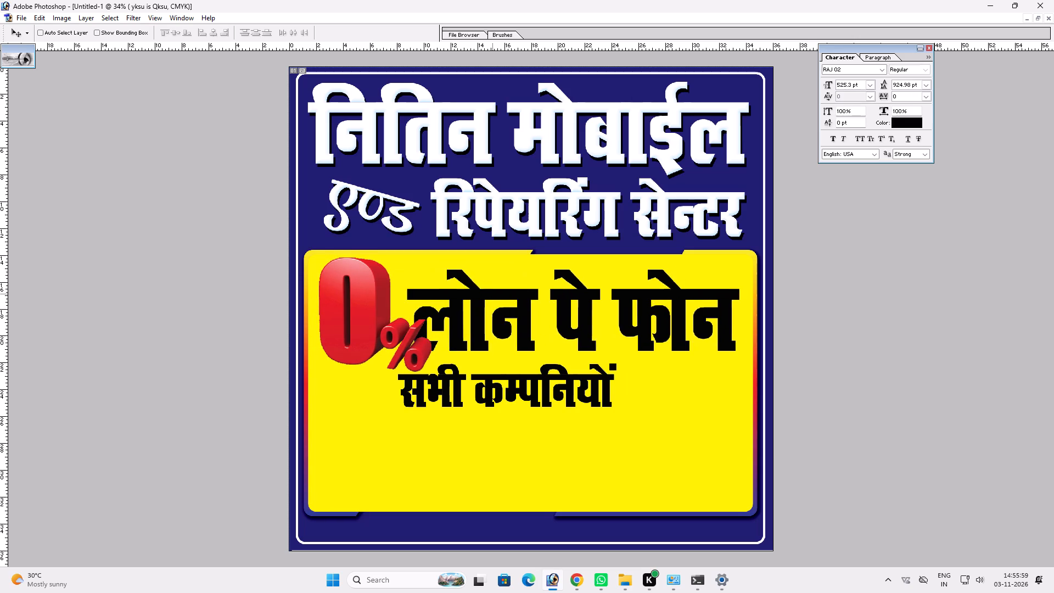
left_click_drag(492, 294, 497, 288)
key("ctrl+t")
left_click_drag(746, 344, 713, 326, "shift")
key("shift+Return")
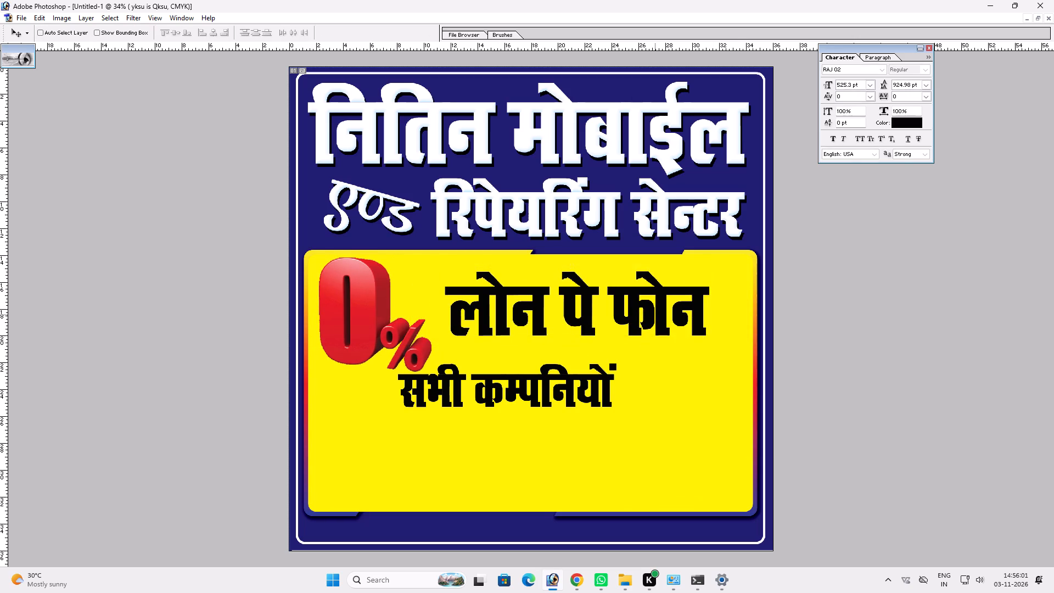
key("v")
Reposition लोन पे फोन near the yellow panel's top beside the 0% and stretch it wider to fill the remaining width.
left_click_drag(624, 310, 618, 333)
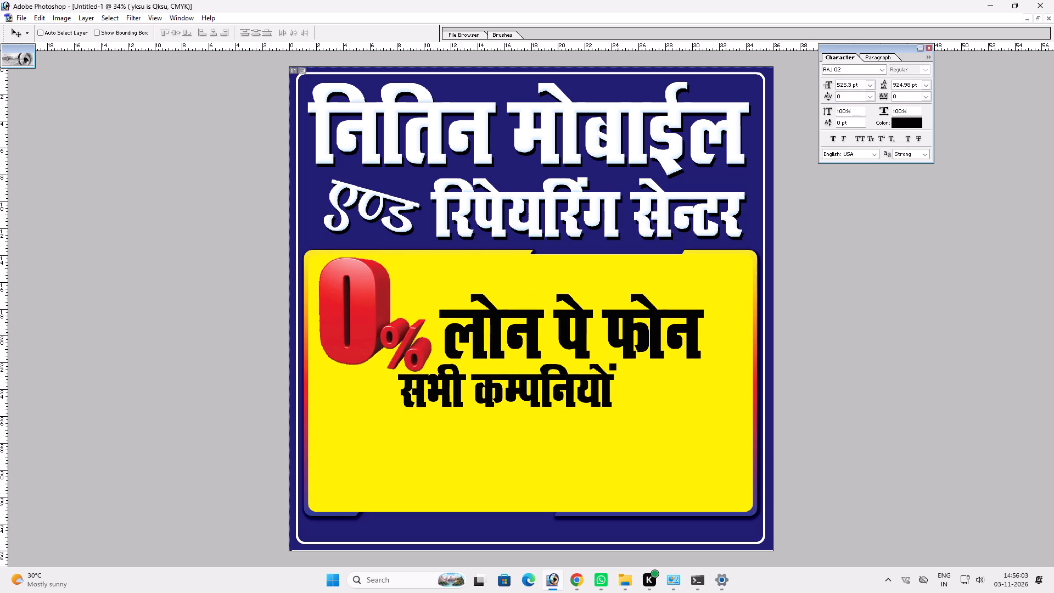
left_click(617, 333)
key("ctrl+t")
left_click_drag(701, 315, 728, 312, "shift")
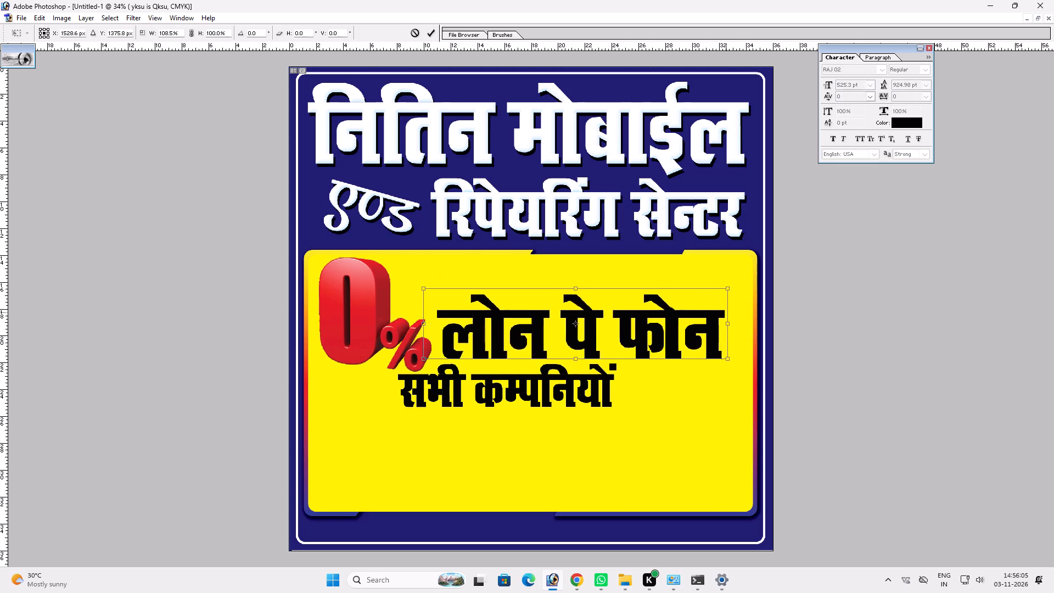
left_click_drag(728, 312, 741, 316, "shift")
key("Return")
key("v")
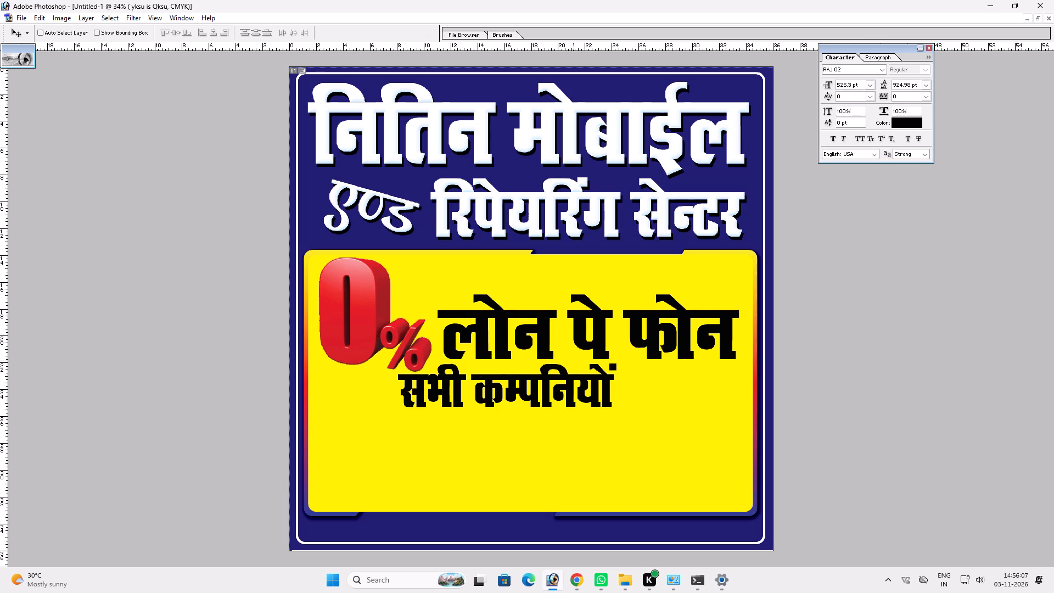
left_click_drag(578, 335, 568, 306, "ctrl")
key("ctrl+t")
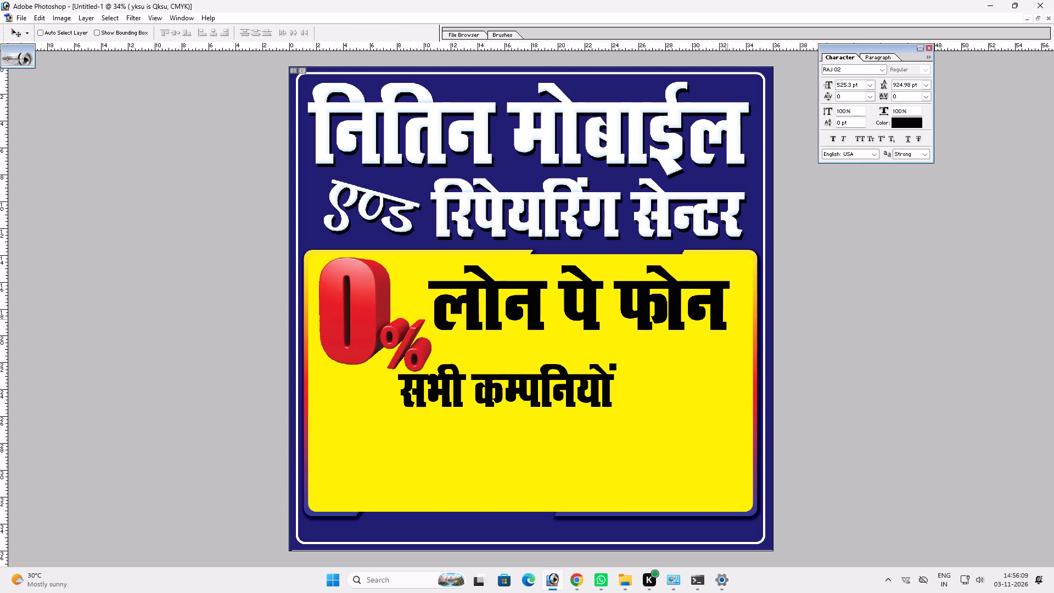
left_click_drag(730, 298, 747, 292, "shift")
key("Return")
key("v")
left_click(680, 310)
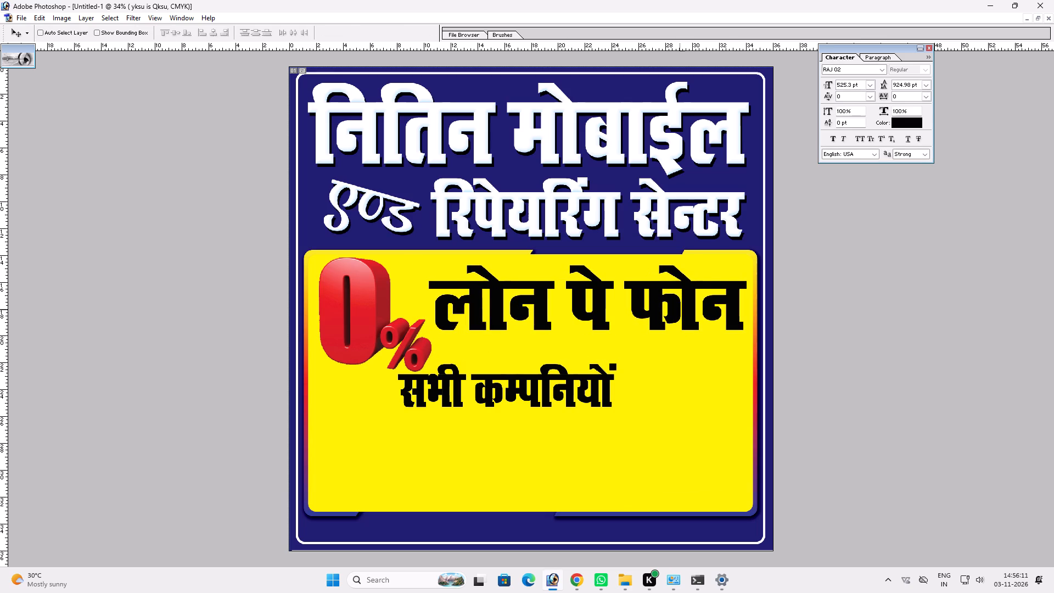
Increase the kerning inside the word फोन and undo the last increment.
key("t")
left_click(679, 310)
key("alt+Right")
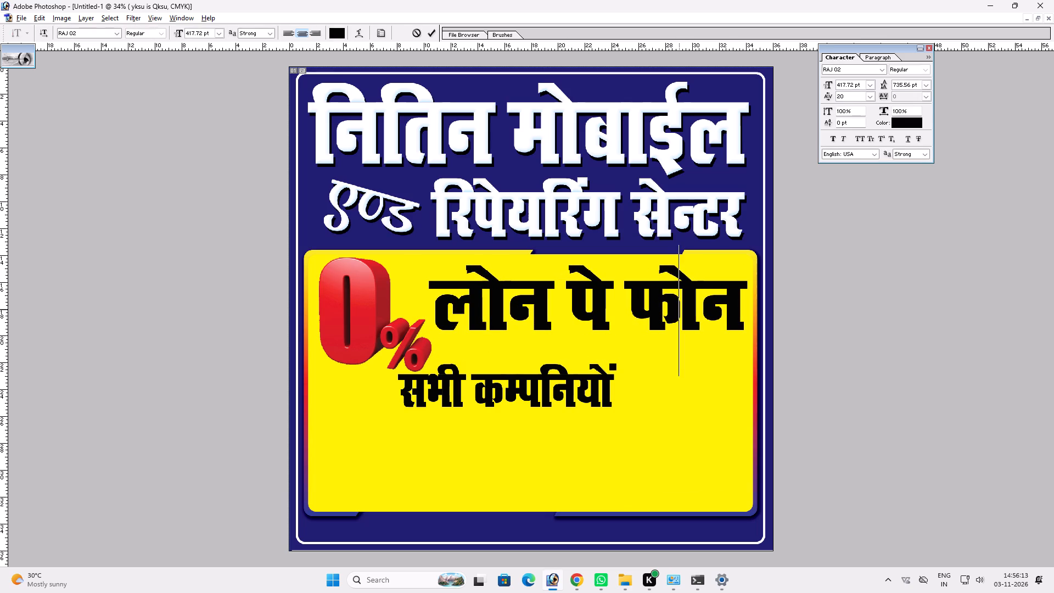
key("alt+Right")
key("ctrl+z")
key("ctrl+Return")
Make लोन पे फोन slightly taller and a little narrower so it sits inside the yellow panel's edge.
key("ctrl+t")
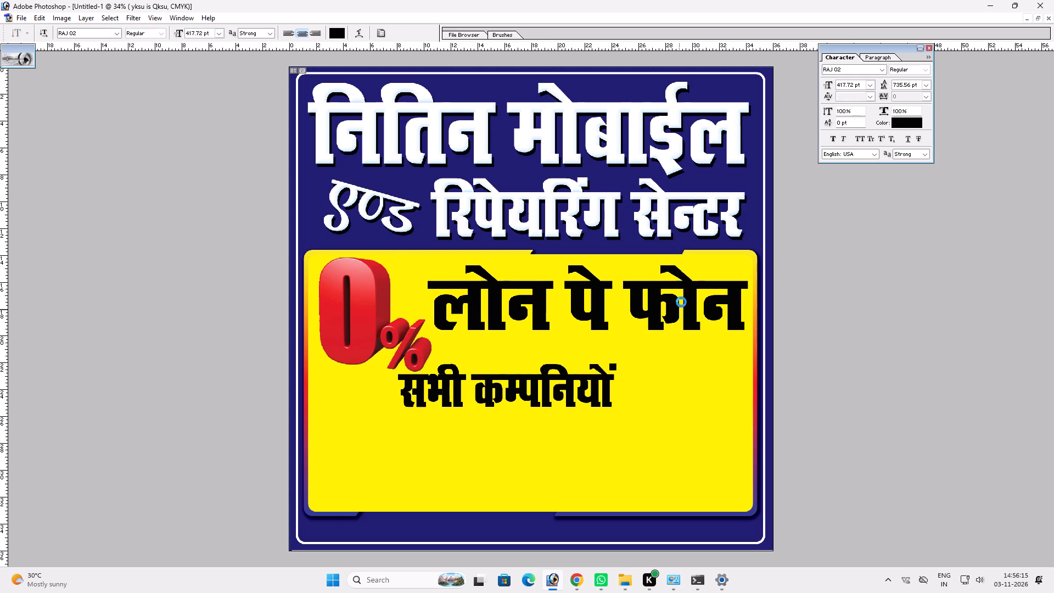
left_click(677, 263, "shift")
key("Return")
key("v")
left_click(690, 294, "shift")
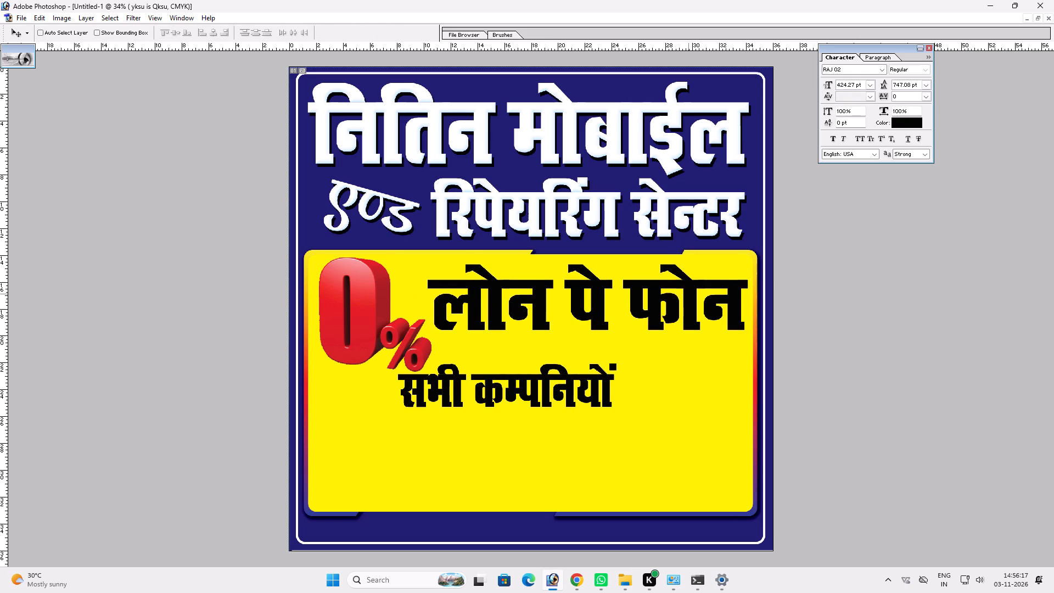
key("ctrl+t")
left_click_drag(749, 288, 743, 287, "shift")
key("Return")
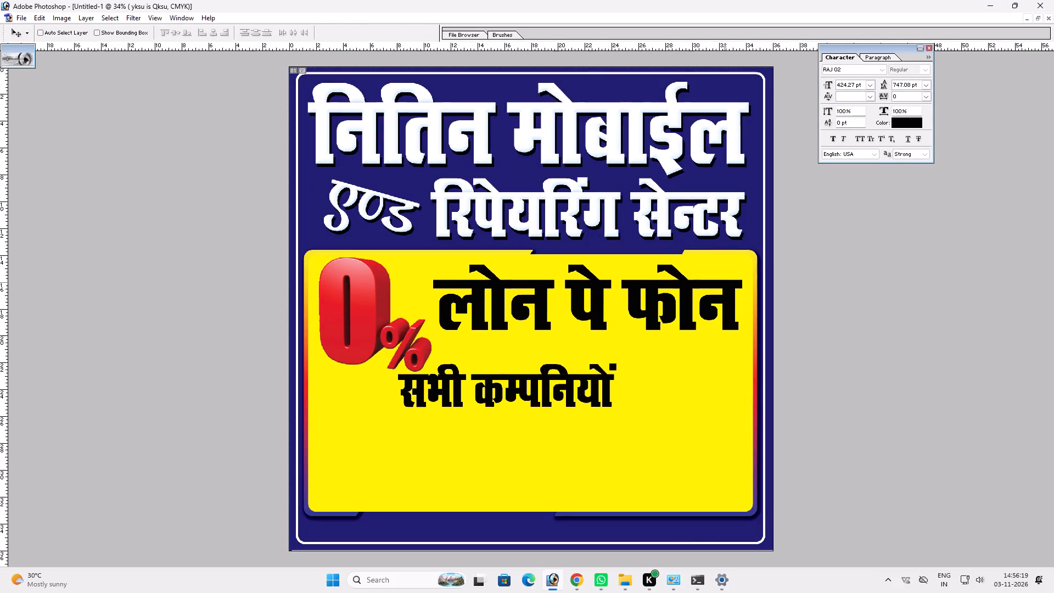
key("v")
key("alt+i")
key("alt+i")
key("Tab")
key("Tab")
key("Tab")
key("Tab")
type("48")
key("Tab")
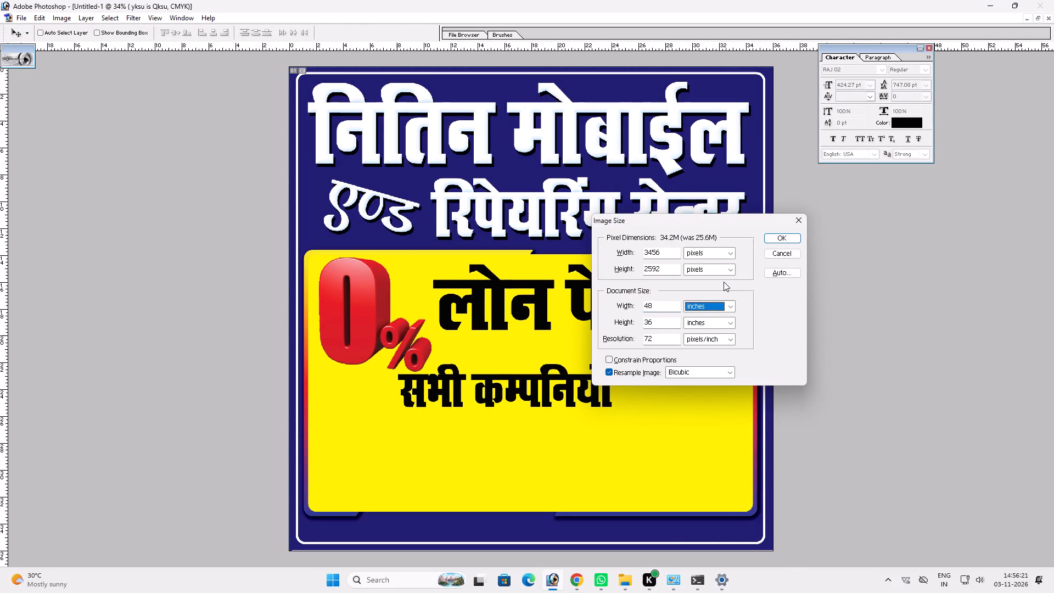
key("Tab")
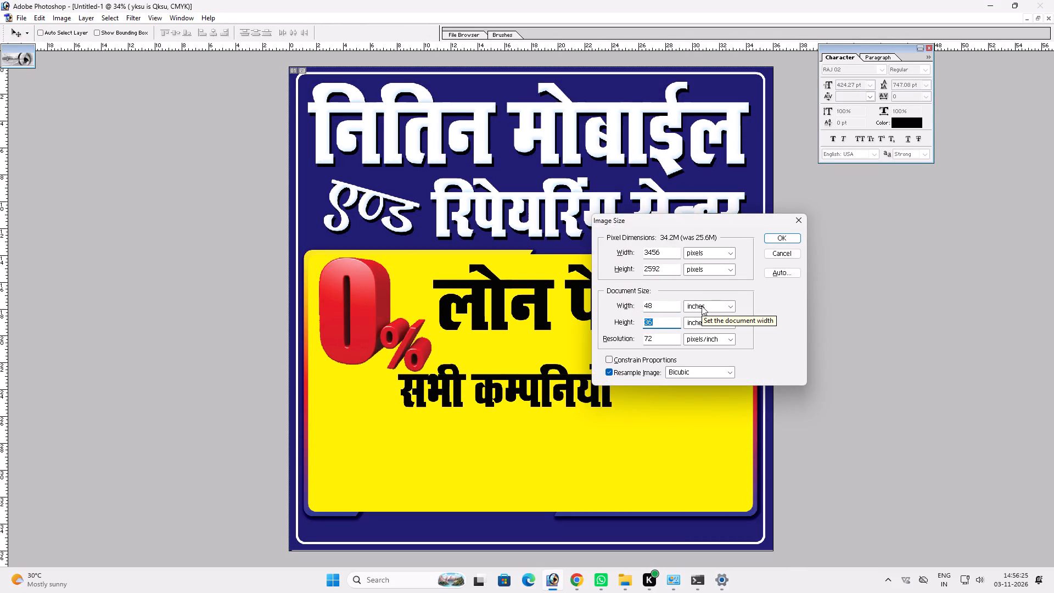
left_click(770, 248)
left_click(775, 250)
Narrow the रिपेयरिंग सेन्टर heading slightly from its outer end so it sits farther inside the white border.
key("v")
left_click(730, 223, "ctrl")
key("ctrl+t")
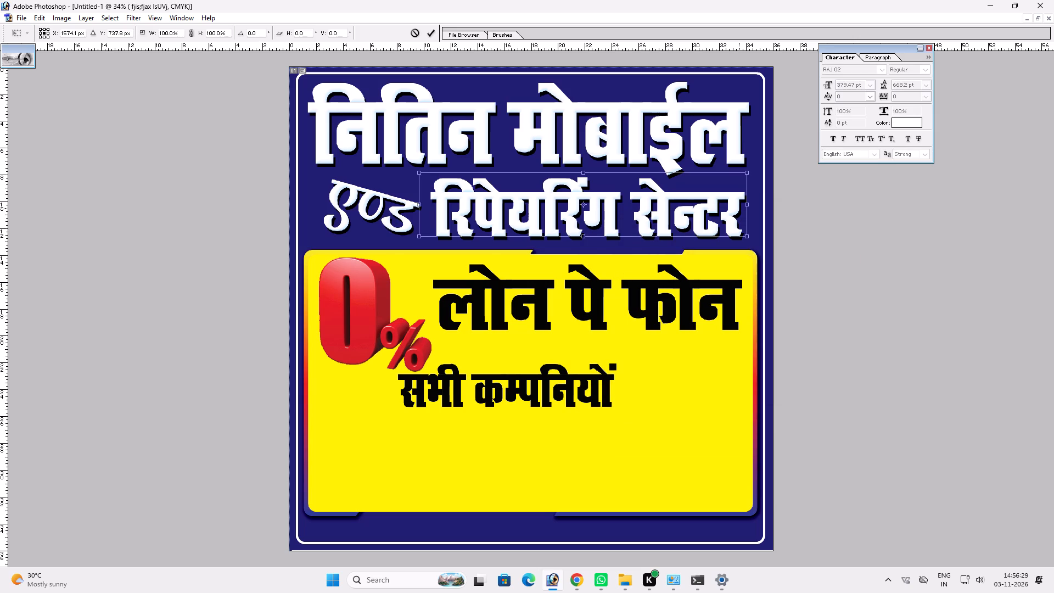
left_click_drag(744, 205, 738, 203, "shift")
key("shift+Return")
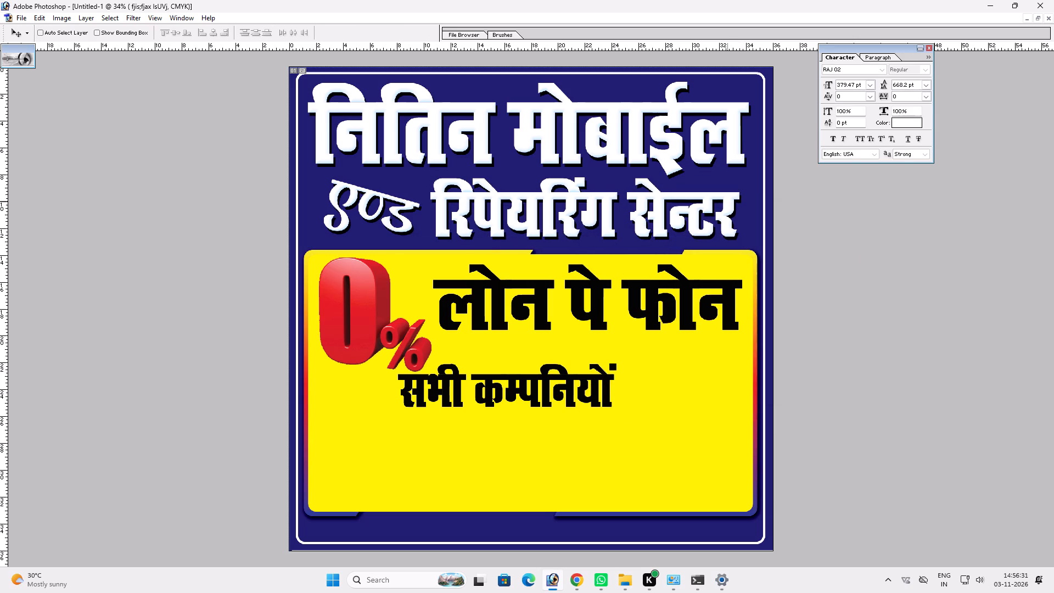
Stretch the नितिन मोबाईल heading slightly wider and a touch taller toward its outer lower corner.
key("v")
left_click(697, 150, "ctrl")
key("ctrl+t")
left_click_drag(744, 165, 748, 165, "shift")
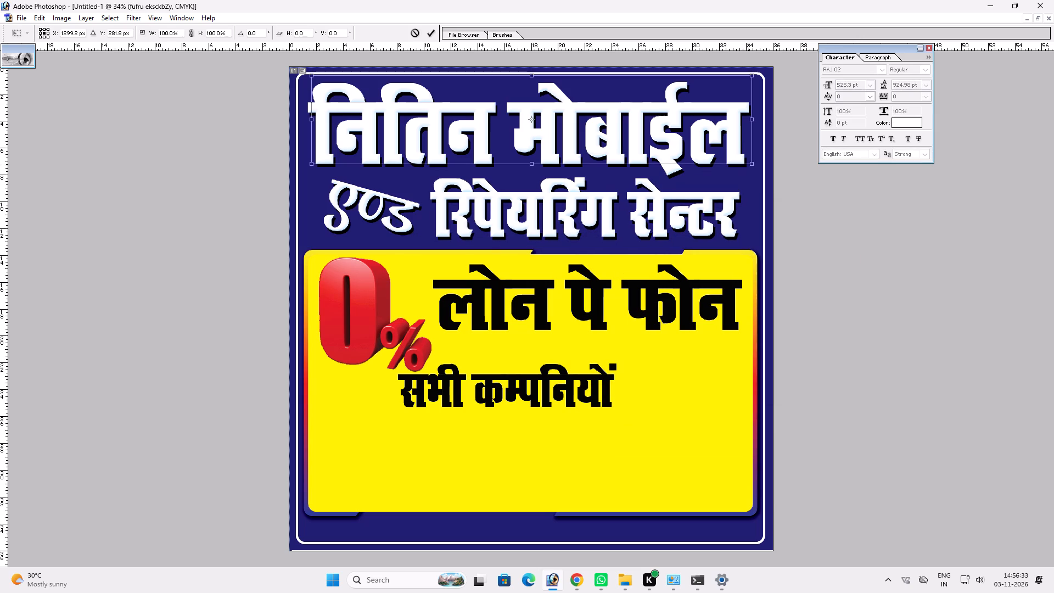
left_click_drag(748, 165, 749, 165, "shift")
left_click(748, 164, "shift")
left_click_drag(743, 163, 738, 164, "shift")
key("shift+Return")
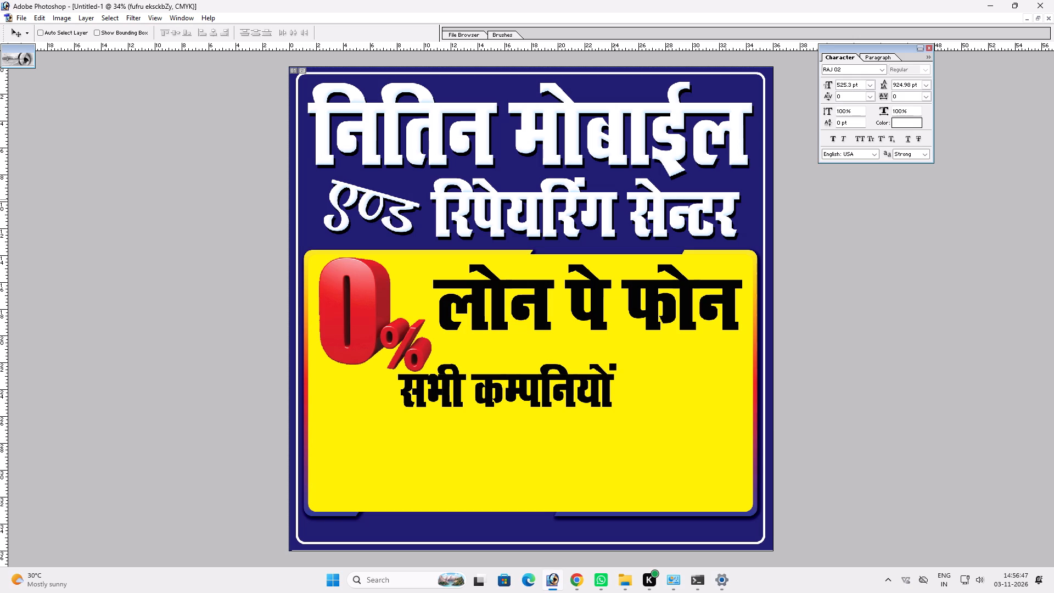
Resize the image to 36 inches wide and 48 inches high, and fit the banner in view.
key("alt+i")
key("alt+i")
key("Tab")
key("Tab")
key("Tab")
key("Tab")
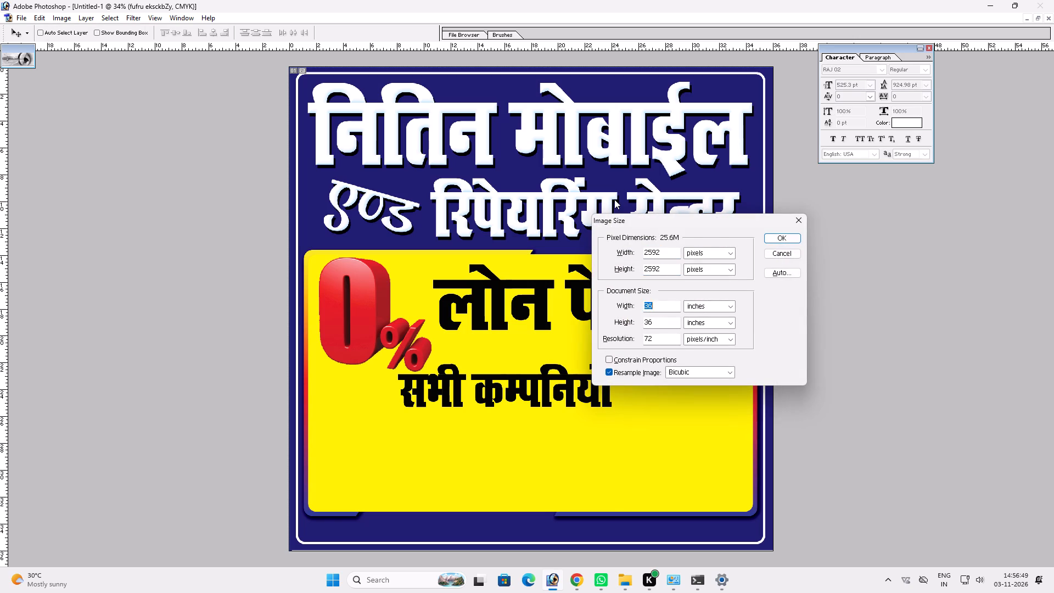
key("4")
key("Tab")
key("shift+Tab")
key("3")
key("Tab")
key("shift+Tab")
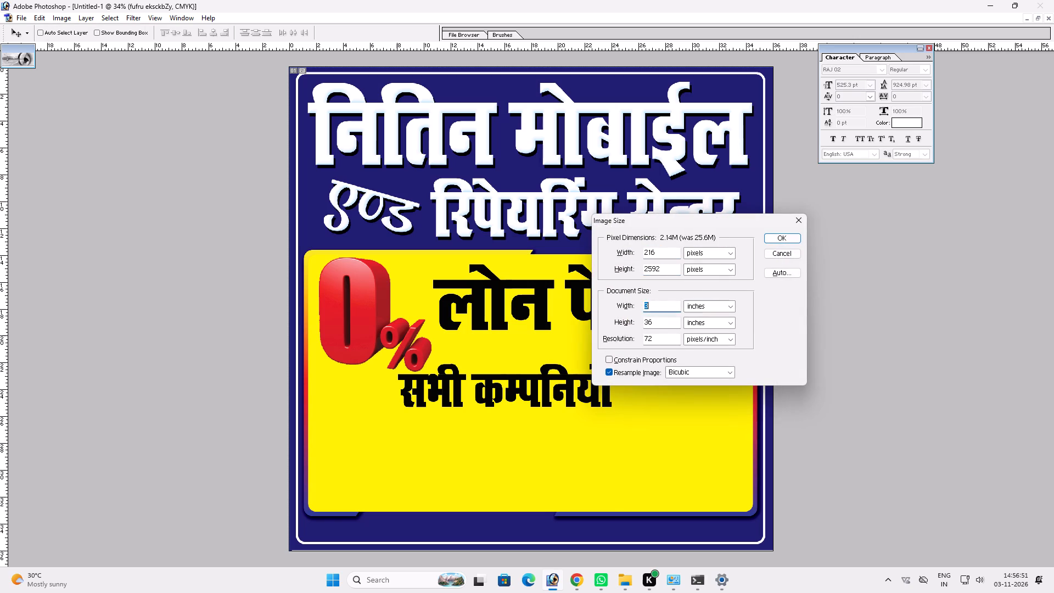
type("36")
key("Tab")
key("Tab")
type("48")
key("Return")
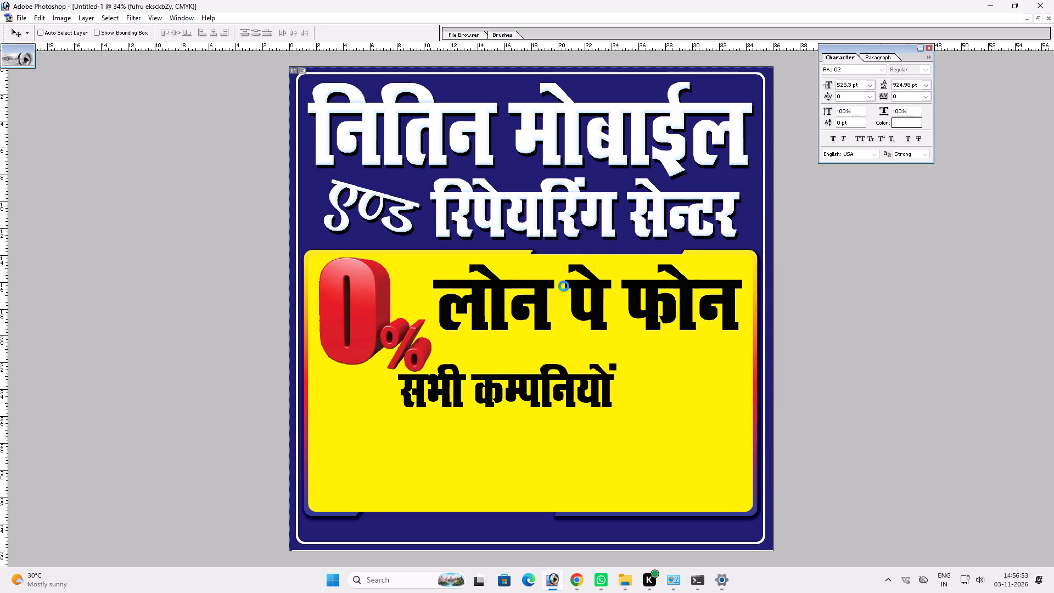
key("space")
key("space")
right_click(561, 303)
left_click_drag(574, 307, 585, 307)
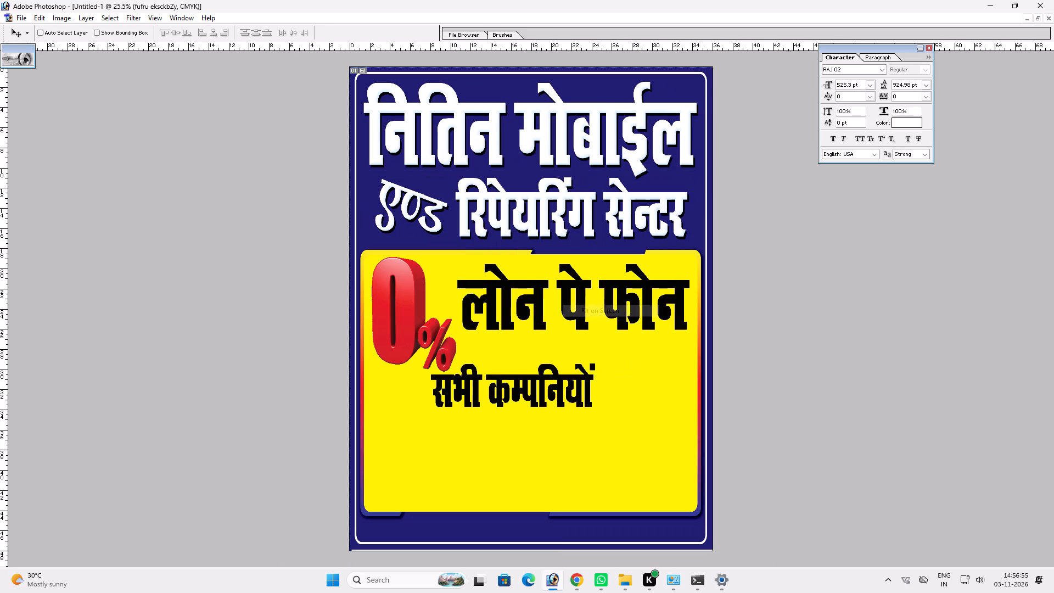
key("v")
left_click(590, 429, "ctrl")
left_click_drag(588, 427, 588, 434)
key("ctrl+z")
Shorten the yellow panel with its gradient border and reposition it centrally, leaving more space below the headings.
right_click(635, 361, "ctrl+shift")
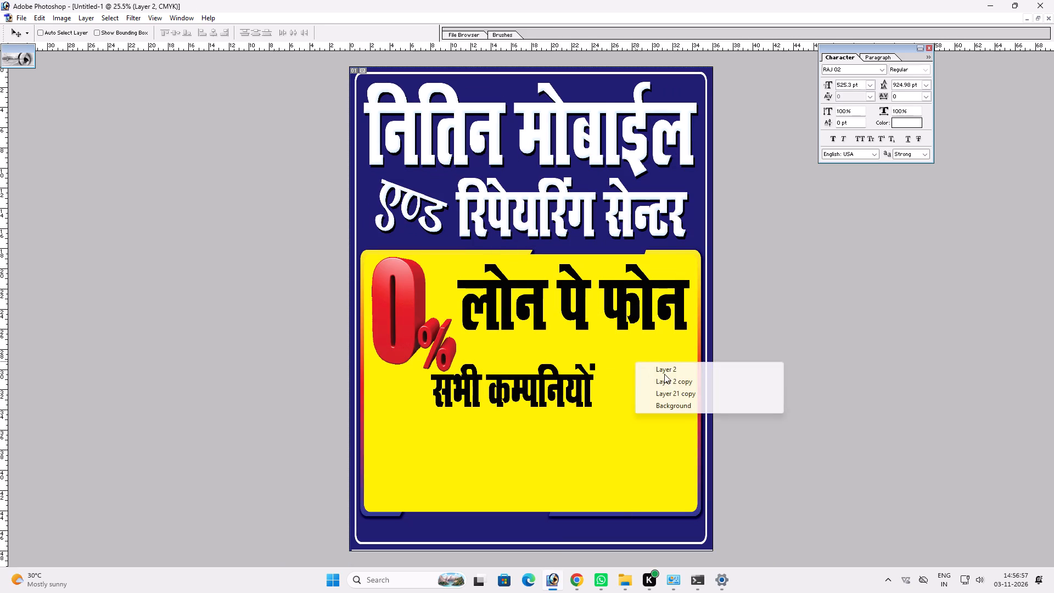
left_click(667, 378, "ctrl+shift")
key("ctrl+t")
left_click_drag(653, 248, 652, 267, "alt+shift")
key("Return")
key("v")
left_click(625, 311, "shift")
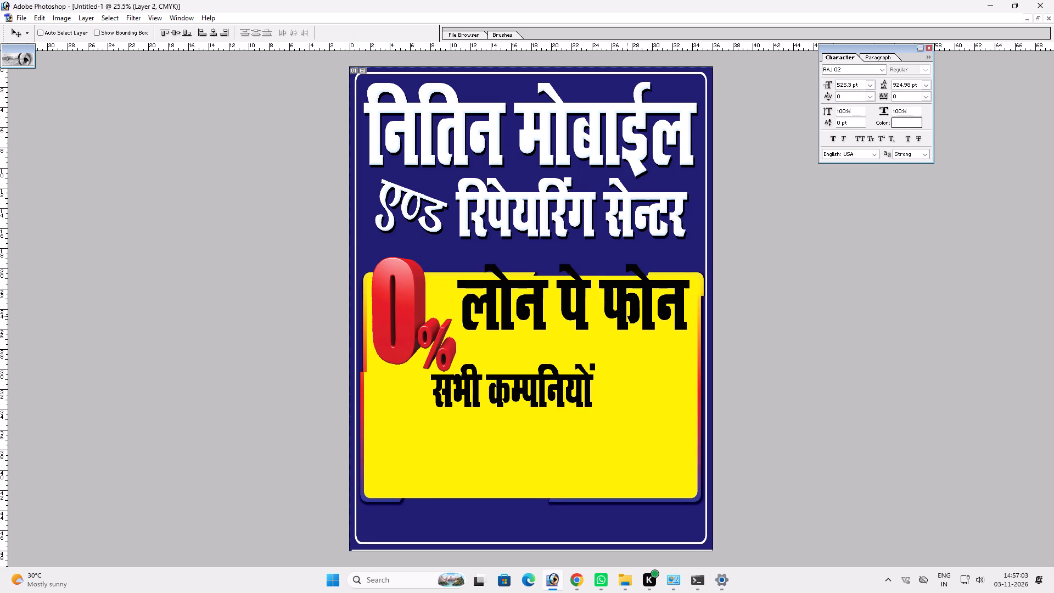
key("z")
key("v")
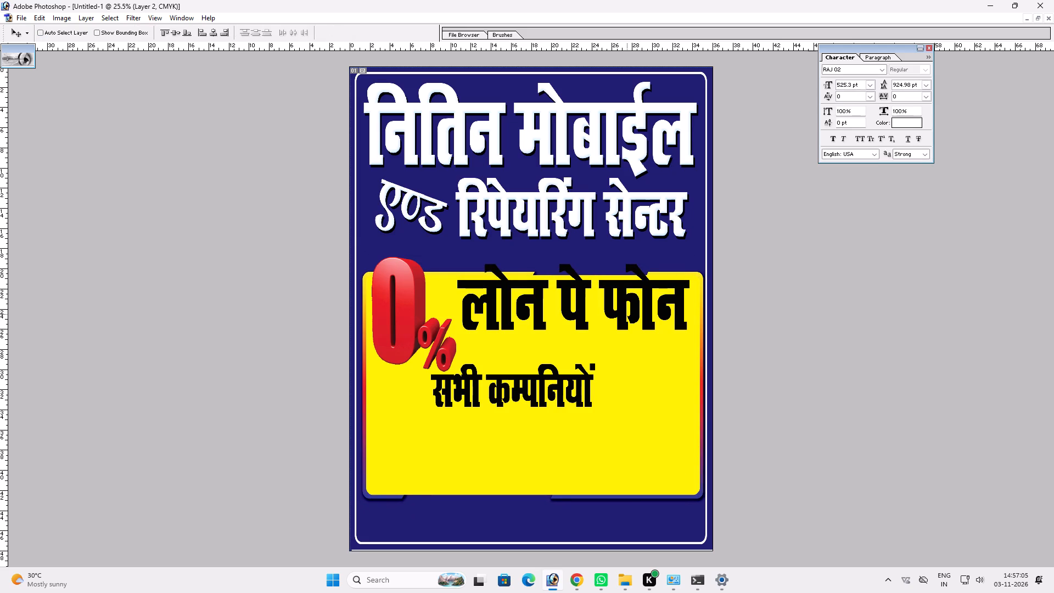
left_click(626, 314, "shift")
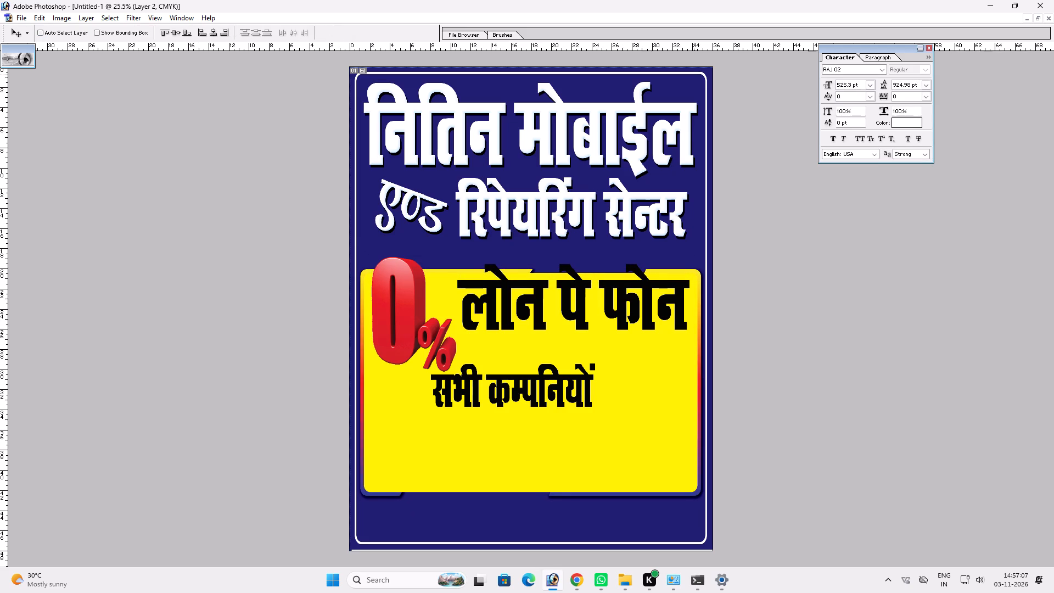
Delete the old white rounded border line around the banner.
left_click(692, 72, "ctrl")
key("alt+l")
key("alt+y")
key("alt+c")
key("alt+l")
key("alt+l")
key("alt+l")
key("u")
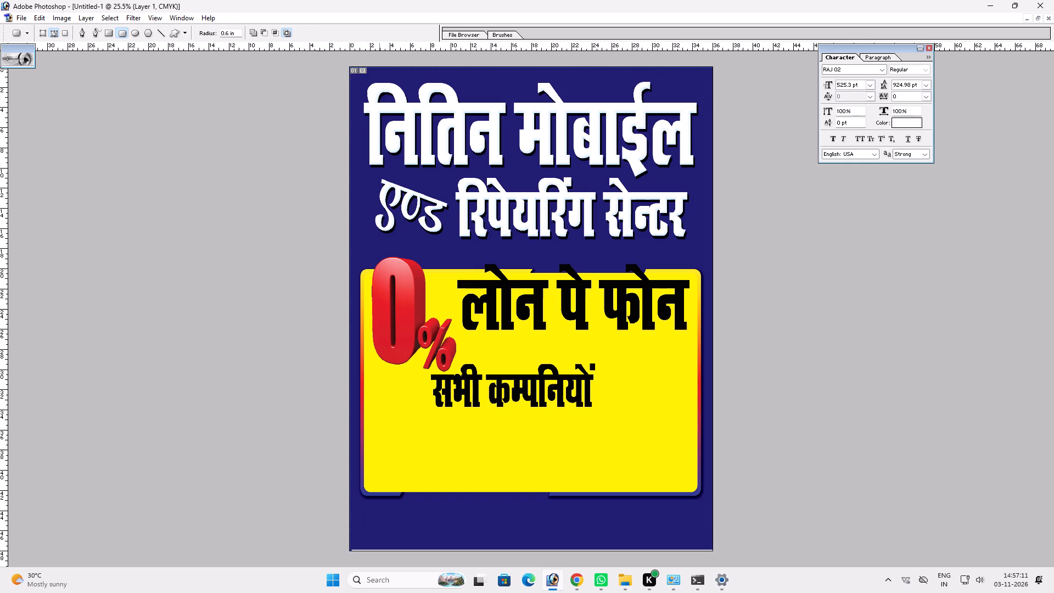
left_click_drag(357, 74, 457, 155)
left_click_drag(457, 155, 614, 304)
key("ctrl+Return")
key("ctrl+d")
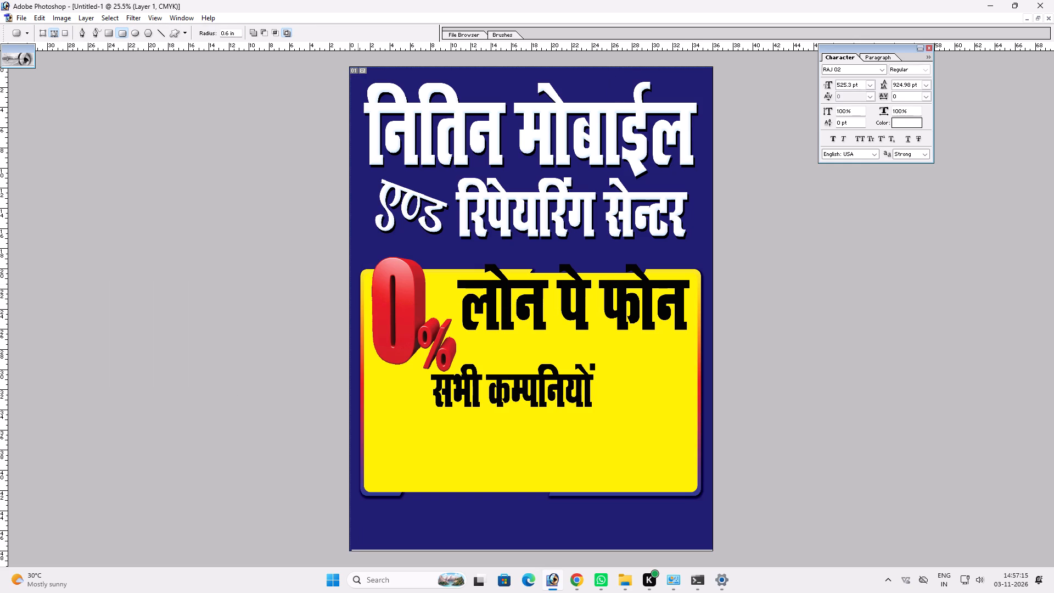
Make a 0.6 in radius rounded-rectangle selection just inside the banner edges and apply a centred white stroke on a new layer.
left_click_drag(354, 71, 709, 534)
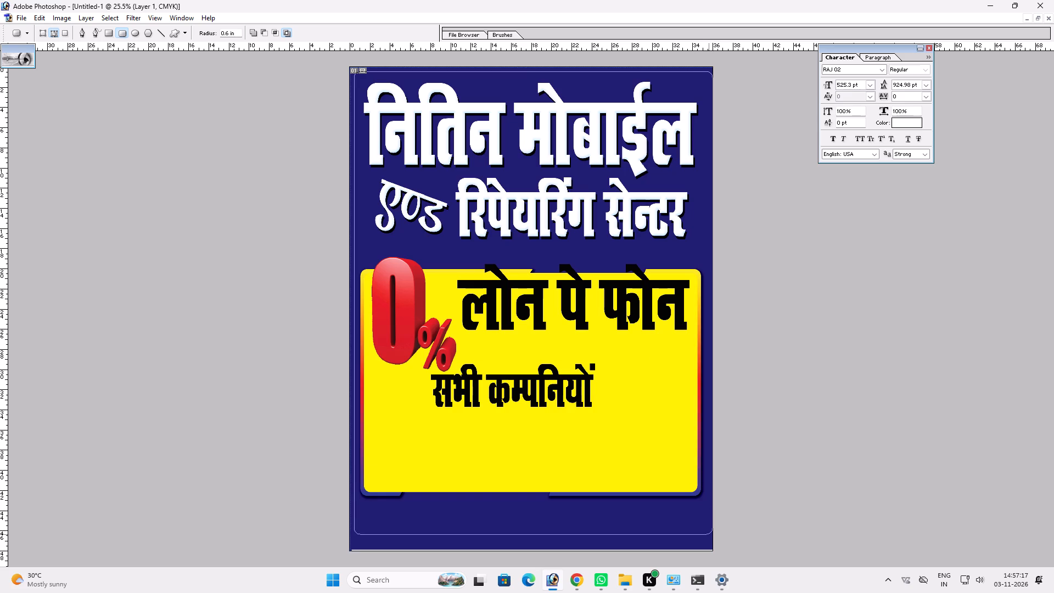
left_click_drag(709, 534, 705, 535)
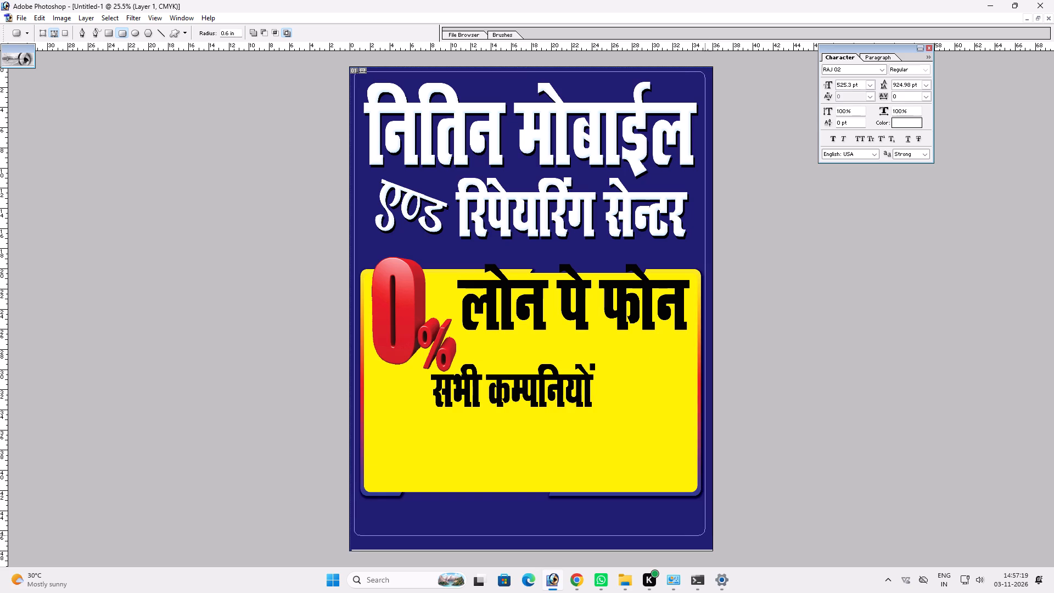
left_click_drag(705, 535, 707, 540)
key("ctrl+Return")
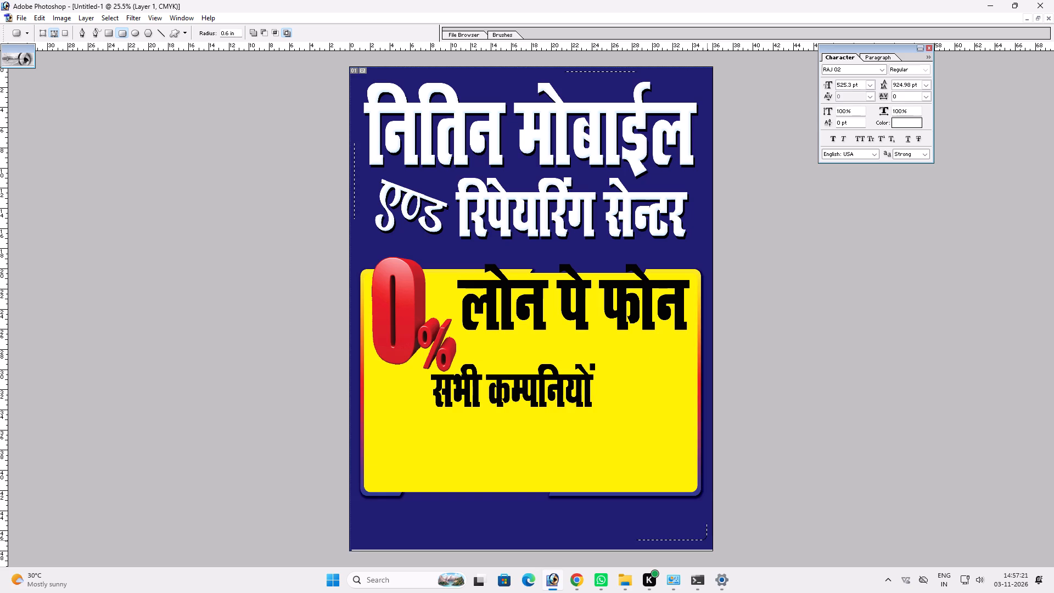
key("alt+l")
key("alt+w")
key("alt+l")
key("alt+e")
key("s")
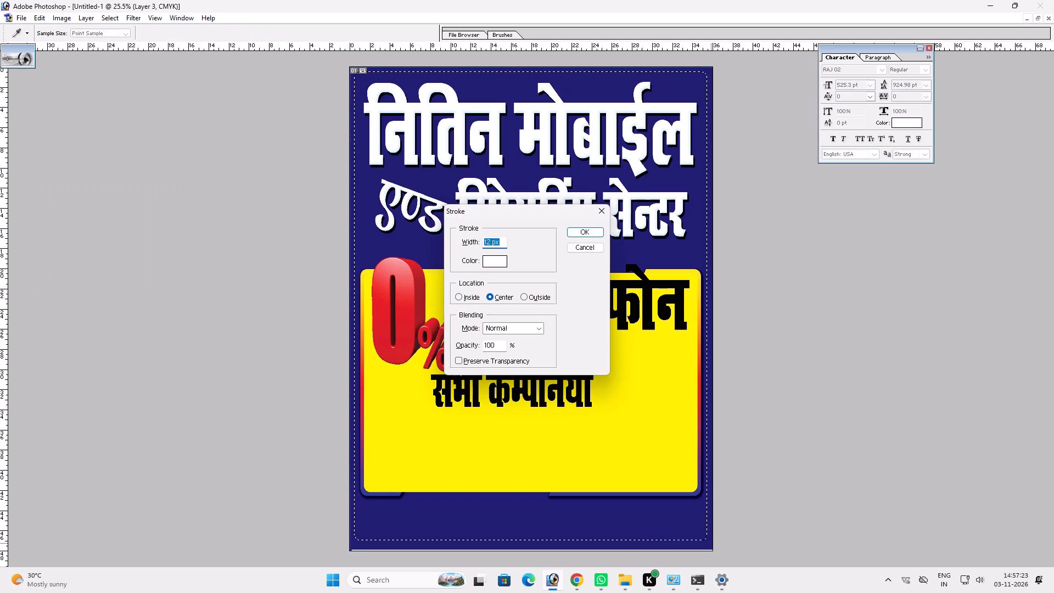
key("Return")
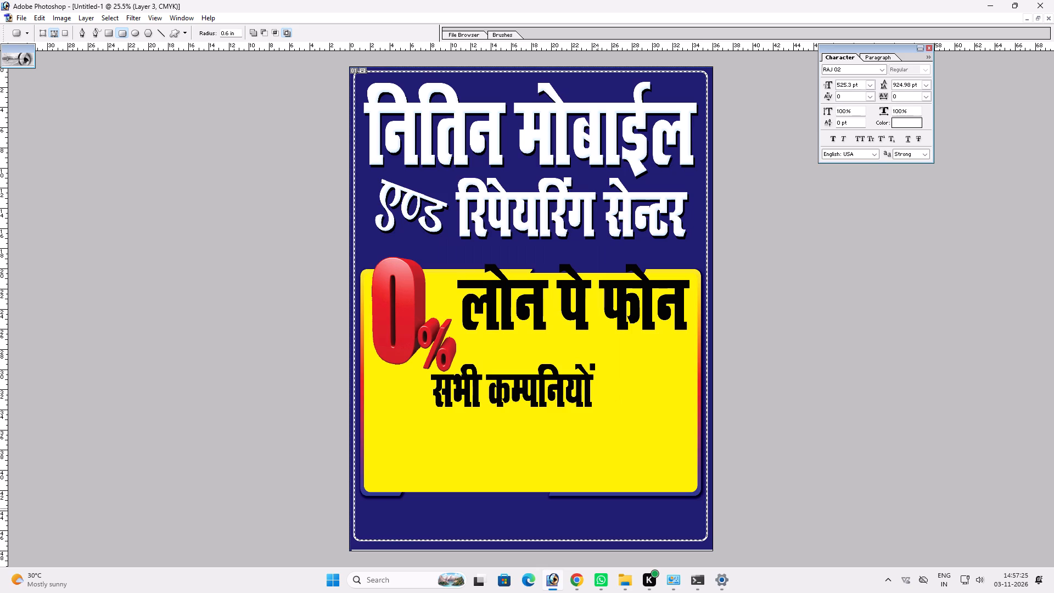
Switch to the Move tool and clear the selection around the new white border.
key("ctrl+space")
key("ctrl+v")
key("ctrl+v")
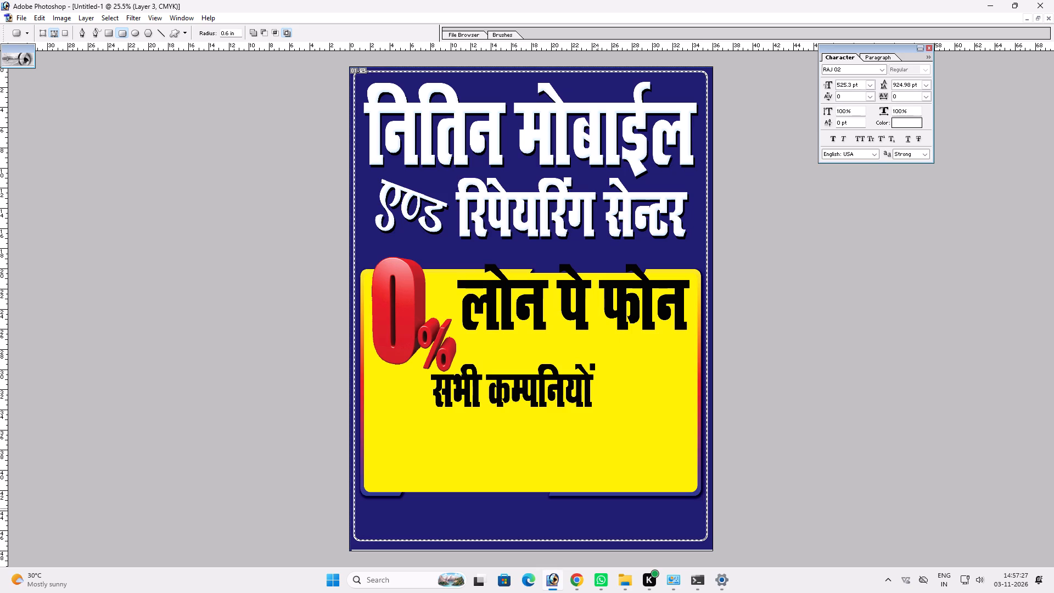
key("ctrl+v")
key("ctrl+v")
key("ctrl+v")
scroll(550, 373, "up", 1, "ctrl")
key("ctrl+v")
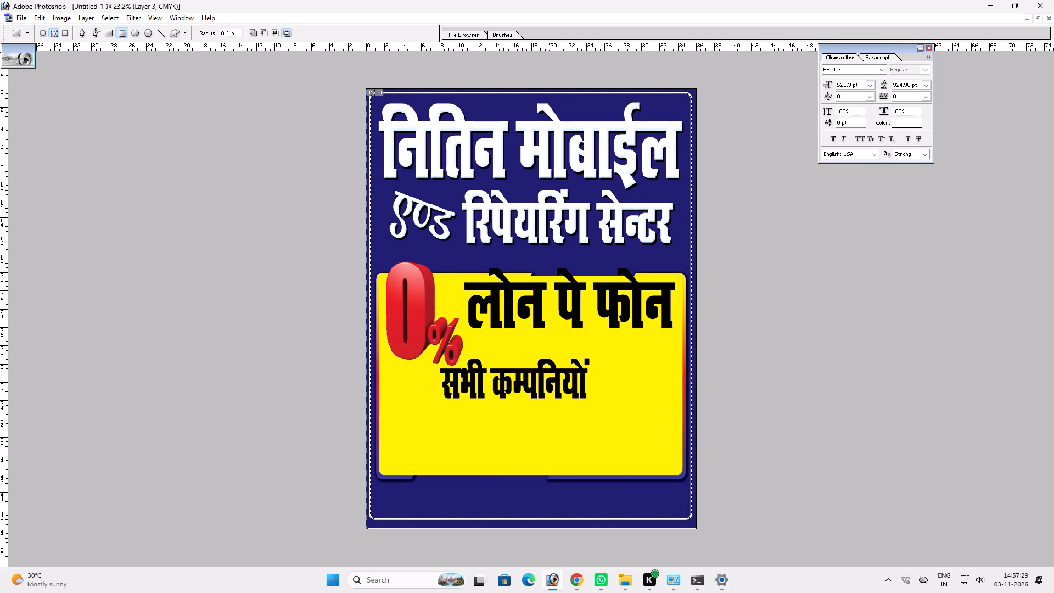
key("ctrl+v")
key("ctrl+v")
key("ctrl+v")
key("ctrl+v")
key("ctrl+v")
double_click(18, 49, "ctrl")
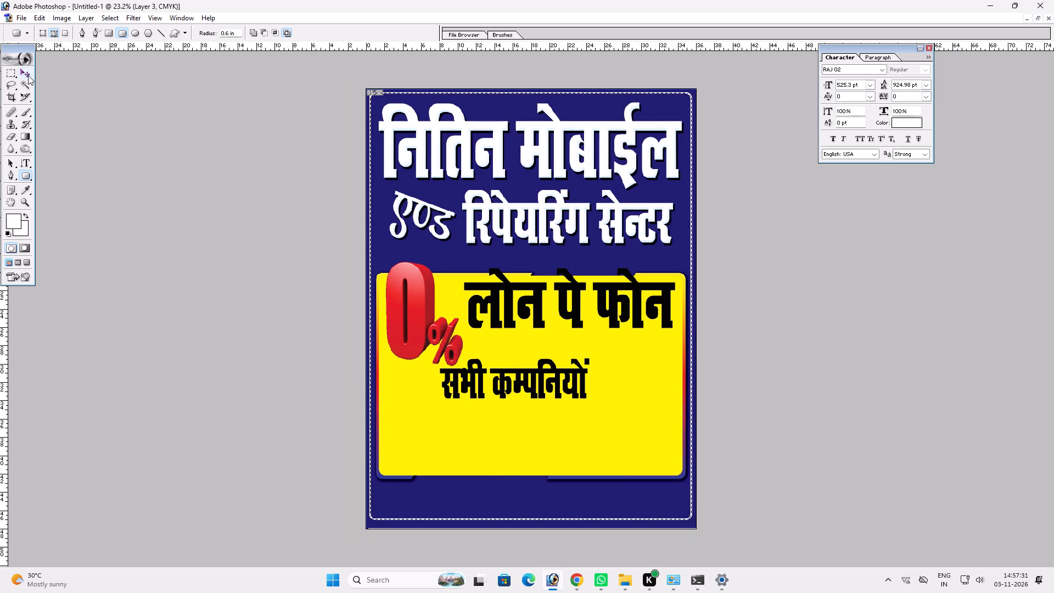
left_click(28, 75, "ctrl")
key("ctrl+d")
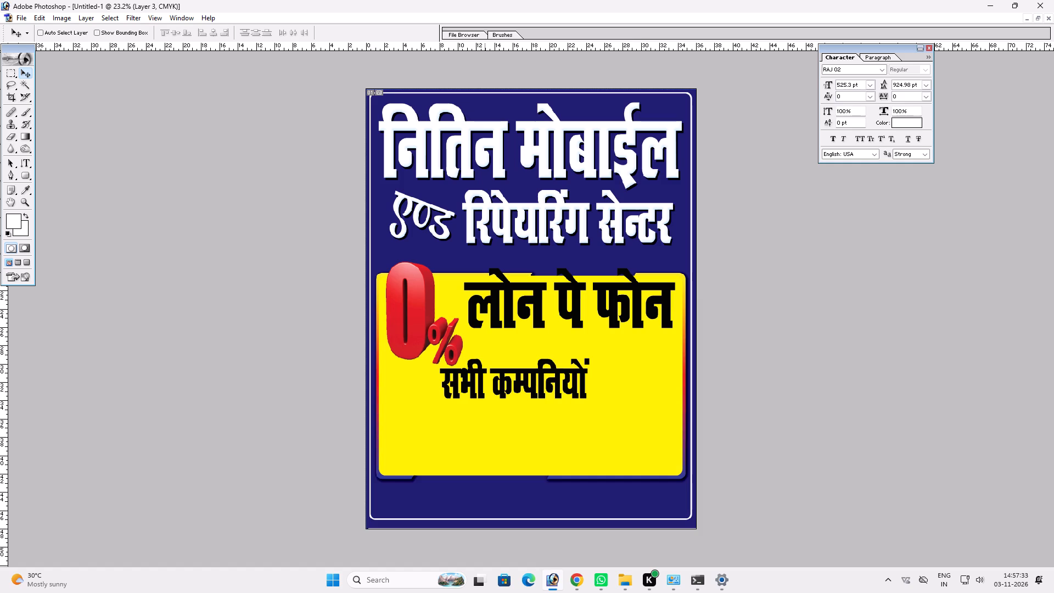
Move लोन पे फोन down inside the yellow panel's top edge beside the 0% and reduce its height slightly.
key("v")
key("v")
key("ctrl+space")
key("ctrl+space")
key("ctrl+space")
key("ctrl+space")
key("ctrl+space")
right_click(462, 314)
left_click_drag(479, 318, 485, 319)
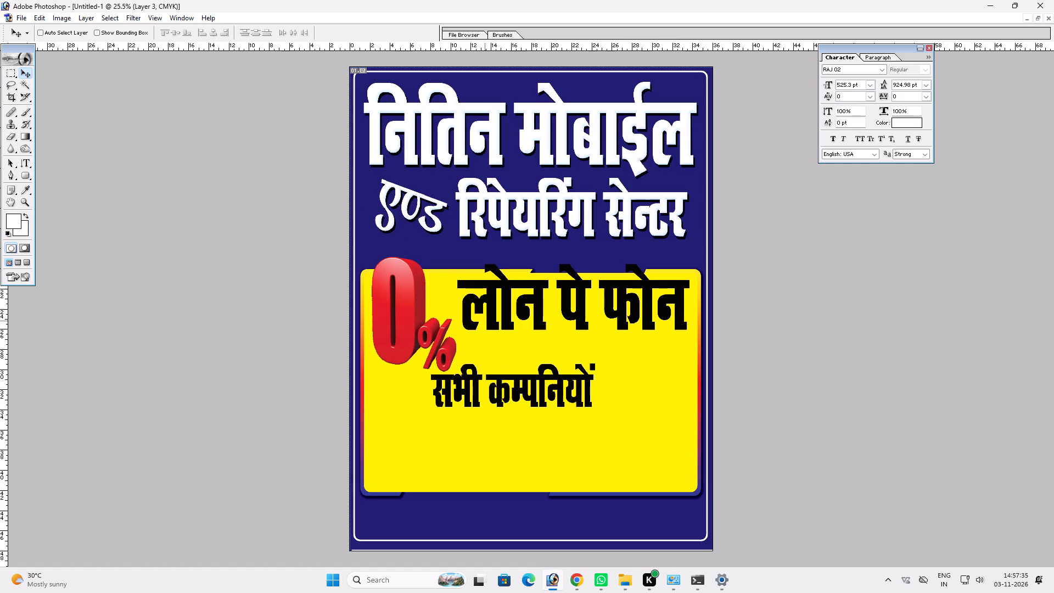
key("v")
right_click(466, 311)
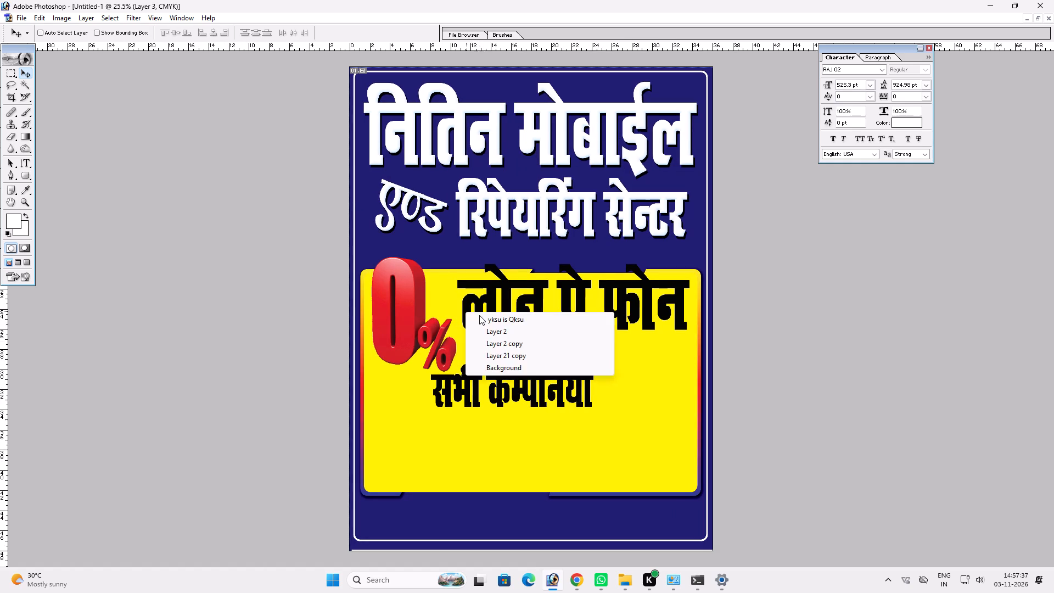
left_click(479, 315)
left_click_drag(501, 312, 500, 323)
key("ctrl+t")
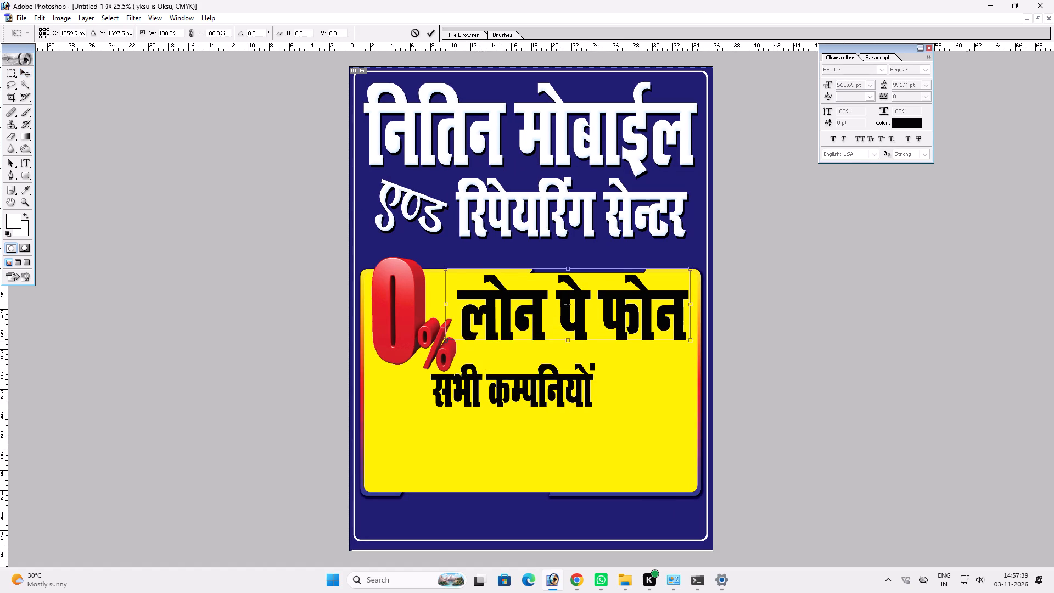
left_click(579, 267, "shift")
key("Return")
type("vv")
Fine-tune लोन पे फोन beside the 0% by making it slightly shorter from its lower edge.
left_click(560, 295)
key("ctrl+t")
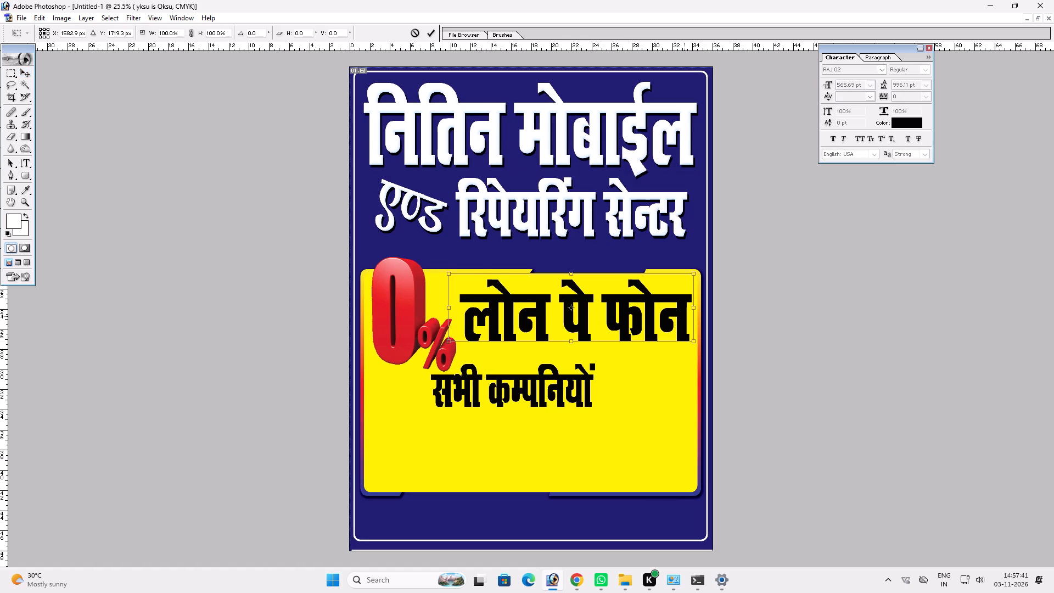
left_click_drag(675, 344, 683, 340, "shift")
key("shift+Return")
key("v")
left_click(639, 332)
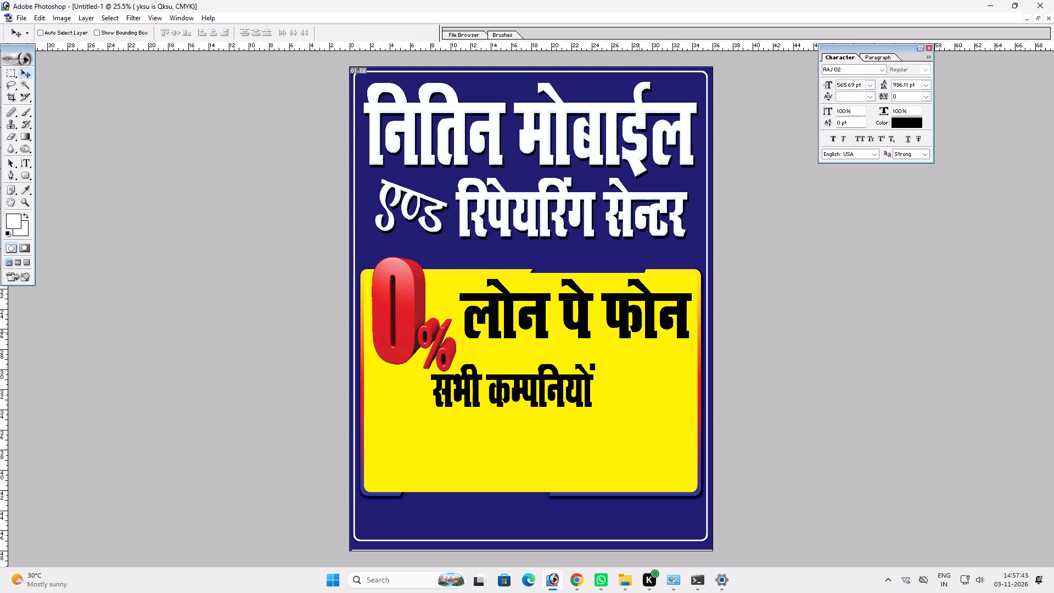
Shrink the 0% graphic from its top and outer edge so it fits inside the yellow panel, clear of लोन पे फोन.
left_click(417, 293, "ctrl")
key("ctrl+t")
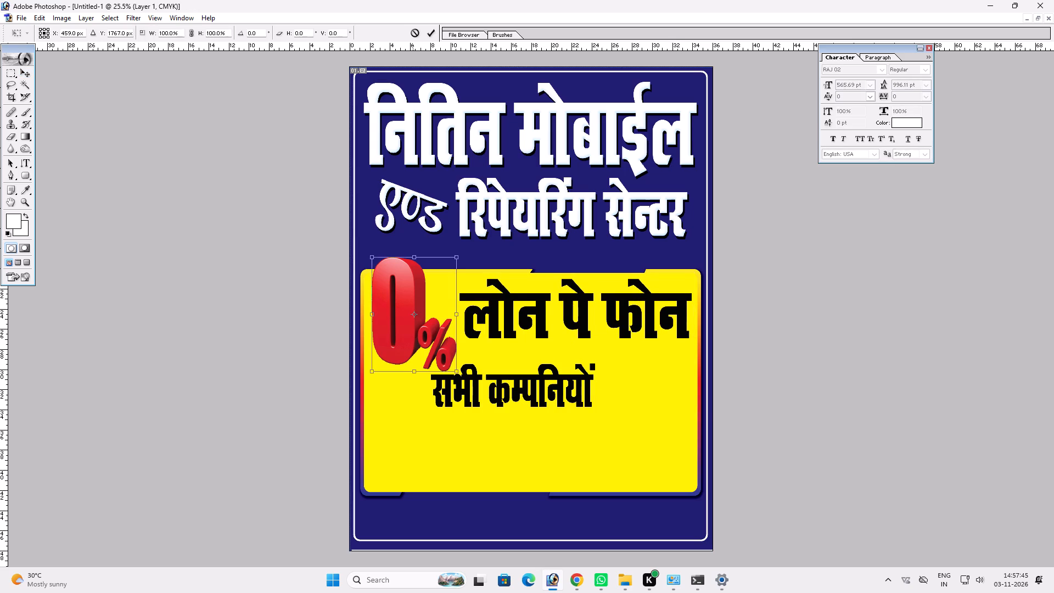
left_click_drag(413, 256, 413, 273, "shift")
left_click_drag(460, 276, 453, 278, "shift")
key("shift+Return")
key("v")
key("ctrl+plus")
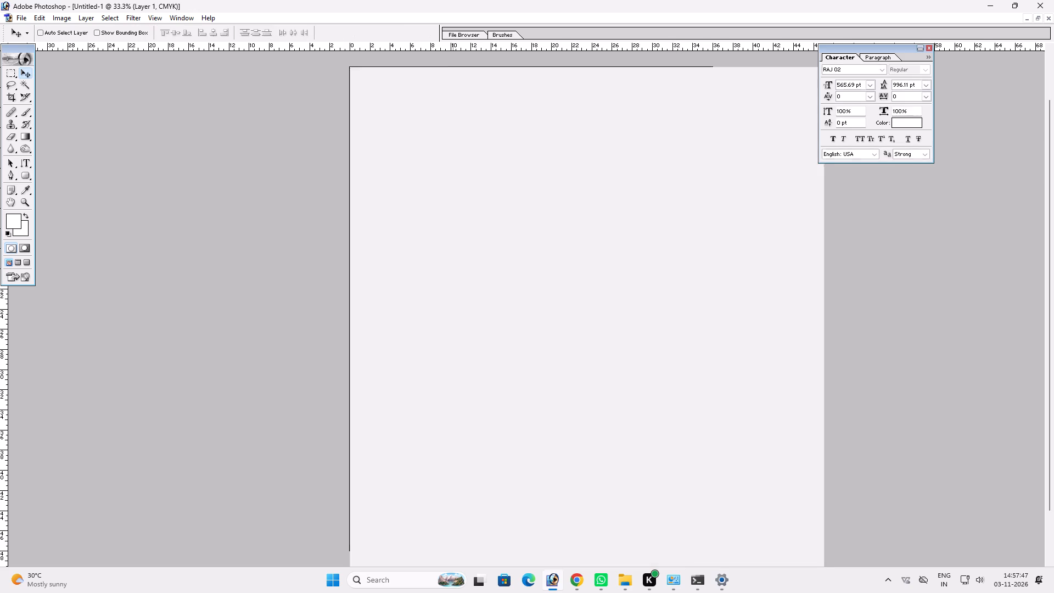
key("space")
left_click_drag(462, 307, 469, 261)
key("ctrl+t")
left_click_drag(422, 340, 418, 327, "shift")
key("shift+Return")
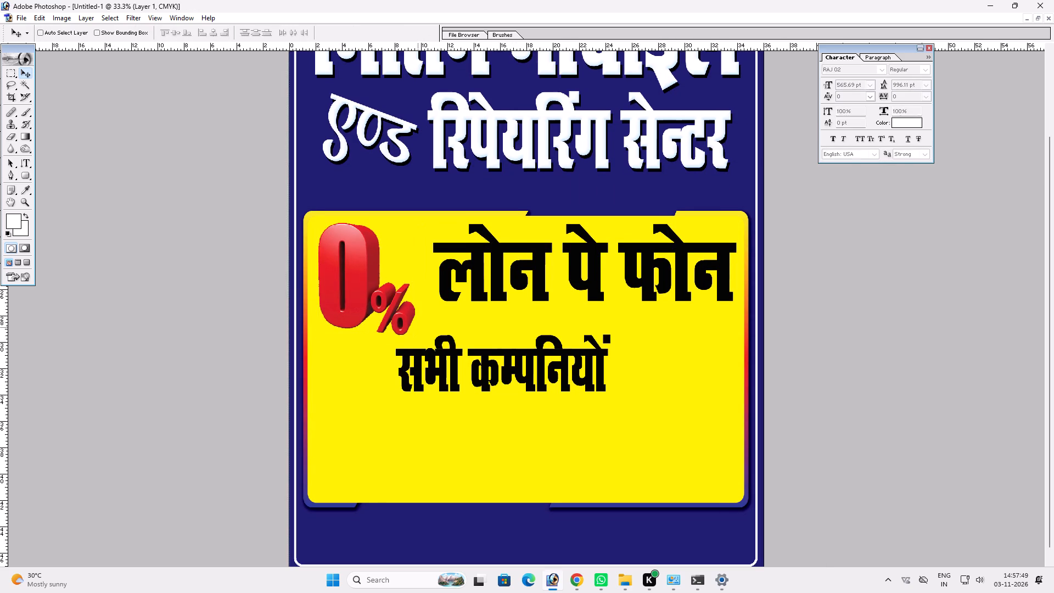
Insert the word ब्याज before लोन पे फोन in the yellow panel's heading text.
key("v")
left_click(407, 322)
key("t")
left_click(452, 275)
type("C;kt")
key("space")
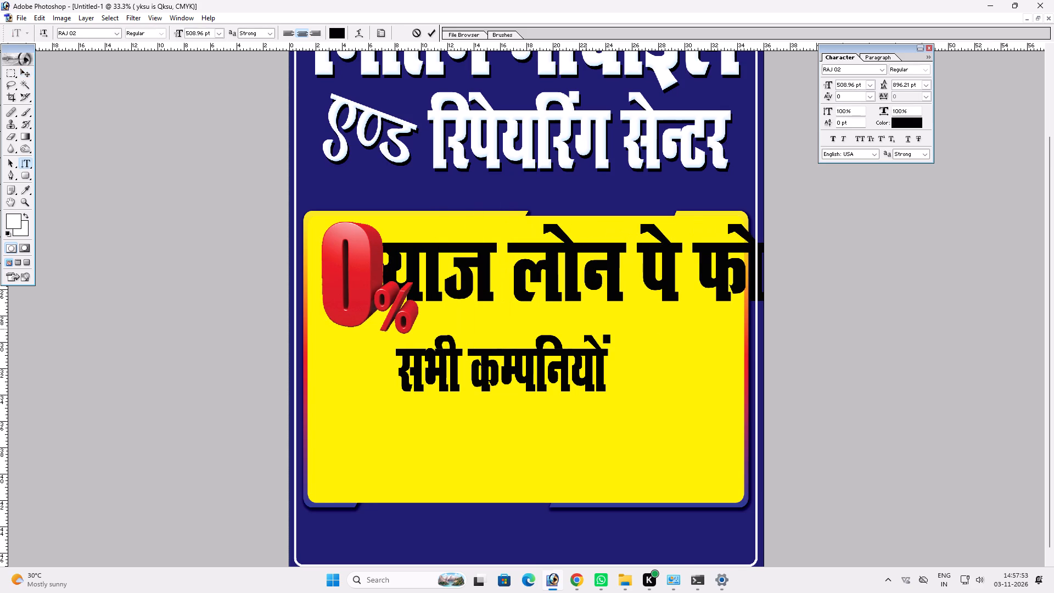
key("Return")
Scale the ब्याज लोन पे फोन line down so its end fits inside the yellow panel.
key("v")
key("ctrl+t")
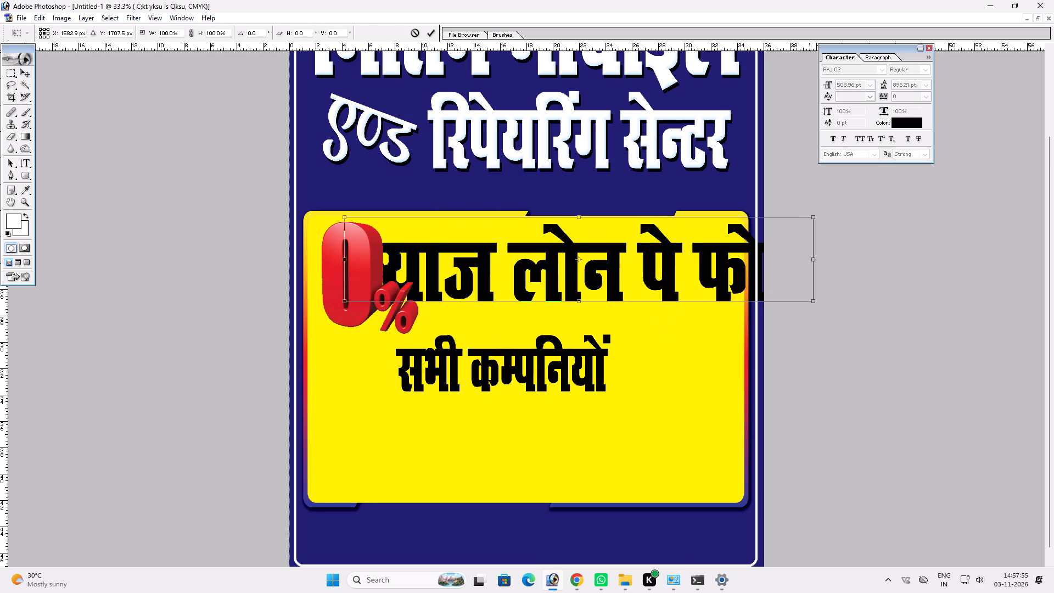
left_click_drag(809, 299, 737, 290, "alt+shift")
key("shift+Return")
type("vv")
Add पर after ब्याज in the heading line, with spaces on both sides of the word.
left_click(489, 267)
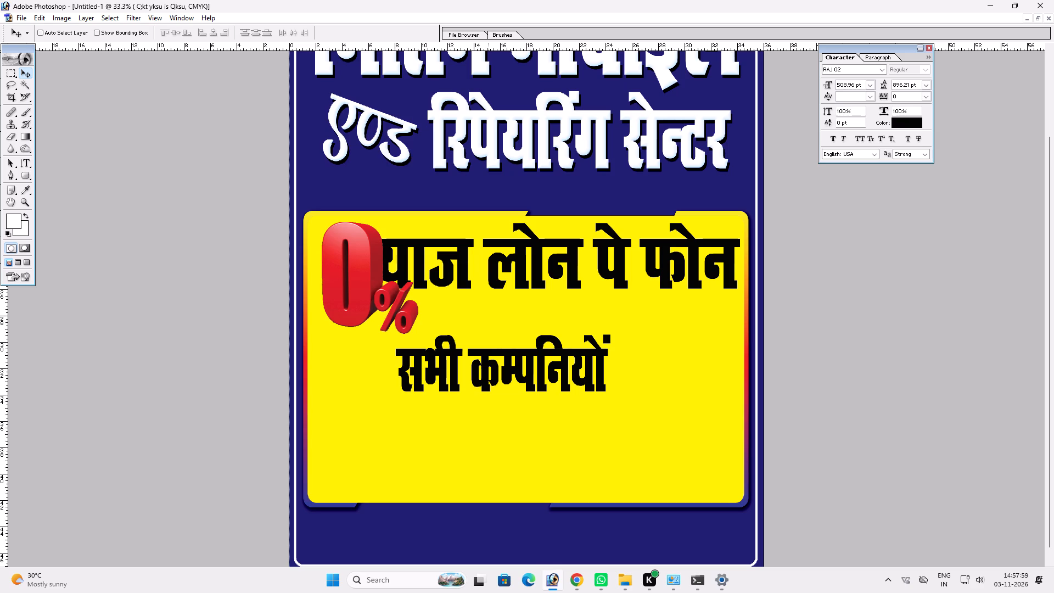
left_click(485, 265, "ctrl")
key("t")
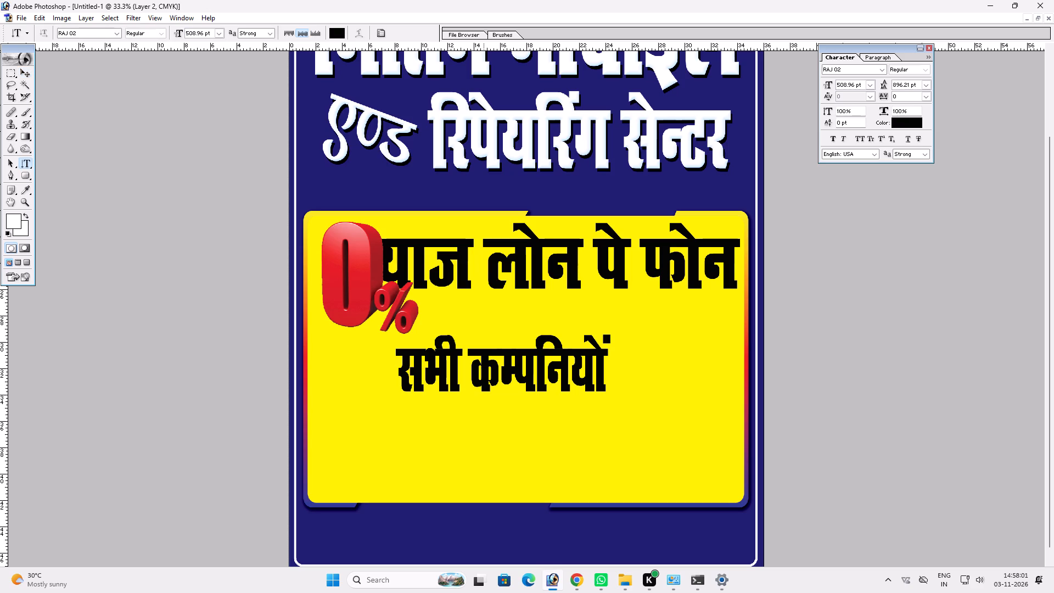
left_click(484, 266)
key("BackSpace")
type("ij")
key("space")
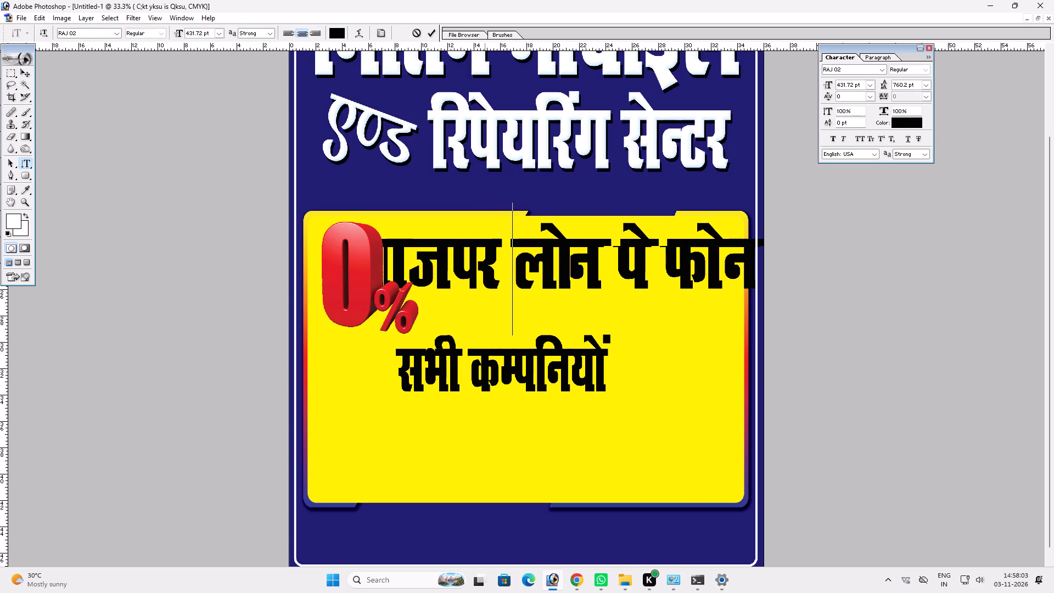
key("BackSpace")
key("BackSpace")
key("BackSpace")
key("space")
type("ij")
key("space")
key("shift+Delete")
key("shift+End")
key("ctrl+z")
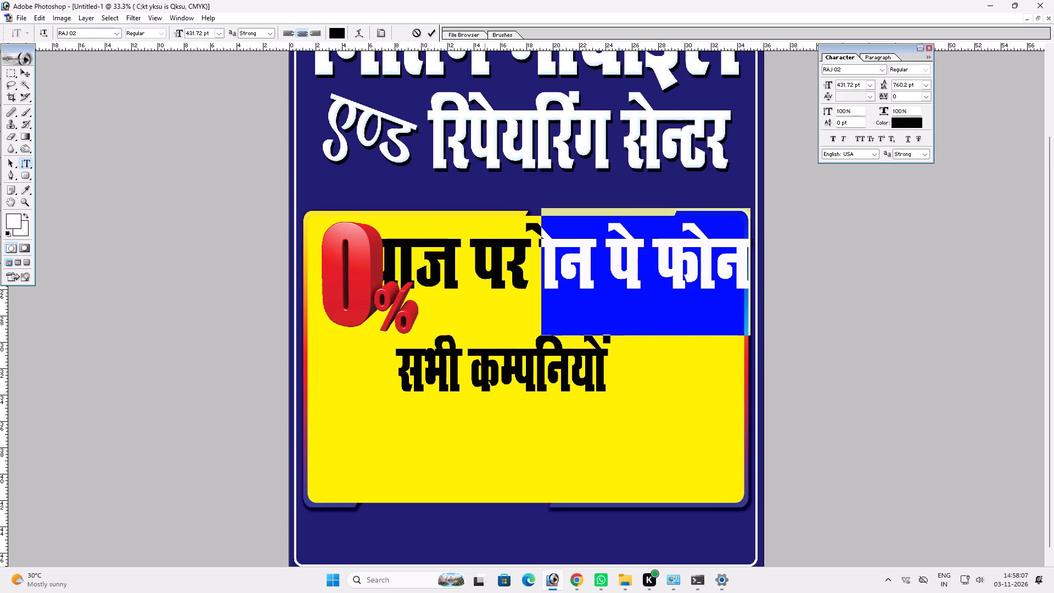
type("ij")
key("space")
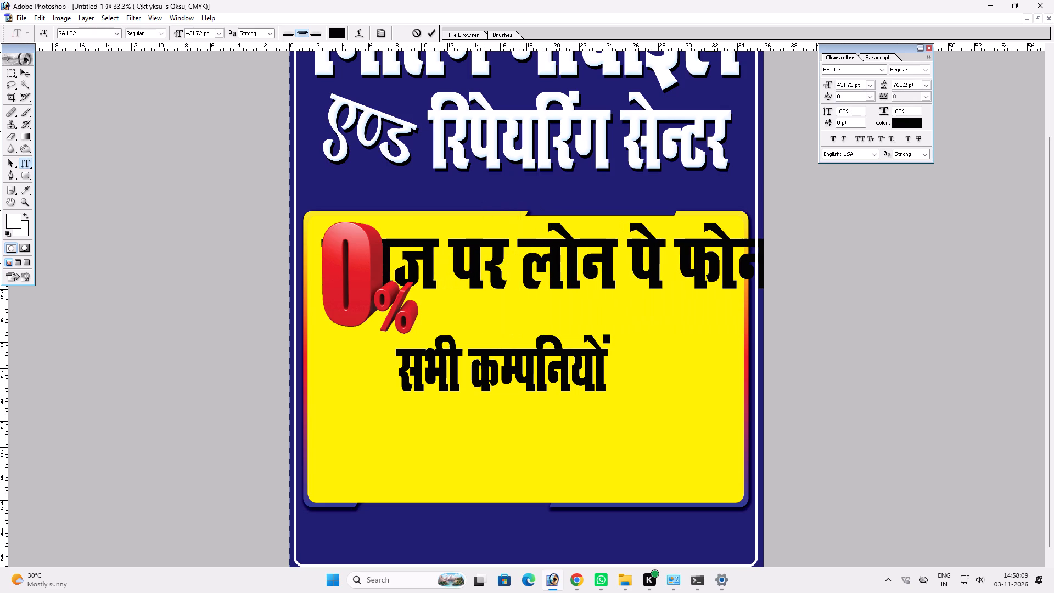
Cut लोन पे फोन out of the heading text, leaving only ब्याज पर.
key("shift+End")
key("ctrl+x")
key("Return")
Scale the ब्याज पर text down to less than half its size near the yellow panel's top edge.
type("vvv")
key("ctrl+t")
left_click_drag(644, 287, 538, 264, "shift")
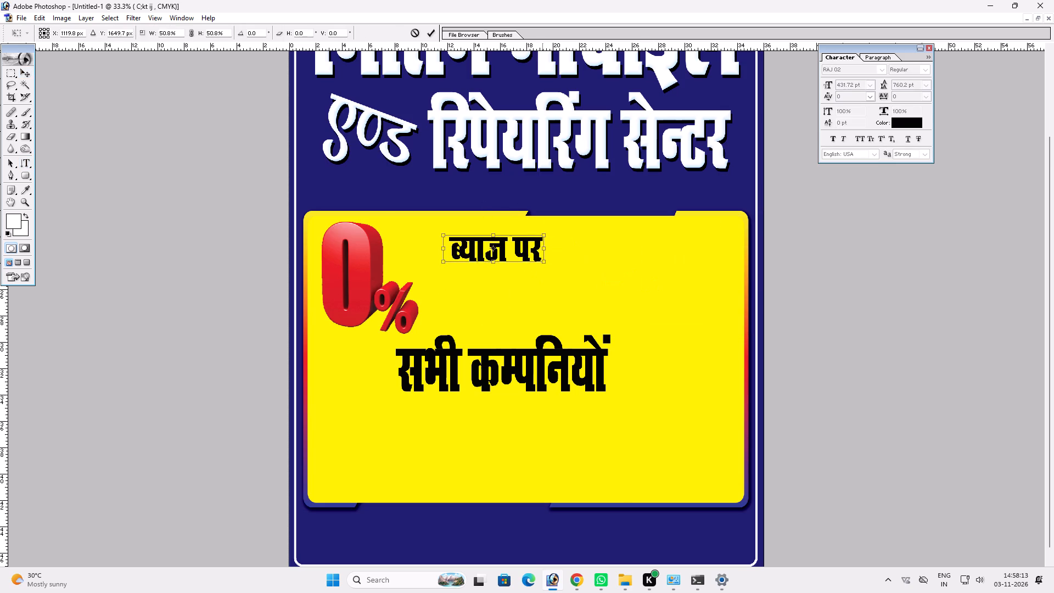
left_click_drag(538, 264, 529, 260, "shift")
key("shift+Return")
Change the font of the ब्याज पर text to RAJ 04.
key("t")
left_click(498, 249)
key("ctrl+a")
left_click(79, 35)
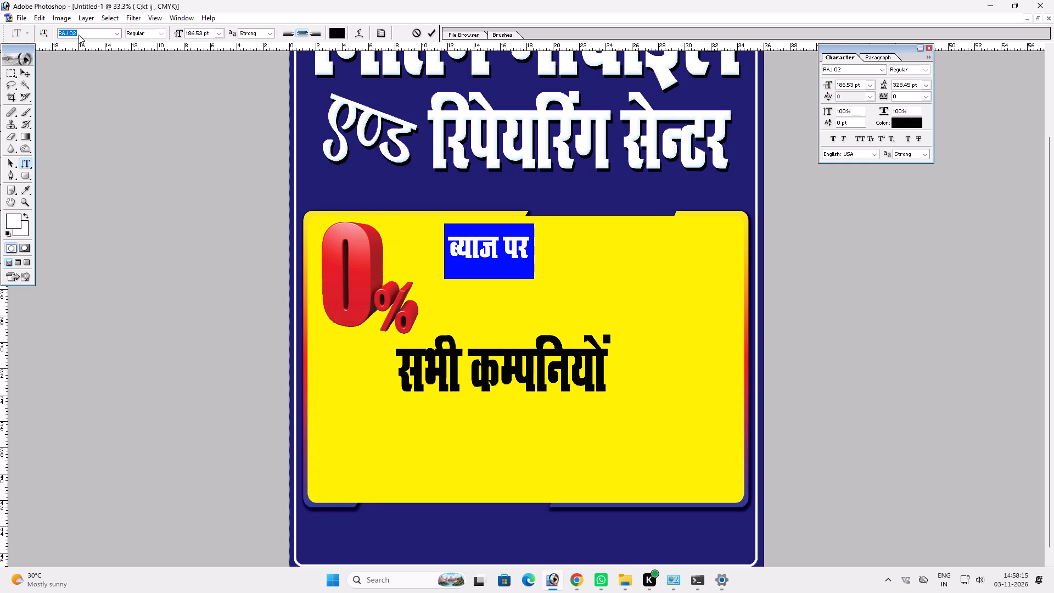
key("Down")
key("Down")
key("Down")
key("Up")
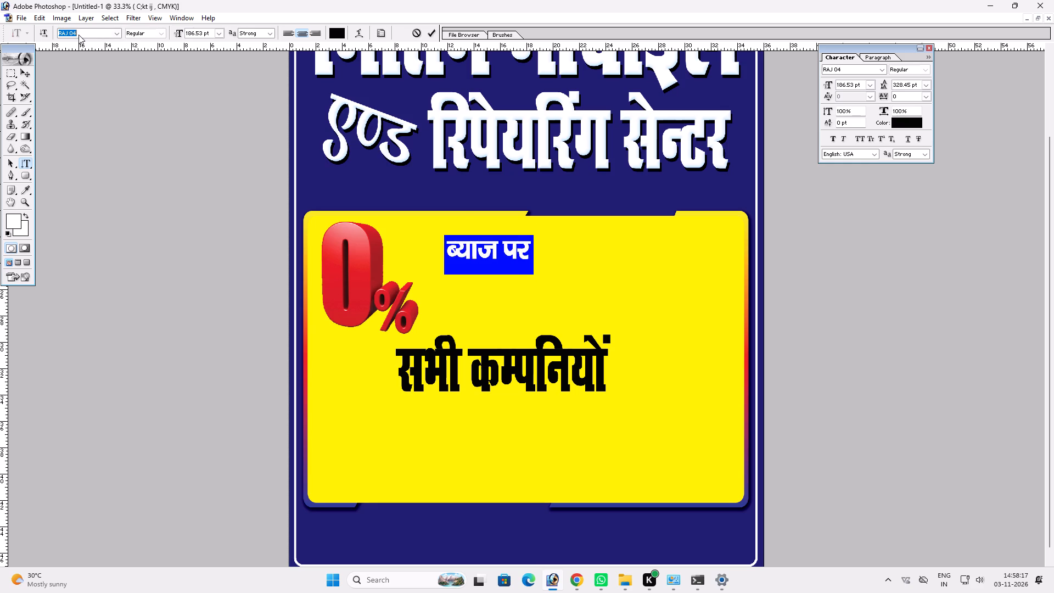
key("Return")
key("Return")
Move ब्याज पर close beside the 0% graphic and rotate it counterclockwise so it slants upward above the percent sign.
type("vv")
left_click_drag(501, 256, 460, 251)
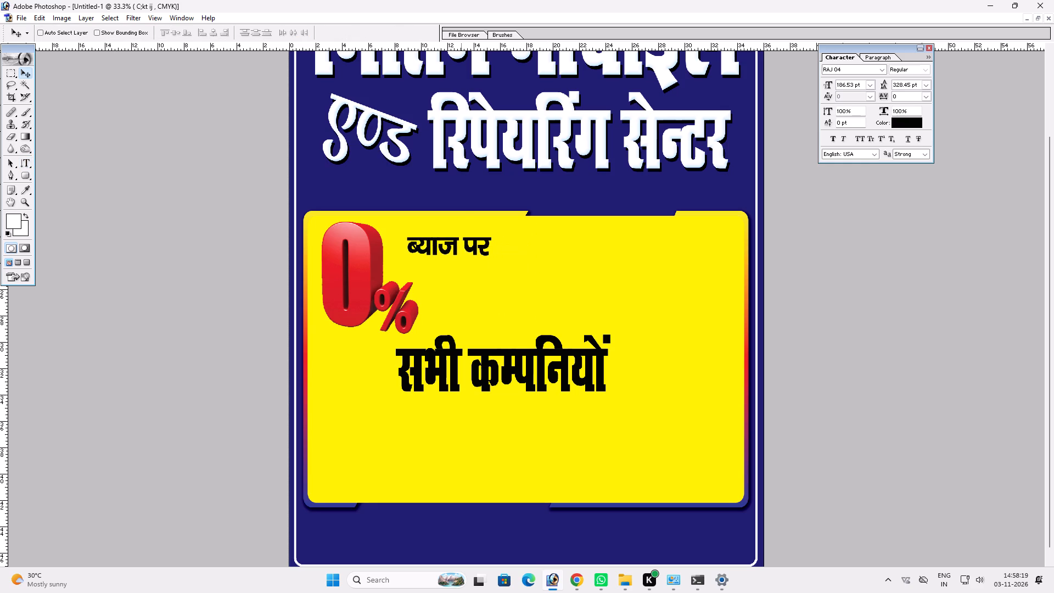
left_click_drag(460, 251, 446, 258)
key("ctrl+t")
left_click_drag(448, 290, 474, 287, "ctrl")
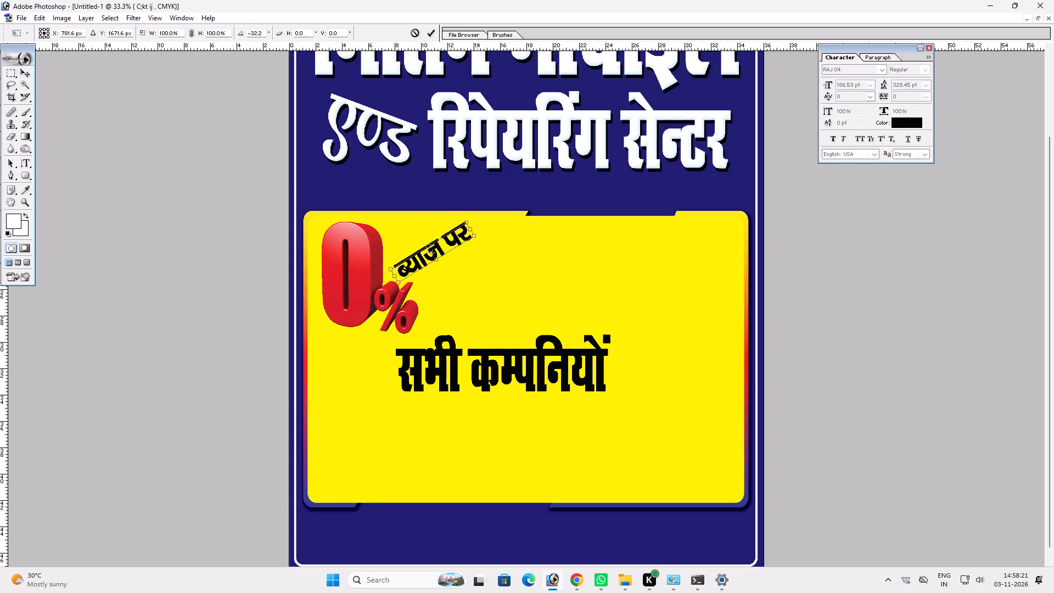
left_click_drag(474, 287, 468, 288, "ctrl")
key("Return")
key("v")
Move the सभी कम्पनियों text slightly lower in the yellow panel.
left_click(438, 267)
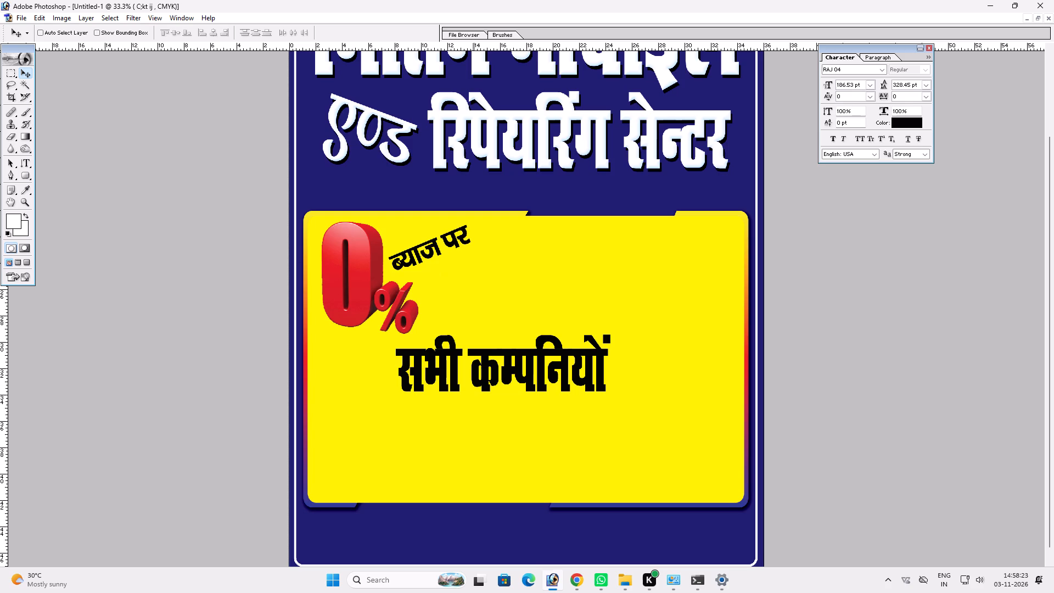
left_click(475, 351, "ctrl")
left_click_drag(474, 352, 473, 373)
Duplicate the सभी कम्पनियों text above itself and replace the copy's wording with the cut लोन पे फोन.
left_click_drag(473, 374, 501, 328, "alt")
key("t")
left_click(506, 327)
key("ctrl+a")
key("ctrl+v")
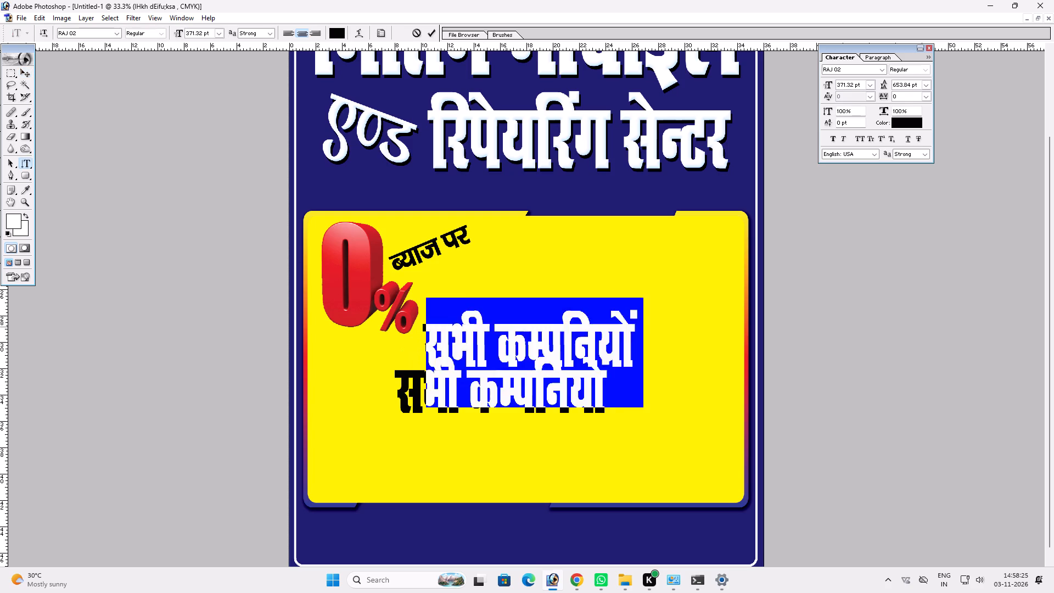
key("Return")
Place लोन पे फोन beside ब्याज पर, then enlarge and widen it to reach near the yellow panel's far edge.
type("vv")
key("v")
left_click_drag(496, 342, 526, 271)
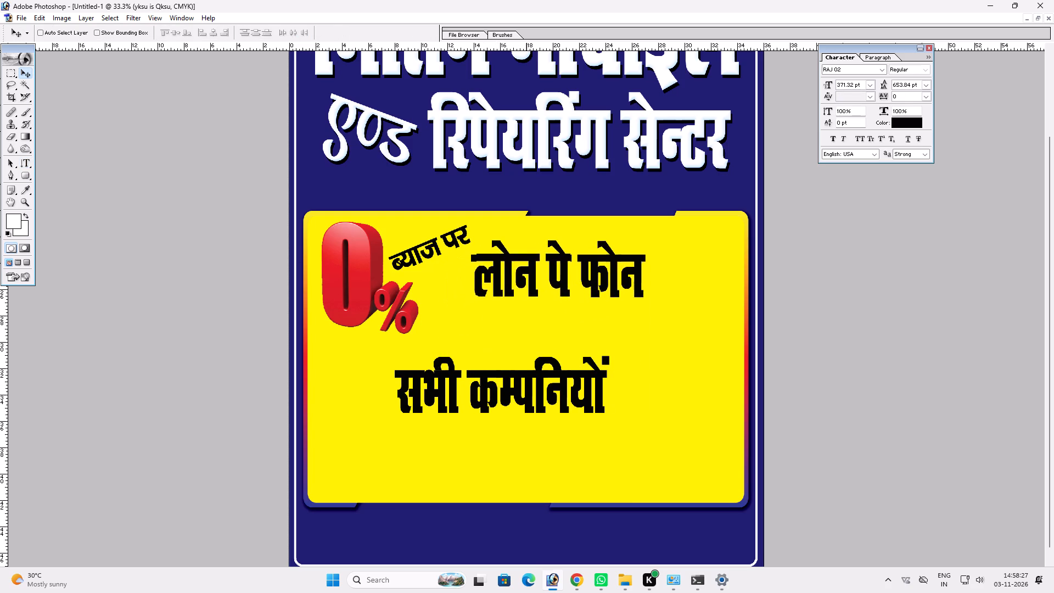
left_click_drag(526, 271, 531, 262)
key("ctrl+t")
left_click_drag(651, 287, 696, 286, "shift")
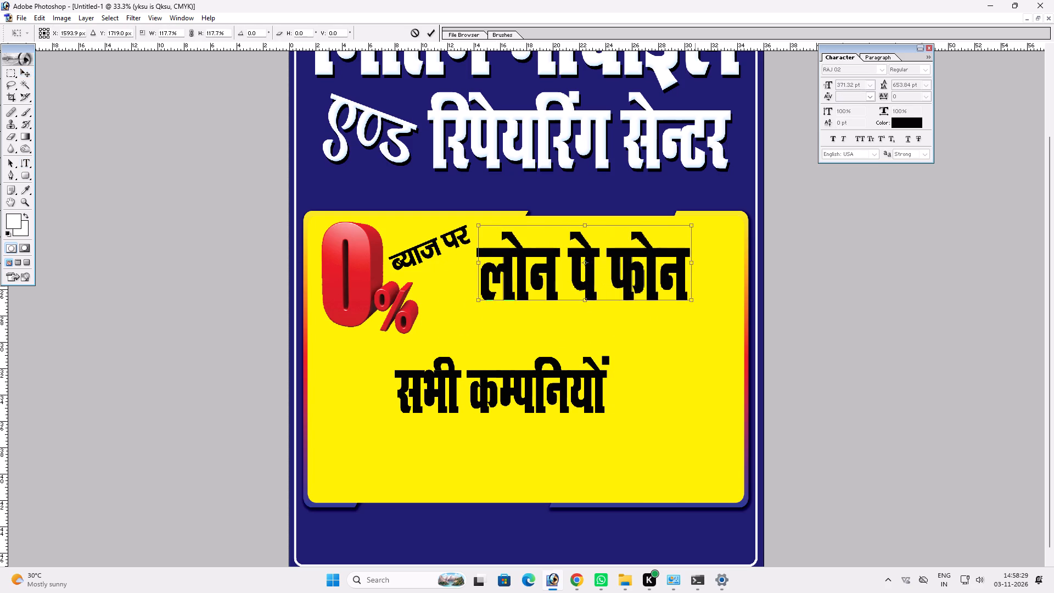
left_click_drag(694, 272, 735, 266, "shift")
key("shift+Return")
key("v")
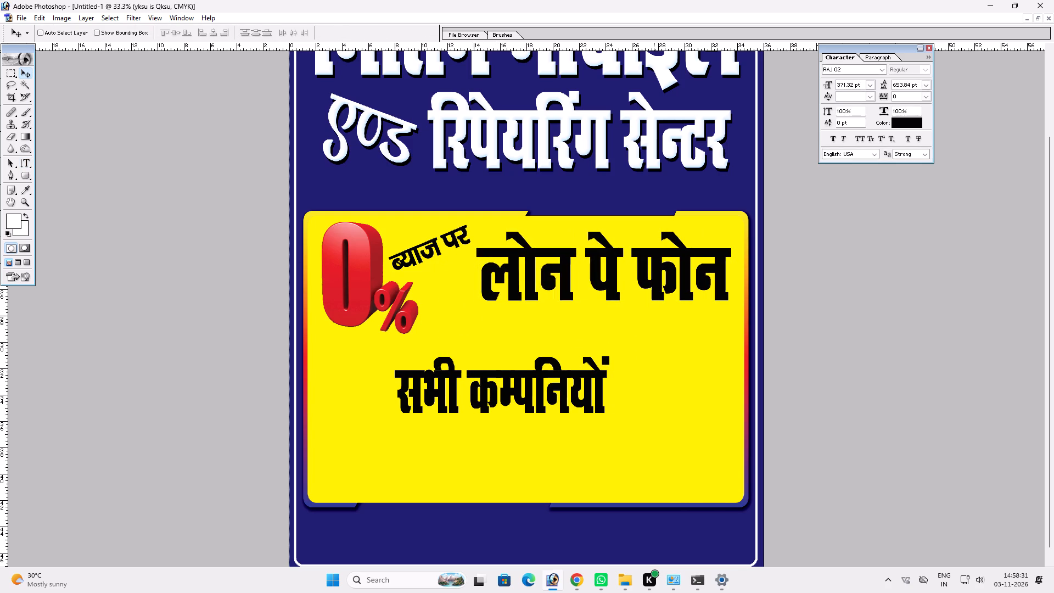
Stretch the रिपेयरिंग सेन्टर heading taller toward the yellow panel, shift it slightly and widen it toward एण्ड.
left_click(651, 156, "ctrl")
key("ctrl+t")
left_click_drag(654, 170, 654, 184, "shift")
key("shift+Return")
key("v")
left_click_drag(640, 194, 648, 198)
key("ctrl+t")
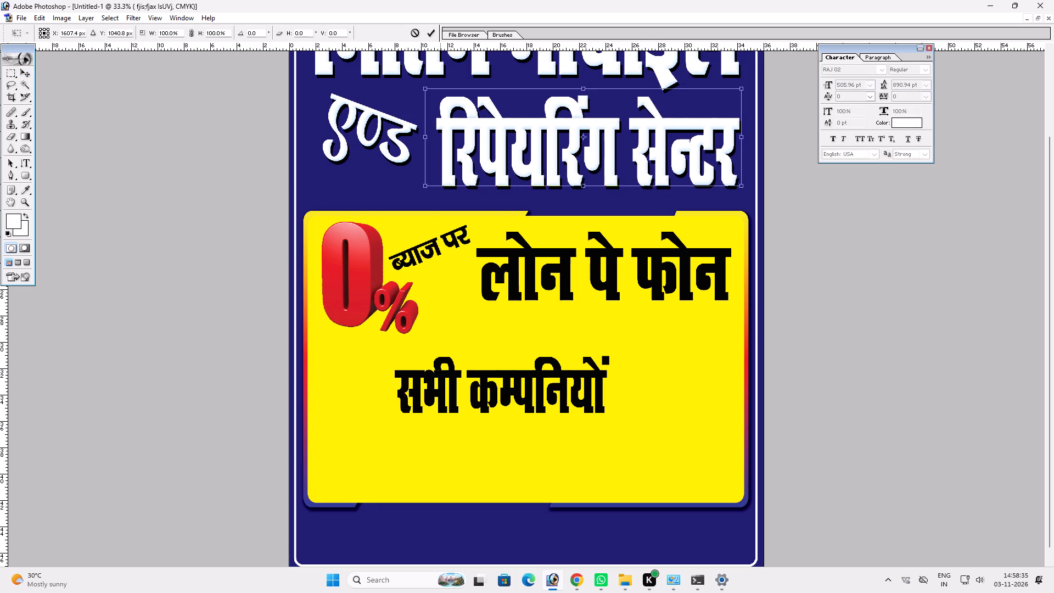
left_click_drag(429, 137, 423, 138, "shift")
key("shift+Return")
key("v")
Shift एण्ड slightly away from रिपेयरिंग सेन्टर and widen that heading a little further into the gap.
double_click(407, 152, "ctrl")
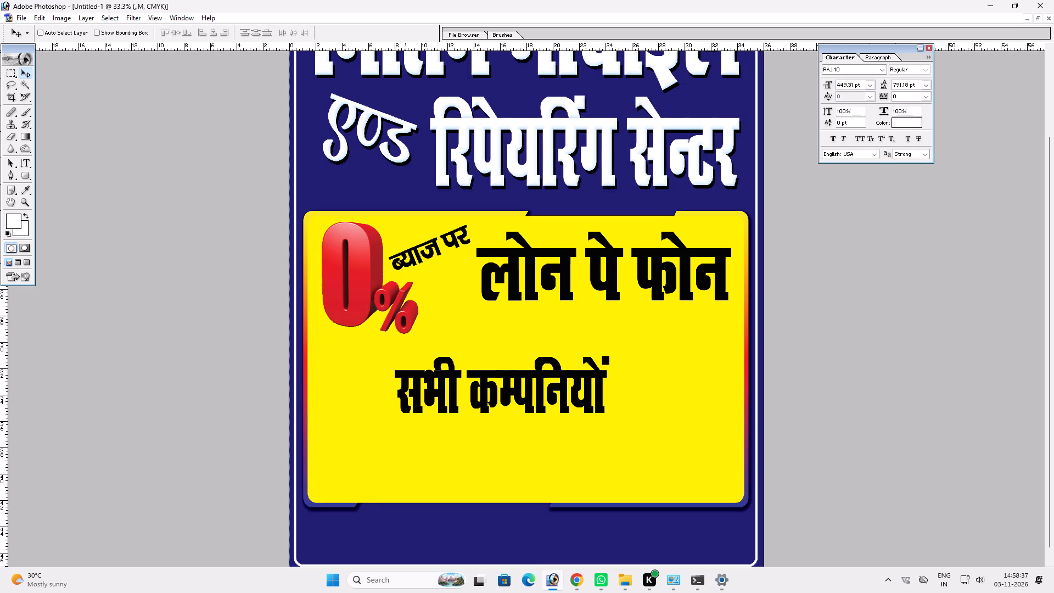
left_click(437, 142, "ctrl")
key("ctrl+t")
left_click_drag(422, 135, 415, 135, "shift")
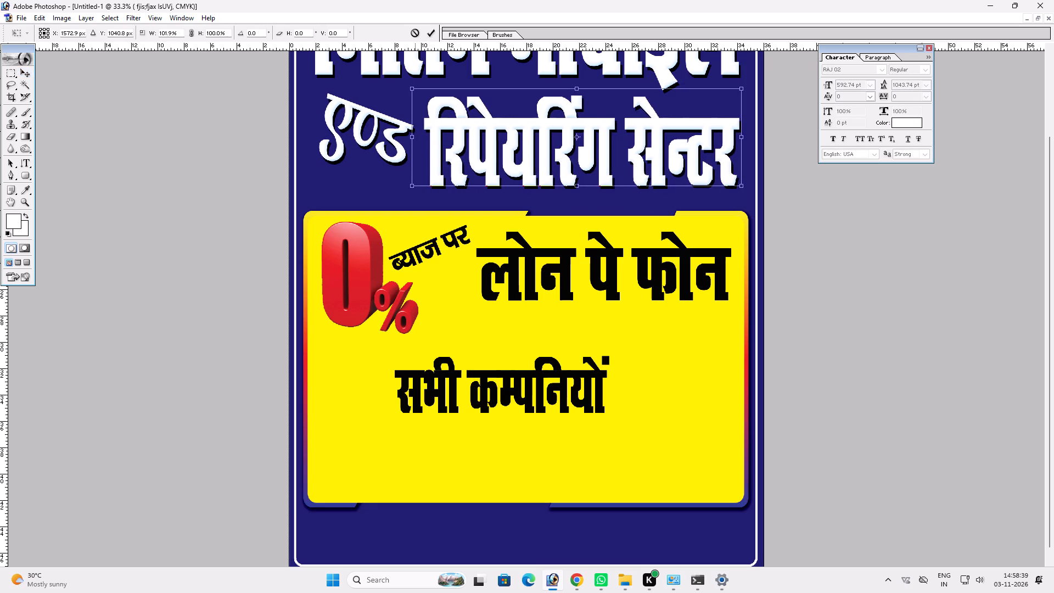
left_click_drag(415, 135, 413, 135, "shift")
key("shift+Return")
key("v")
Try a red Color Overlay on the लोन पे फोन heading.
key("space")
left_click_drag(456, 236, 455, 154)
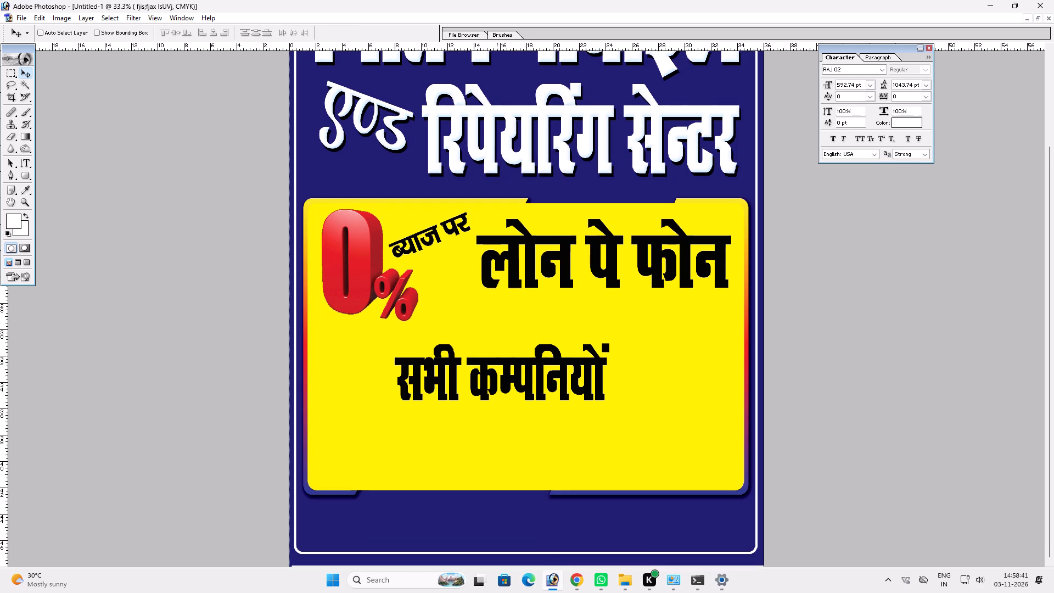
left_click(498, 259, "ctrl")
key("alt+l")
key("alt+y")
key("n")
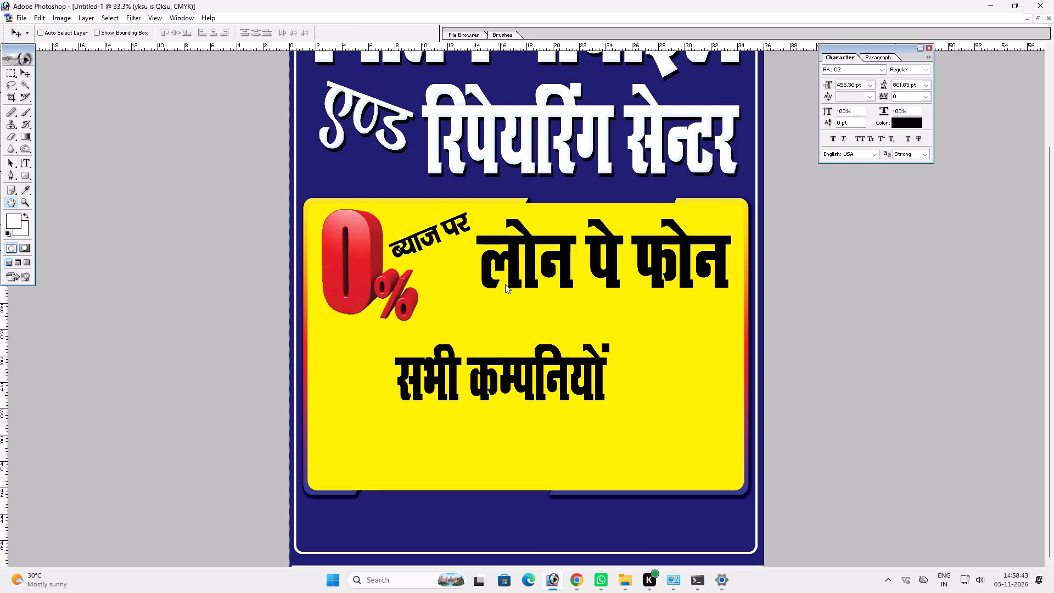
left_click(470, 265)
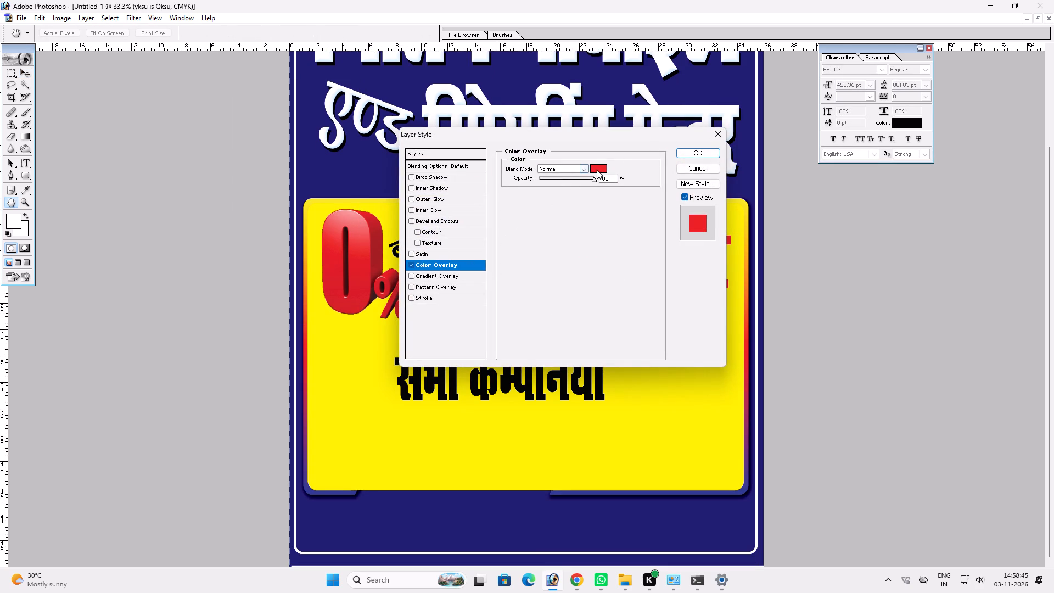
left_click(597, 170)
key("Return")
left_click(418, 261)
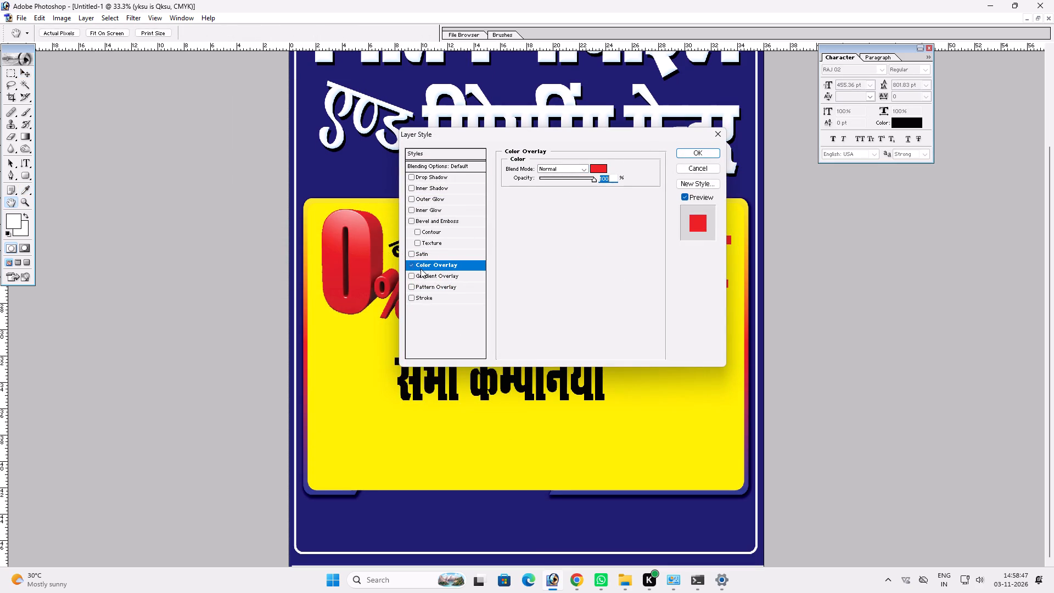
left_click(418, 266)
Give लोन पे फोन a Gradient Overlay instead, with its dark stop at 22% coloured M 100, Y 100, K 60.
left_click(430, 275)
left_click(413, 262)
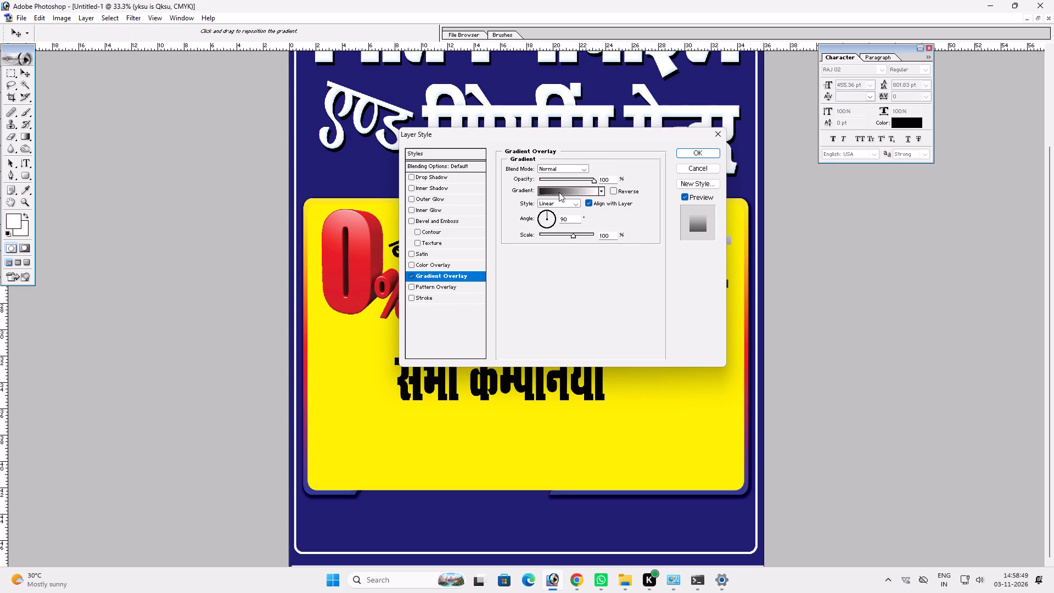
left_click(559, 192)
left_click_drag(433, 345, 473, 340)
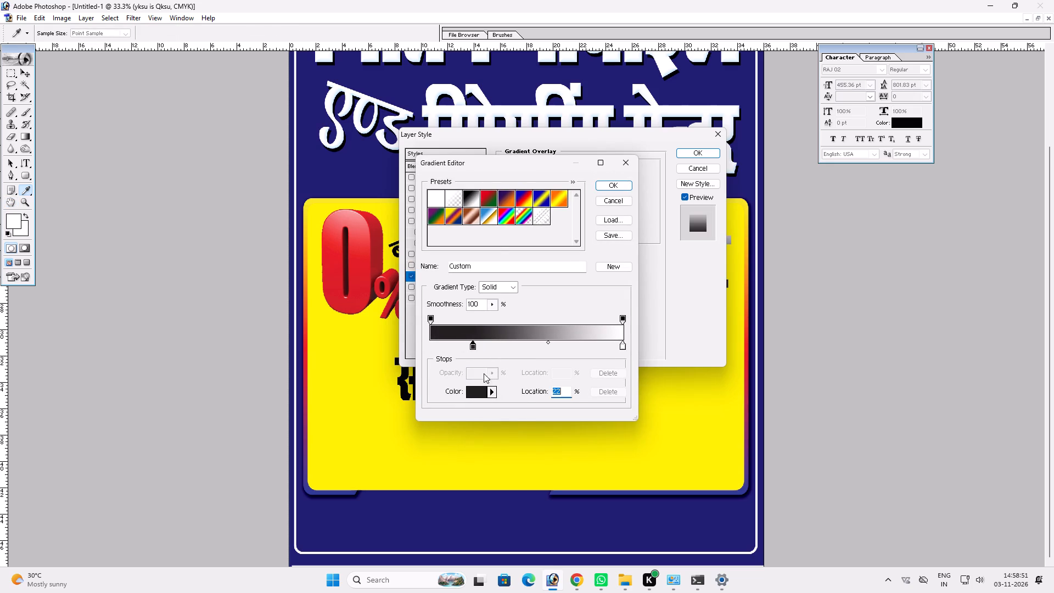
left_click(478, 388)
key("Tab")
type("100")
key("Tab")
type("100")
key("Tab")
type("60")
key("Return")
Set the gradient's light stop to bright red at 54% and apply the overlay to लोन पे फोन.
left_click_drag(622, 342, 586, 344)
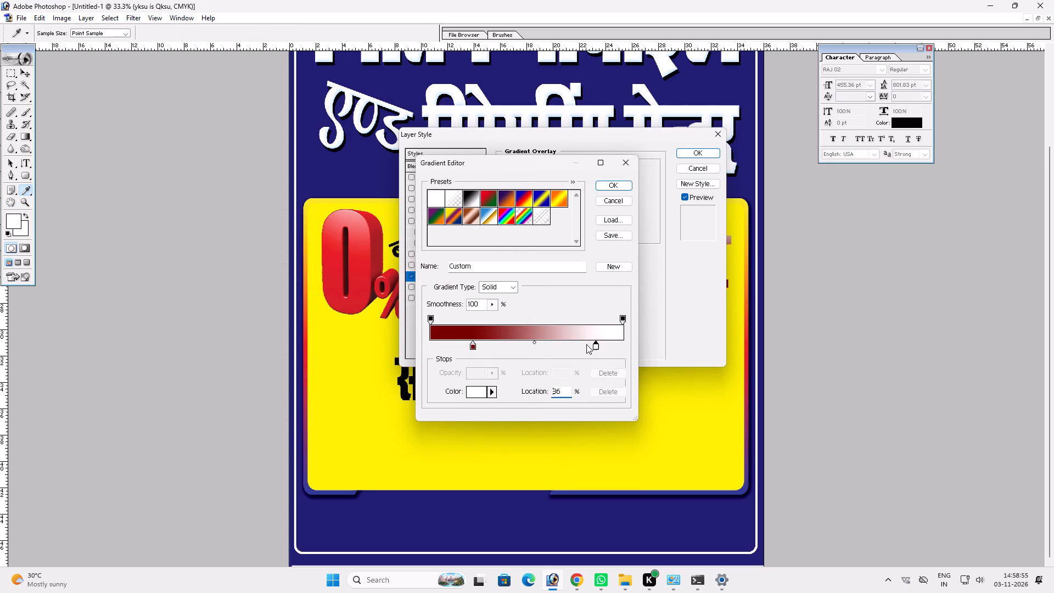
left_click_drag(586, 344, 534, 342)
left_click(469, 391)
left_click_drag(396, 264, 401, 222)
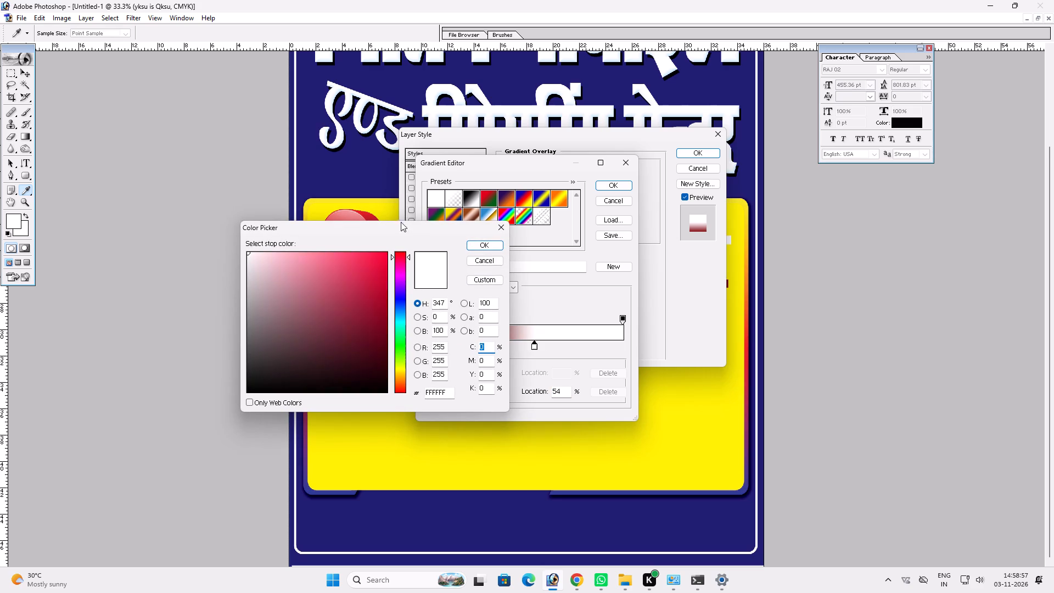
left_click_drag(401, 222, 401, 214)
left_click_drag(373, 260, 413, 221)
key("Return")
key("Return")
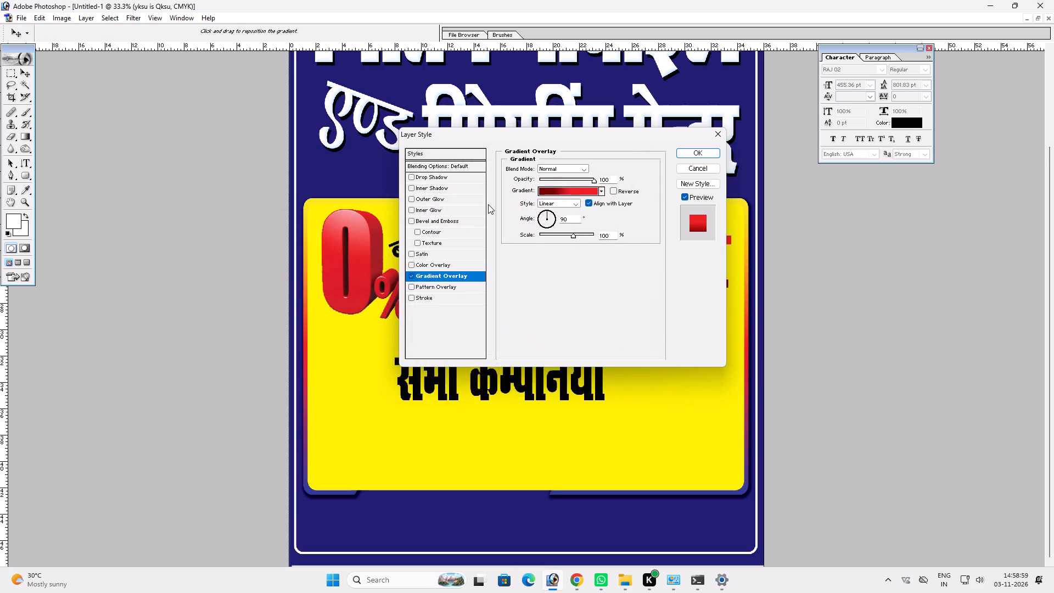
key("Return")
Add a thicker white outside Stroke to लोन पे फोन, keeping the heading in view beside the layer style settings.
key("alt+l")
key("alt+y")
key("k")
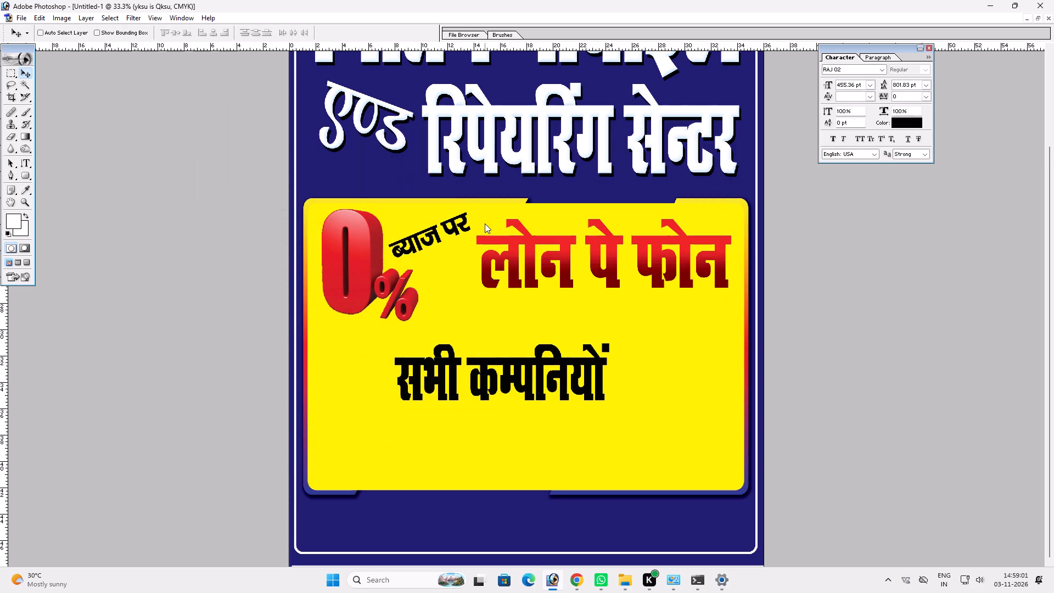
scroll(529, 272, "up", 3)
left_click(532, 239)
left_click(530, 234)
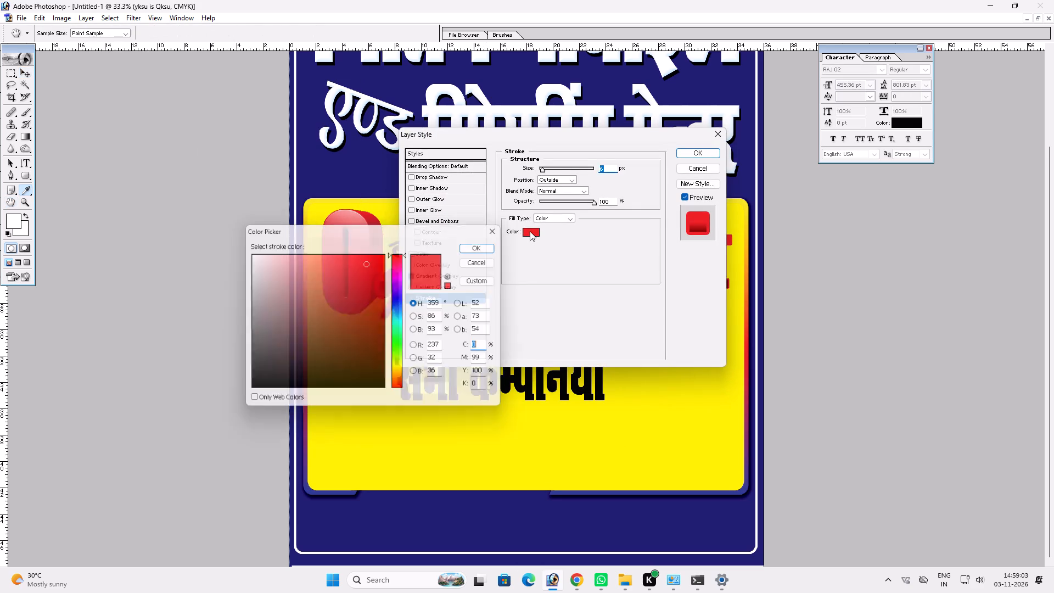
left_click_drag(325, 279, 131, 145)
key("Return")
scroll(490, 263, "up", 3)
left_click_drag(570, 141, 581, 284)
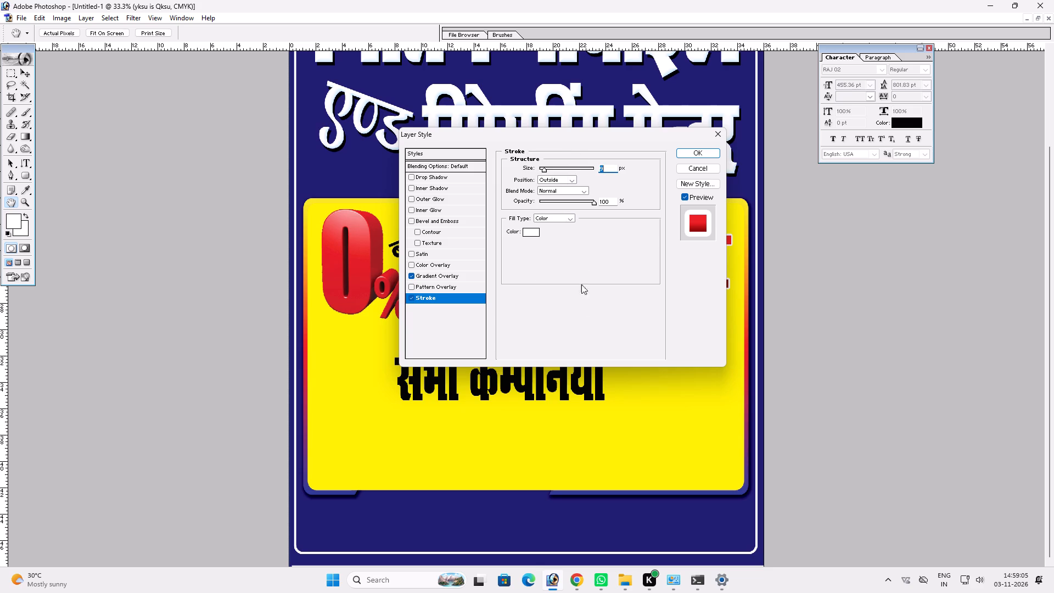
left_click_drag(581, 284, 584, 292)
left_click_drag(580, 133, 608, 343)
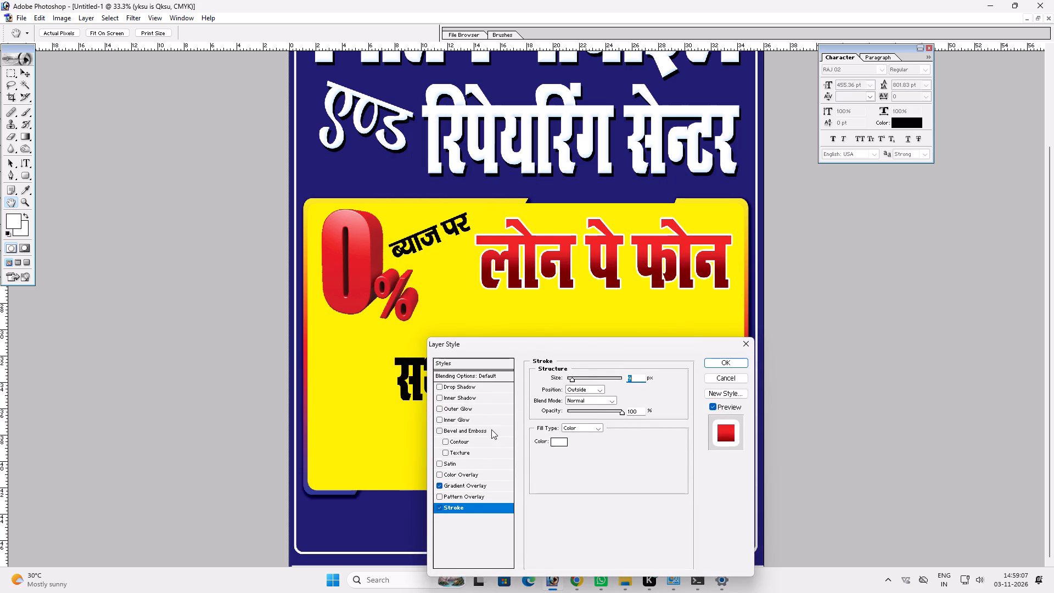
Add a Chisel Hard Bevel and Emboss of 29 px to लोन पे फोन, with a preset Contour at 100% range.
left_click(491, 429)
left_click(597, 389)
left_click(592, 405)
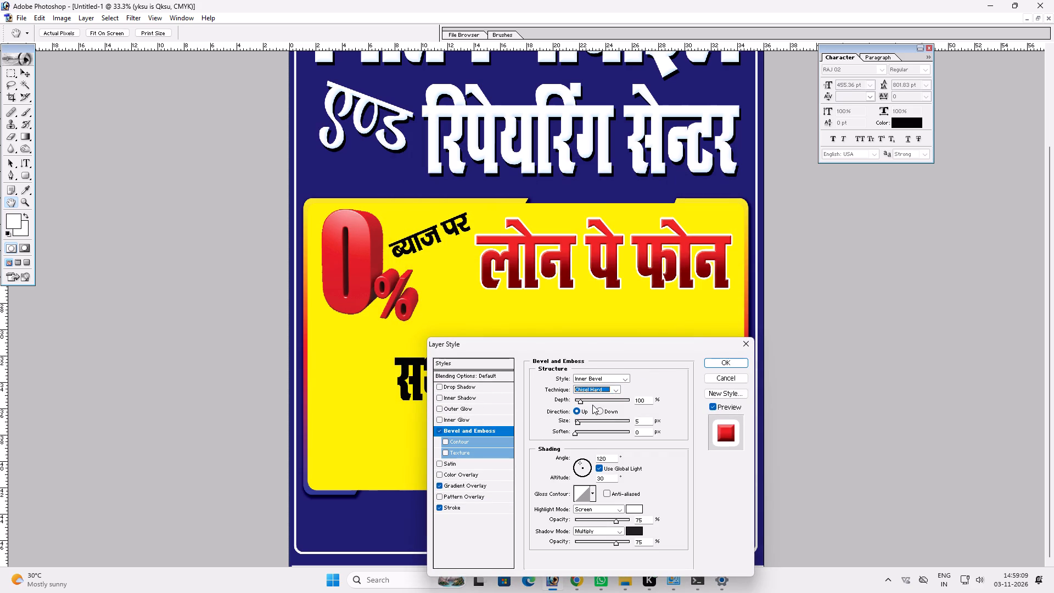
left_click(579, 421)
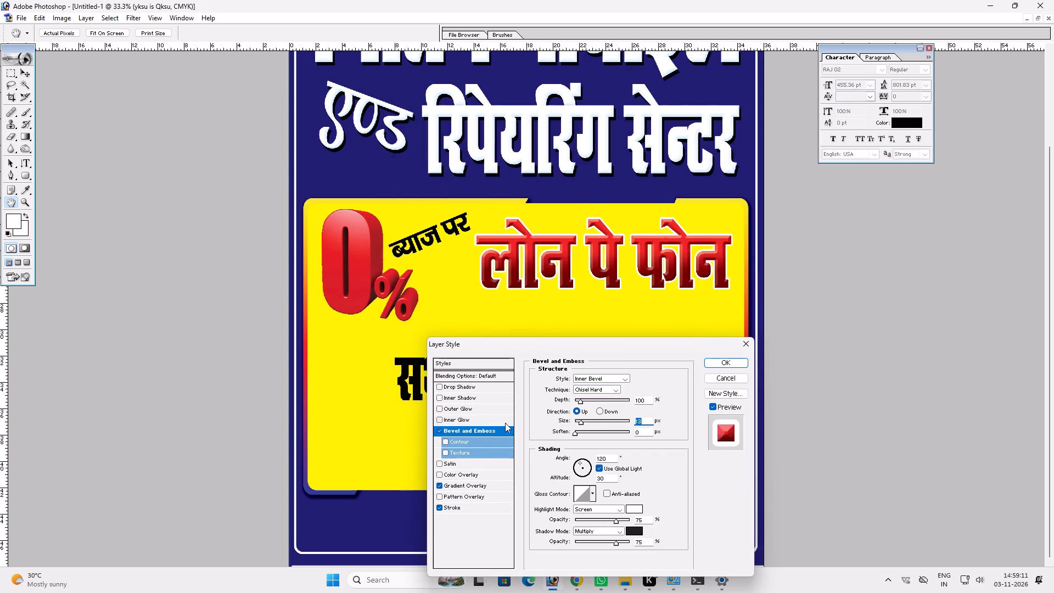
left_click(482, 442)
left_click_drag(596, 396, 652, 396)
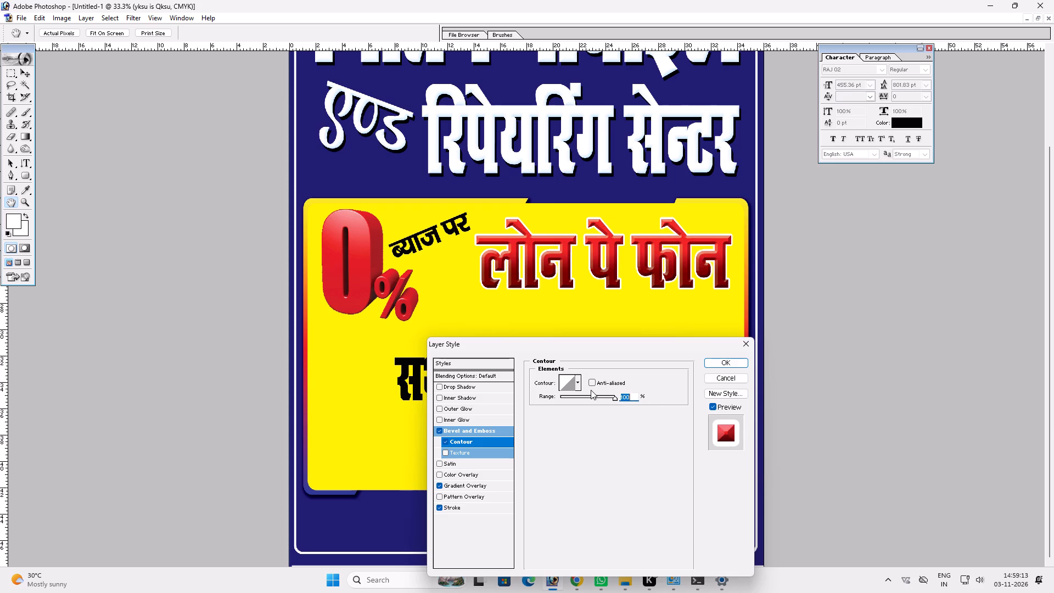
left_click(578, 386)
left_click(601, 402)
left_click(481, 434)
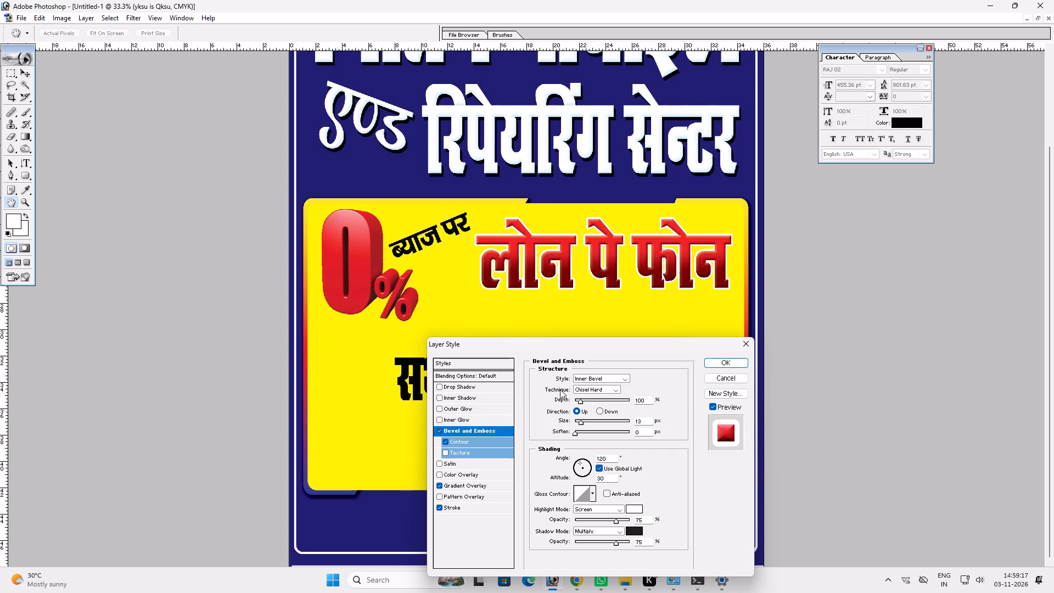
left_click(582, 424)
Open the लोन पे फोन overlay gradient for editing and check its dark stop's colour.
left_click(476, 487)
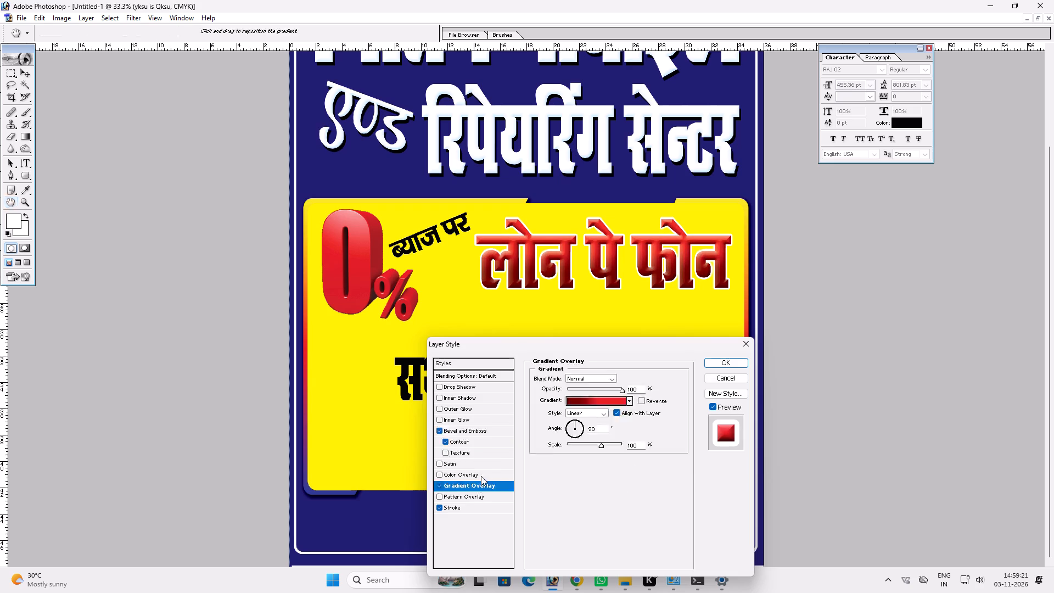
left_click(578, 405)
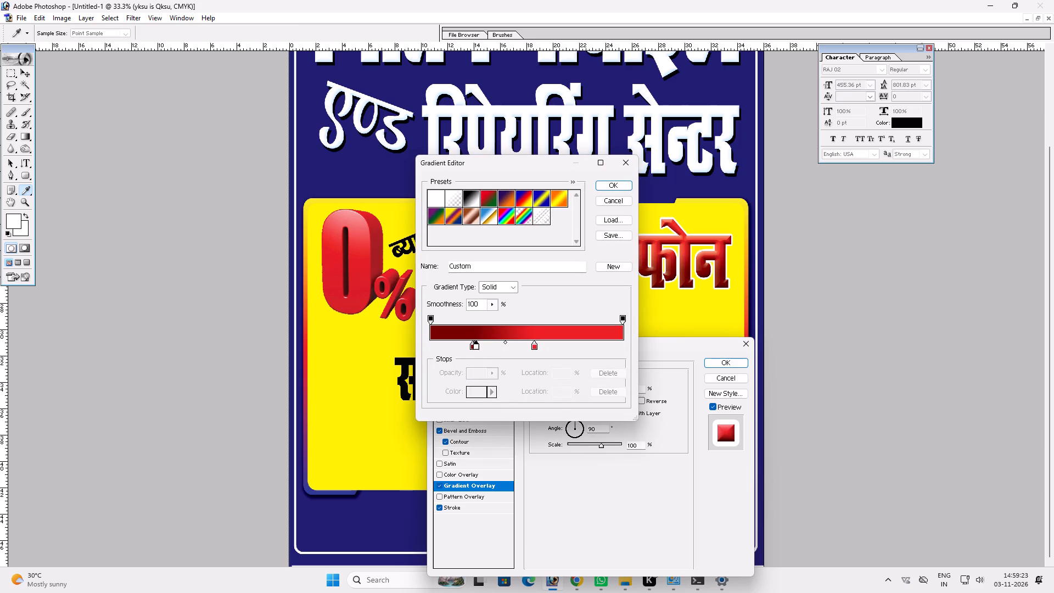
left_click(476, 344)
key("ctrl+z")
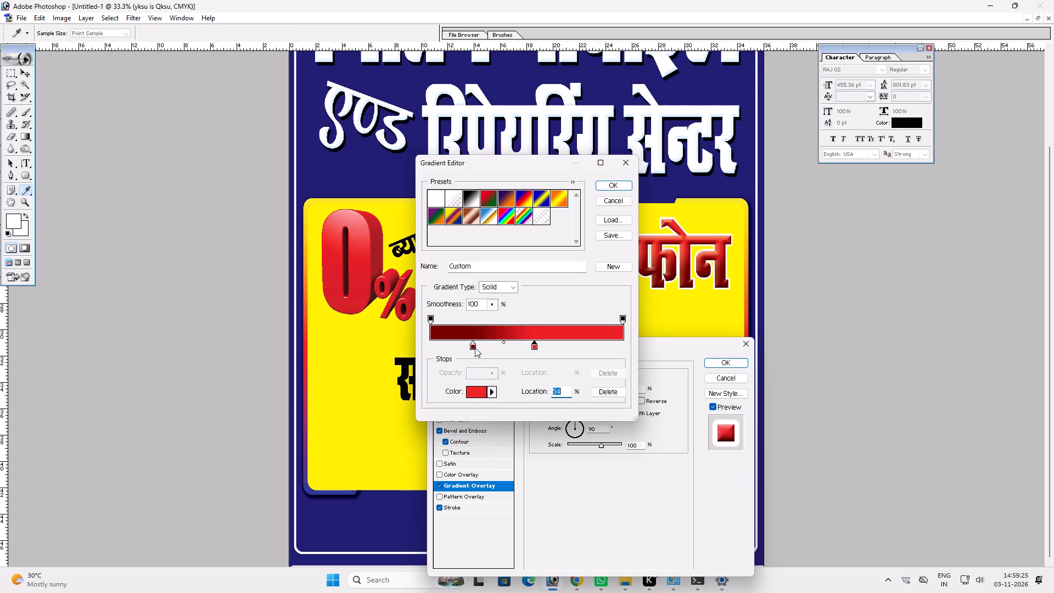
left_click(473, 347)
left_click(479, 393)
key("Tab")
key("Return")
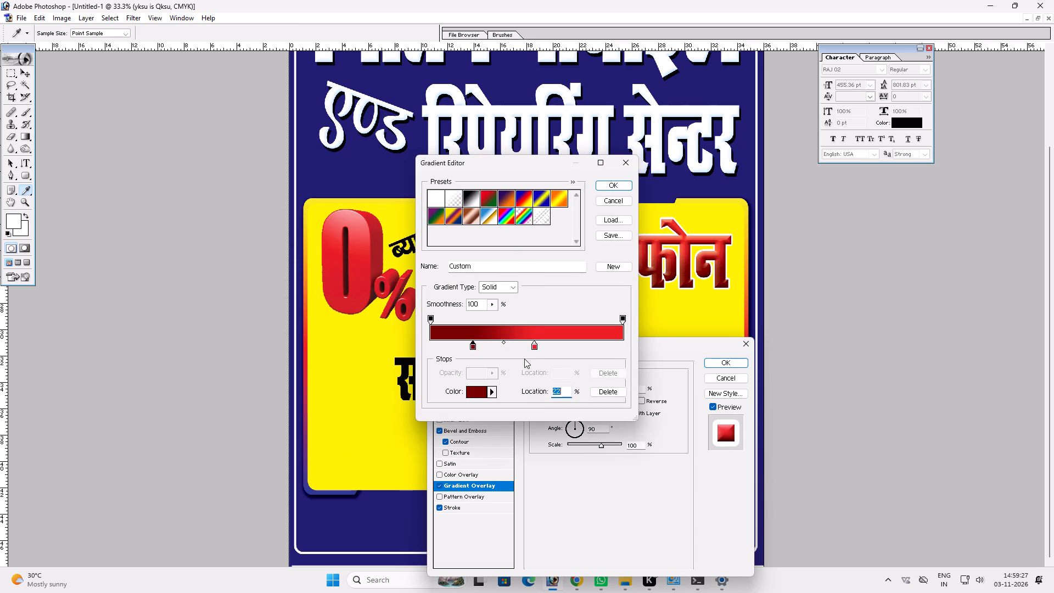
Recolour the overlay gradient's light stop at 54% to M 100, Y 100, K 20.
left_click(535, 348)
left_click(473, 389)
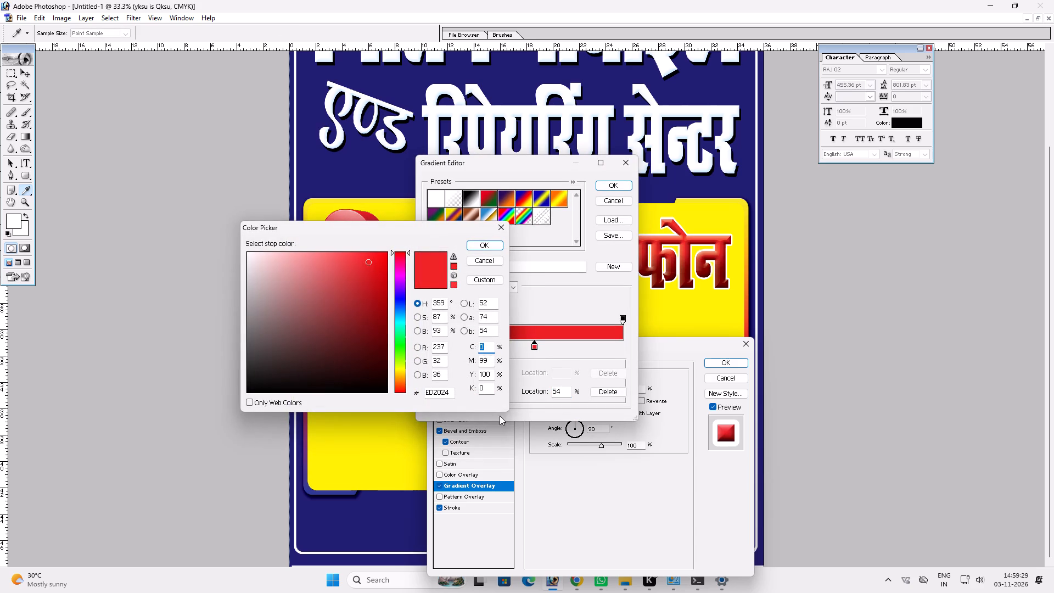
key("Tab")
key("1")
type("00")
key("Tab")
key("Tab")
key("1")
key("shift+Tab")
type("100")
key("Tab")
type("20")
key("Return")
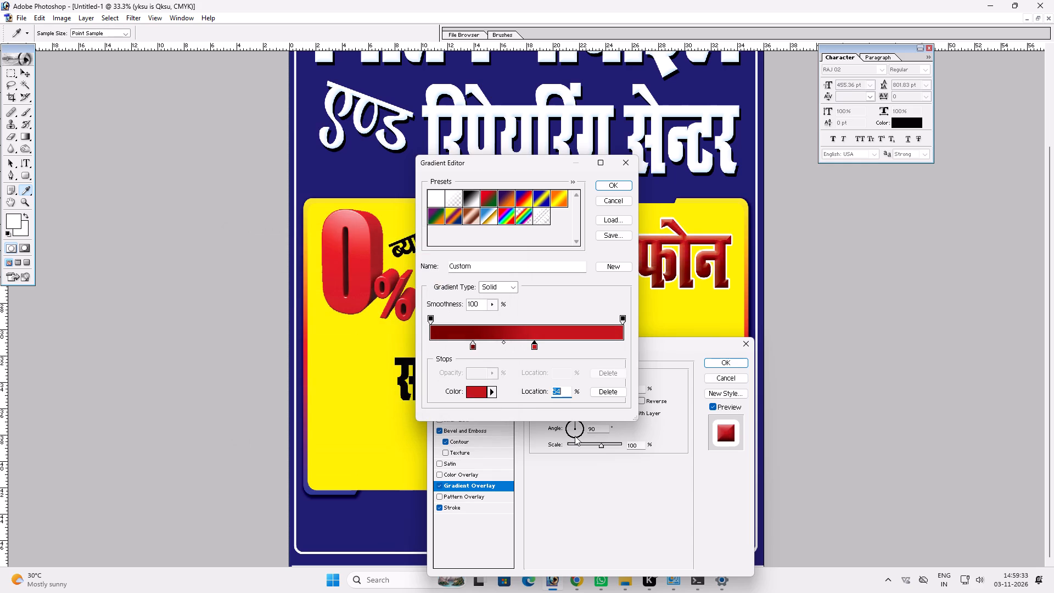
Set the light stop's black to K 0, accept the gradient and raise the overlay's scale to its maximum.
left_click(474, 394)
key("Tab")
key("Tab")
key("Tab")
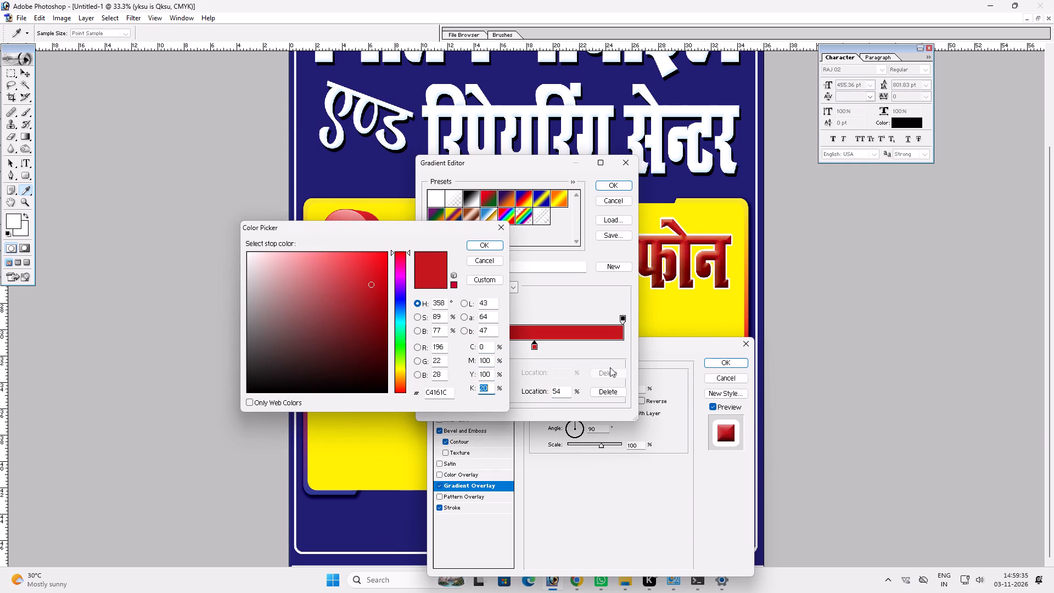
key("0")
key("Return")
key("Return")
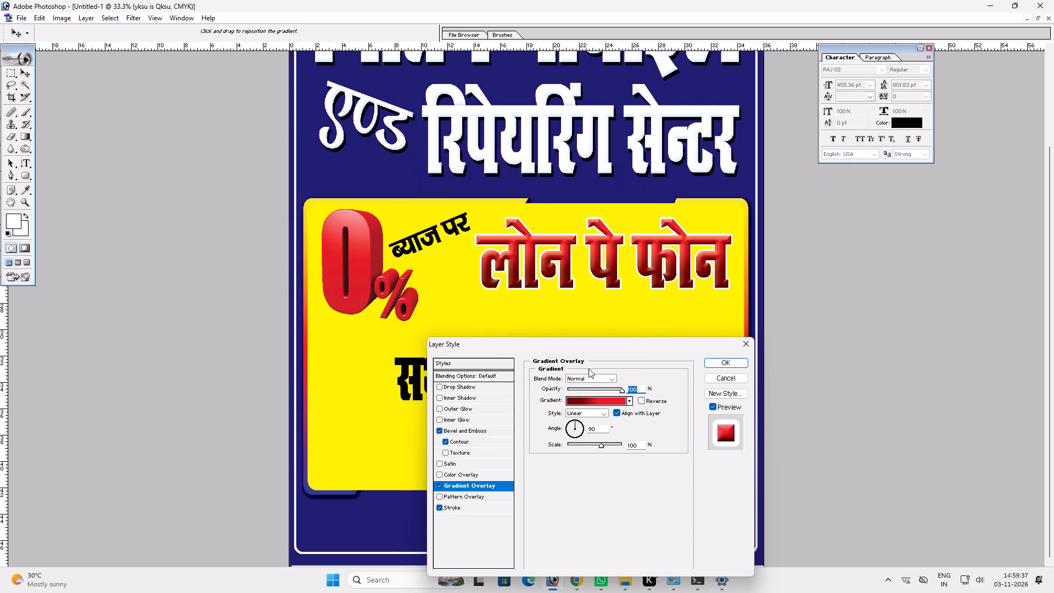
left_click_drag(603, 445, 661, 445)
Refine the लोन पे फोन bevel with size 18 px, highlight colour M 100, shadow colour M 100, K 0, and lower shadow opacity.
left_click(488, 429)
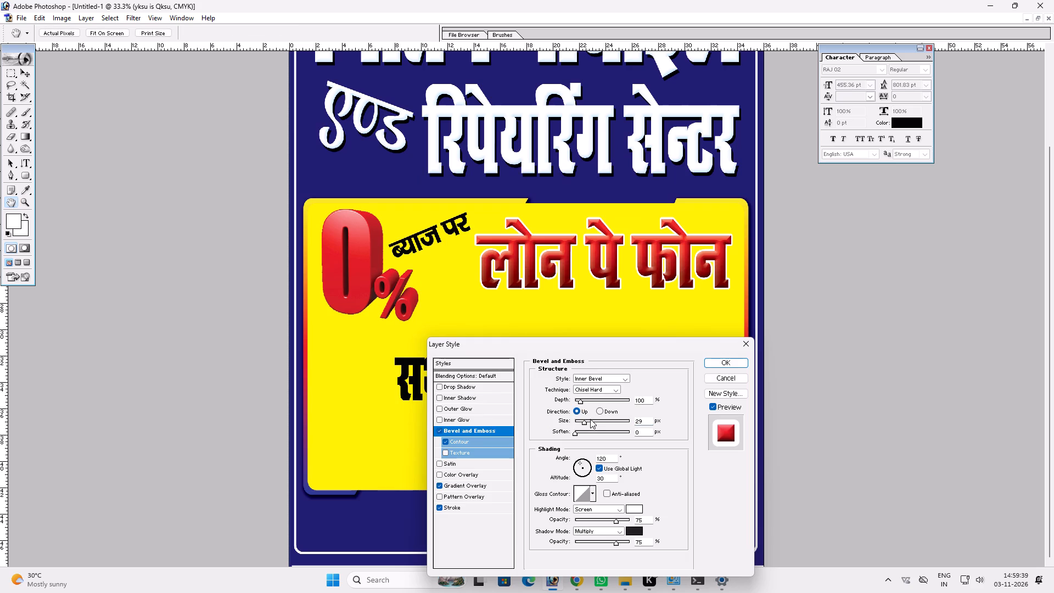
left_click(584, 421)
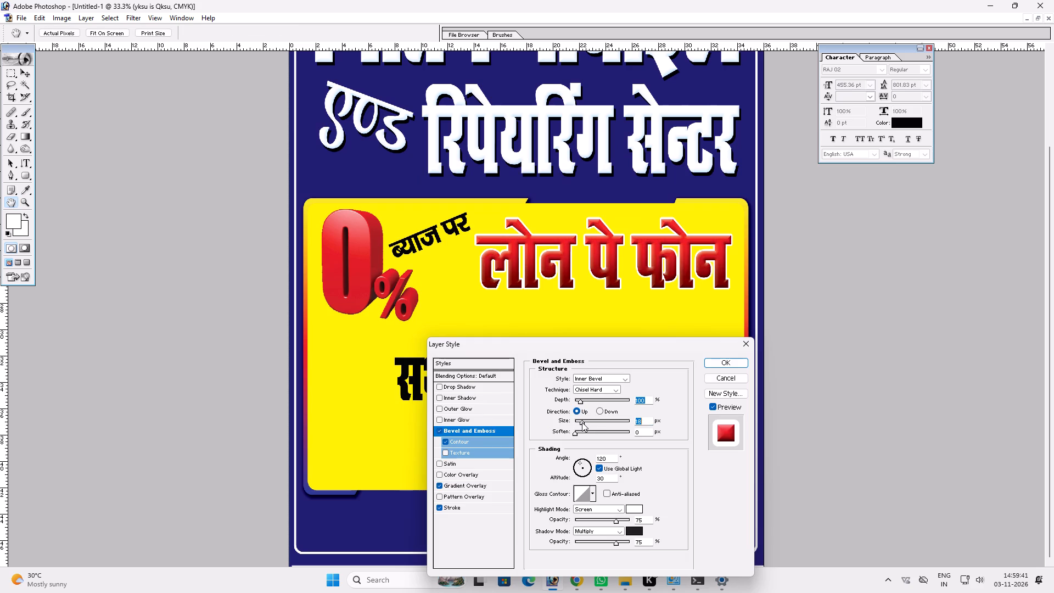
left_click(633, 508)
key("Tab")
type("100")
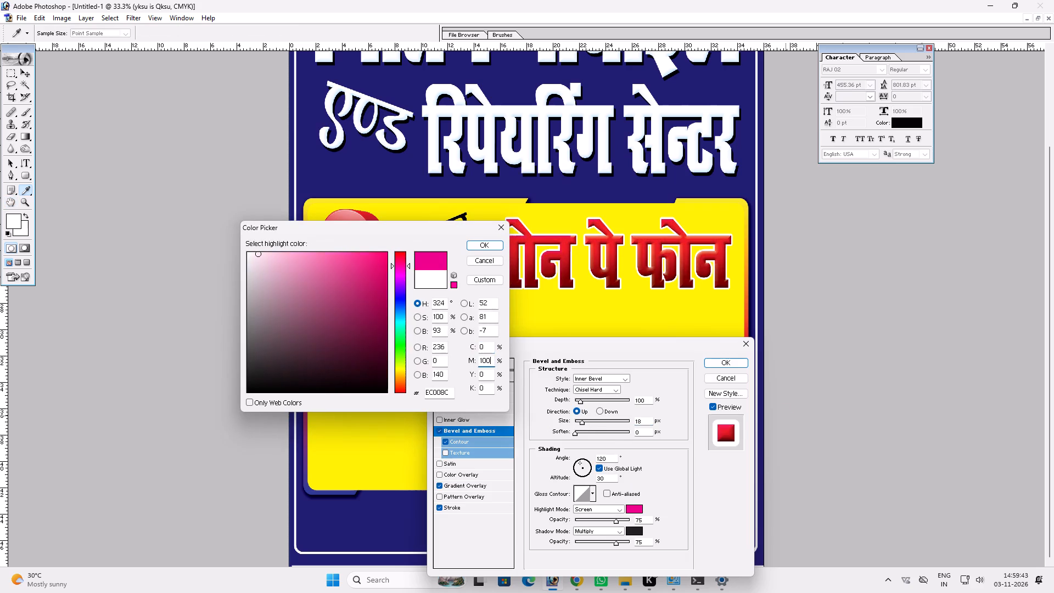
key("Return")
left_click(637, 530)
key("Tab")
type("100")
key("Tab")
key("Tab")
key("0")
key("Return")
left_click_drag(611, 543, 603, 544)
Add a hard, more offset Drop Shadow in Normal mode at 100% opacity, coloured C 100, K 0, and apply the styles to लोन पे फोन.
left_click(479, 387)
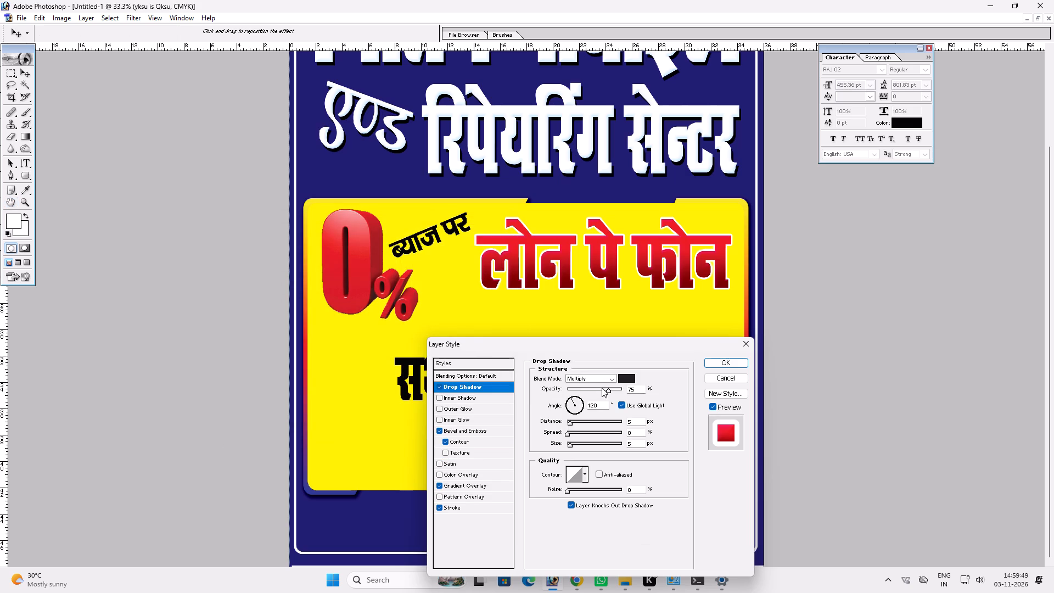
left_click_drag(613, 393, 641, 388)
left_click(596, 380)
left_click(586, 387)
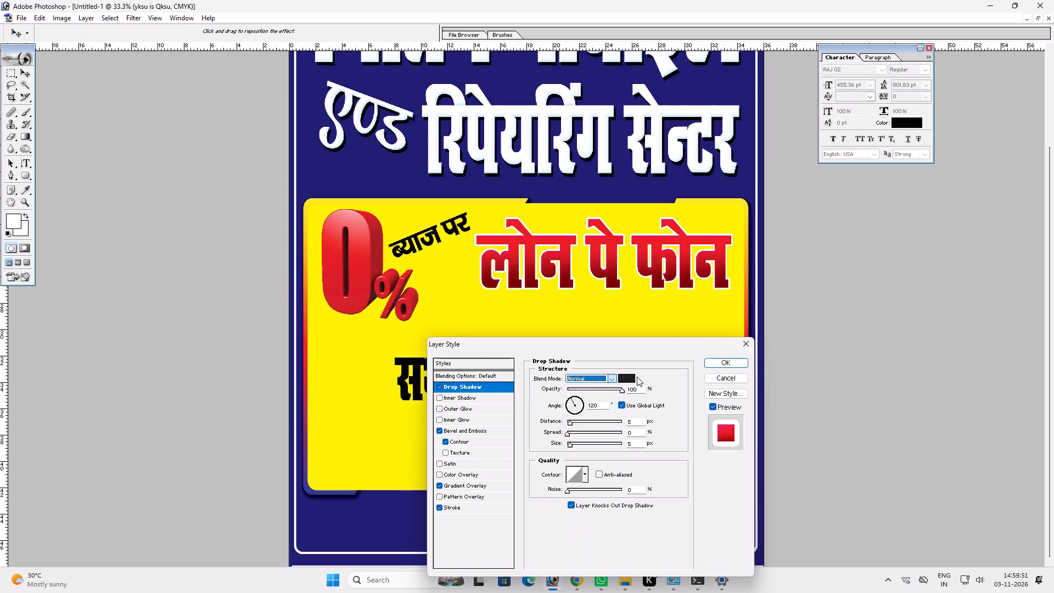
left_click(627, 374)
type("100")
key("Tab")
key("Tab")
key("Tab")
key("0")
key("Return")
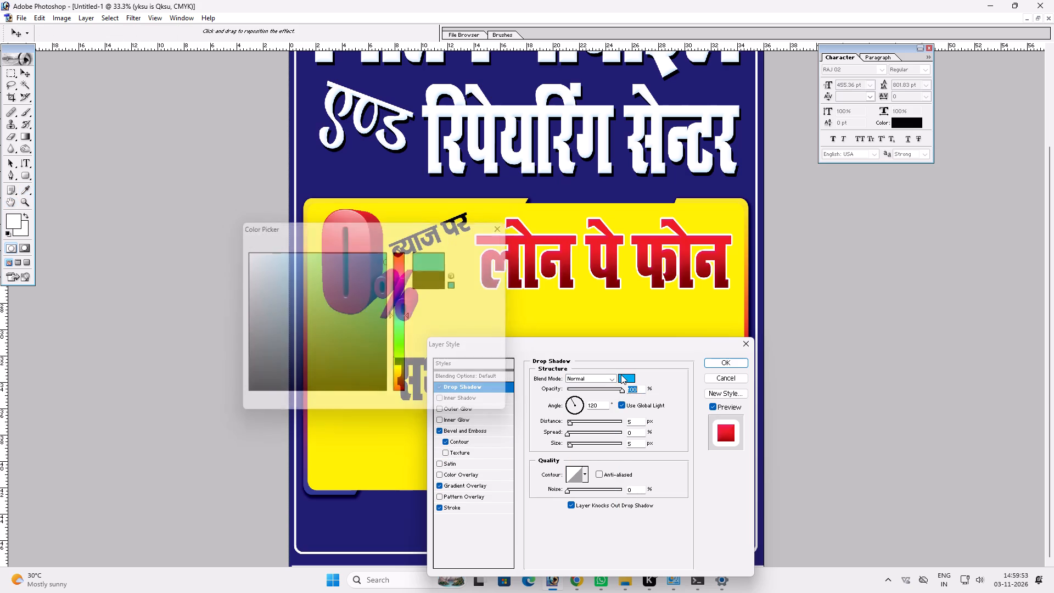
left_click_drag(573, 426, 579, 424)
left_click_drag(572, 444, 567, 446)
key("Return")
key("Return")
Widen the kerning between the letters of फोन in the लोन पे फोन heading.
key("ctrl+t")
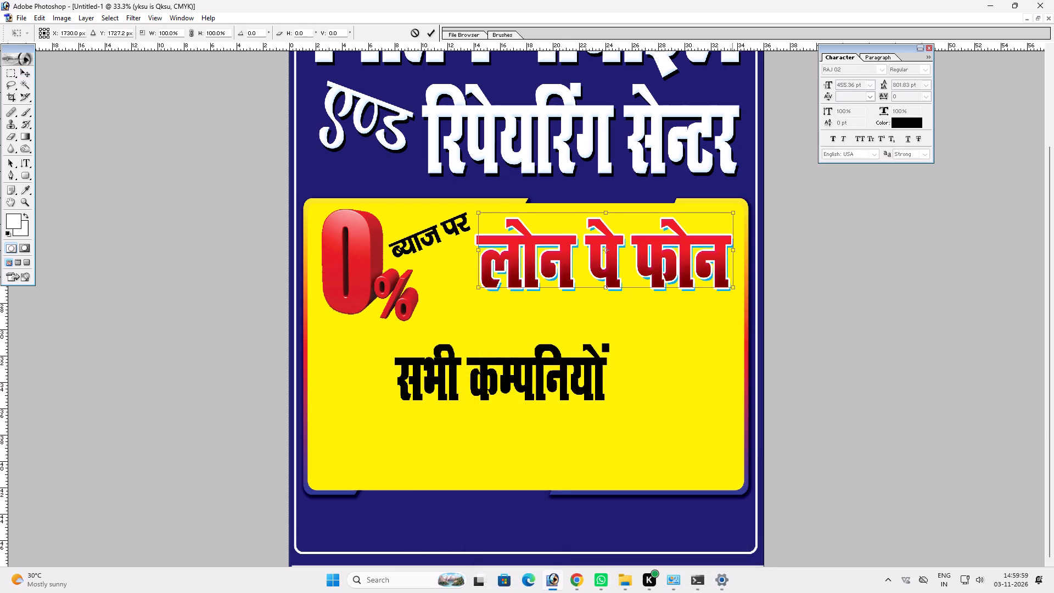
left_click(730, 234, "shift")
key("shift+Return")
key("t")
left_click(677, 264)
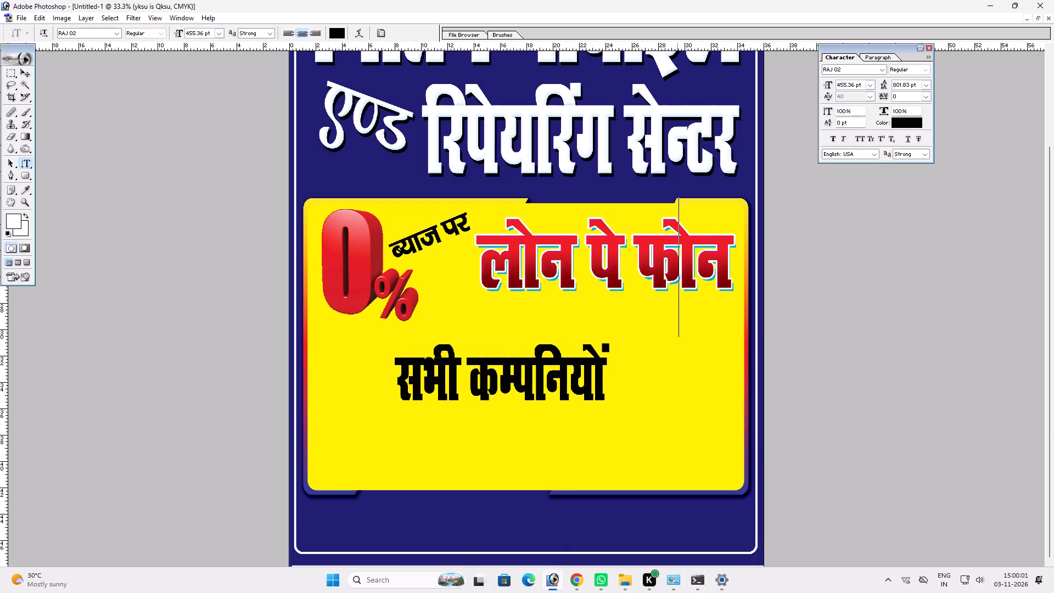
key("alt+Right")
key("alt+Right")
key("alt+Right")
key("alt+Right")
key("alt+Left")
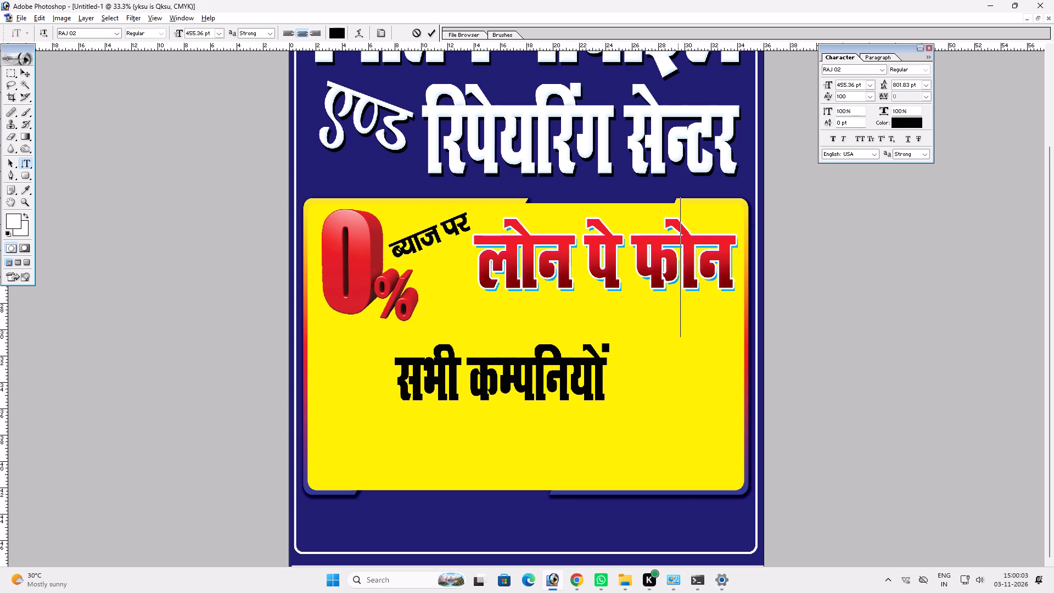
key("ctrl+z")
key("ctrl+Return")
Scale the लोन पे फोन heading up slightly to 462.04 pt.
key("ctrl+t")
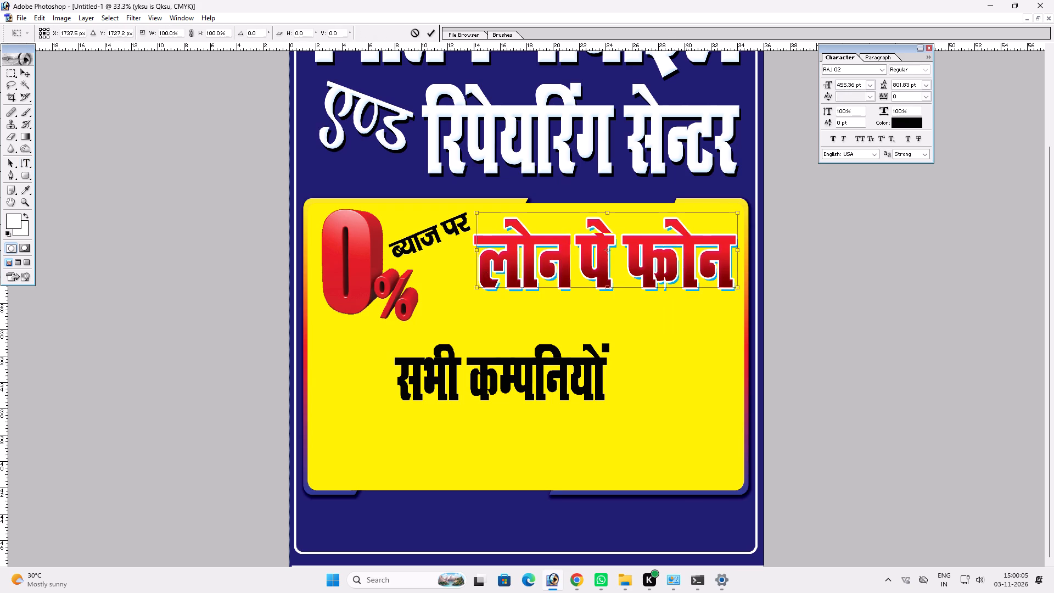
left_click(688, 215, "shift")
key("shift+Return")
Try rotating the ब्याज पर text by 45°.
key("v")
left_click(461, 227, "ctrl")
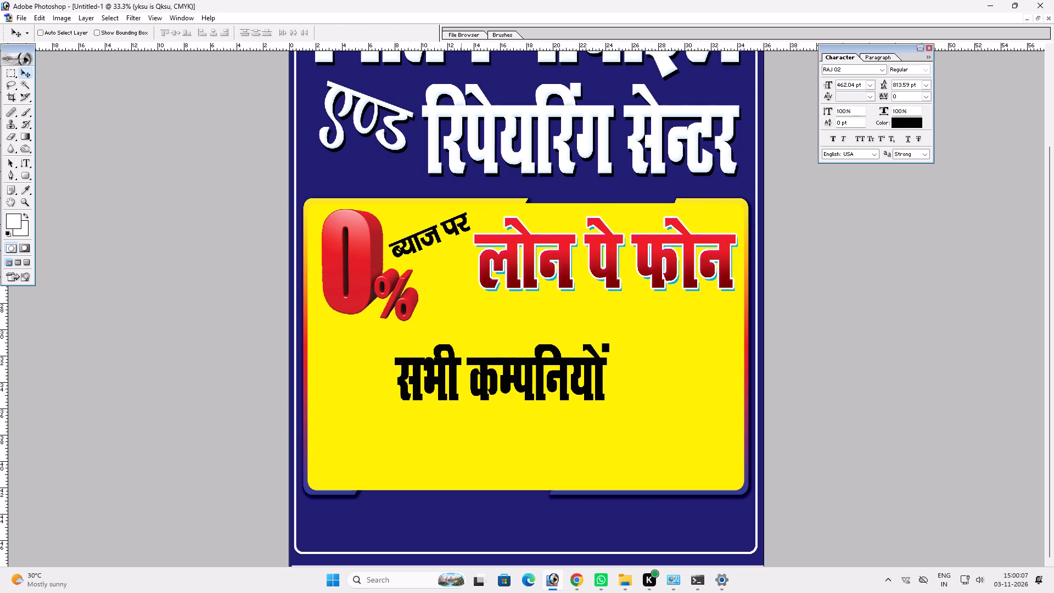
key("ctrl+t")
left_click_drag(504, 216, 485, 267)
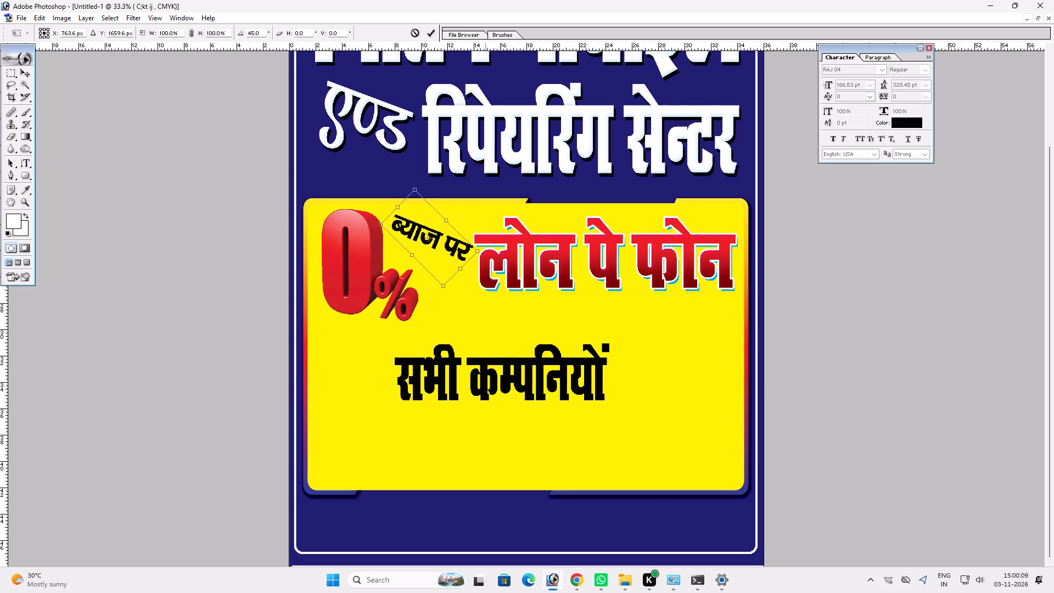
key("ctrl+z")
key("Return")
Give ब्याज पर a dark blue Color Overlay of C 100, M 100, Y 0, K 60.
key("v")
key("v")
key("alt+l")
key("alt+y")
key("n")
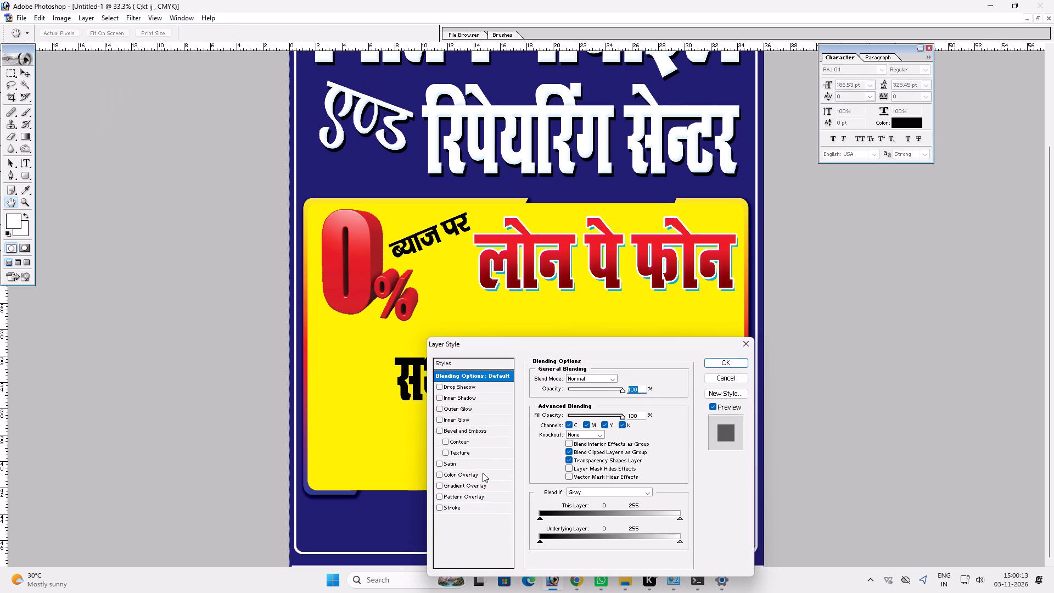
left_click(481, 473)
left_click(627, 379)
key("1")
type("00")
key("Tab")
type("100")
key("Tab")
key("0")
key("Tab")
type("60")
key("Return")
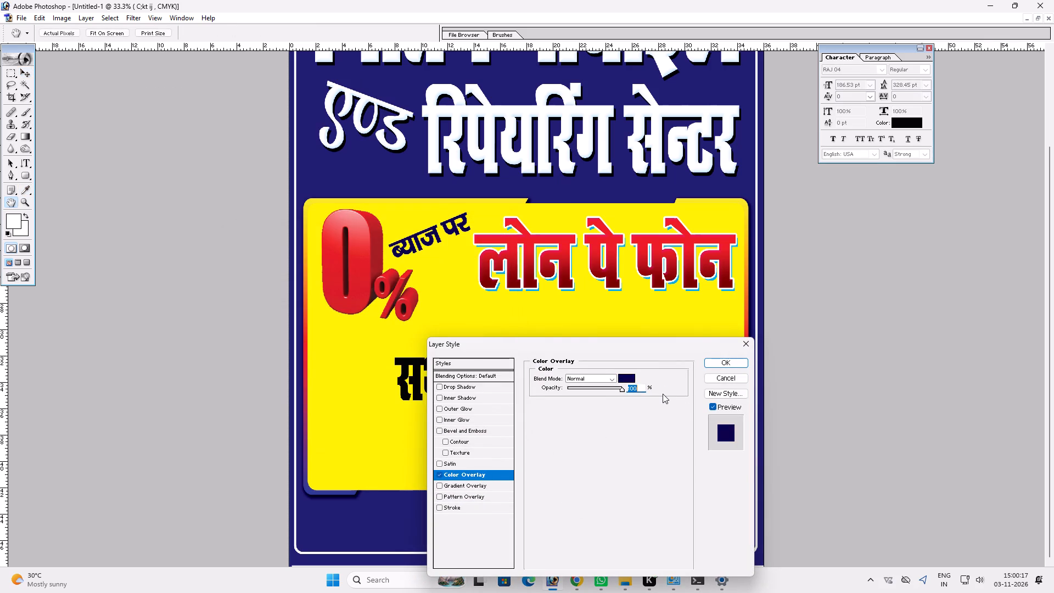
Add a thickened white outside Stroke to ब्याज पर and apply the layer style.
left_click(455, 504)
left_click(455, 506)
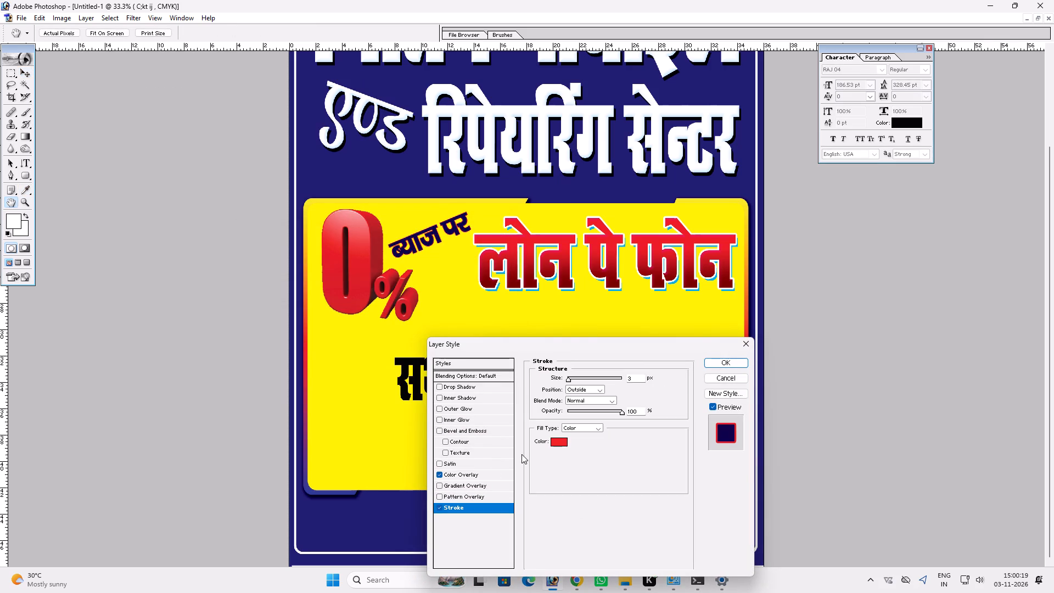
left_click(560, 440)
left_click_drag(307, 286, 114, 121)
key("Return")
scroll(422, 317, "up", 4)
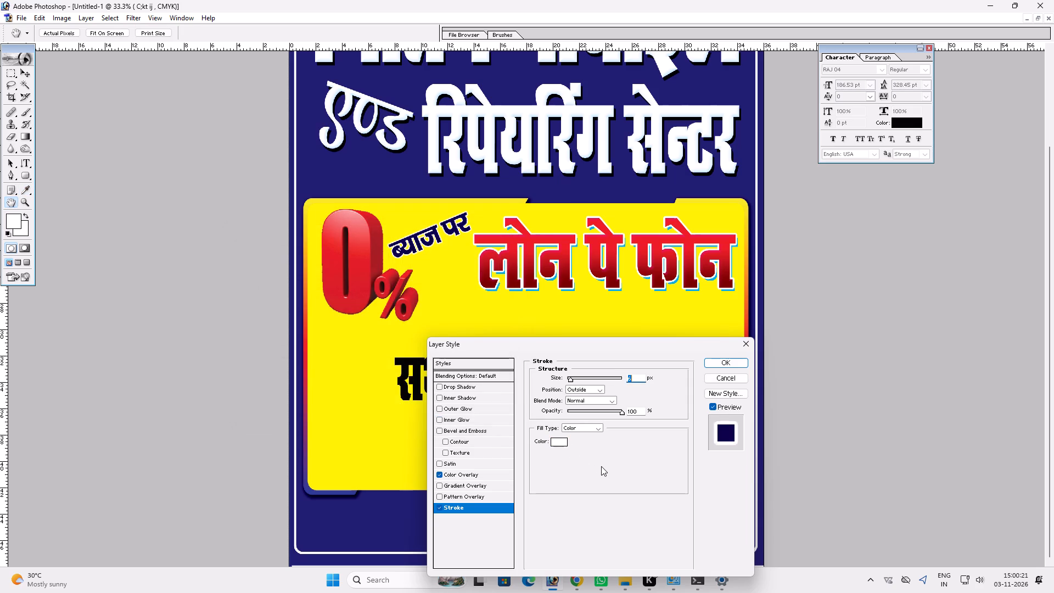
scroll(601, 466, "up", 5)
key("Return")
Move सभी कम्पनियों up beneath लोन पे फोन and scale it down to 244.78 pt.
key("v")
left_click(450, 363, "ctrl")
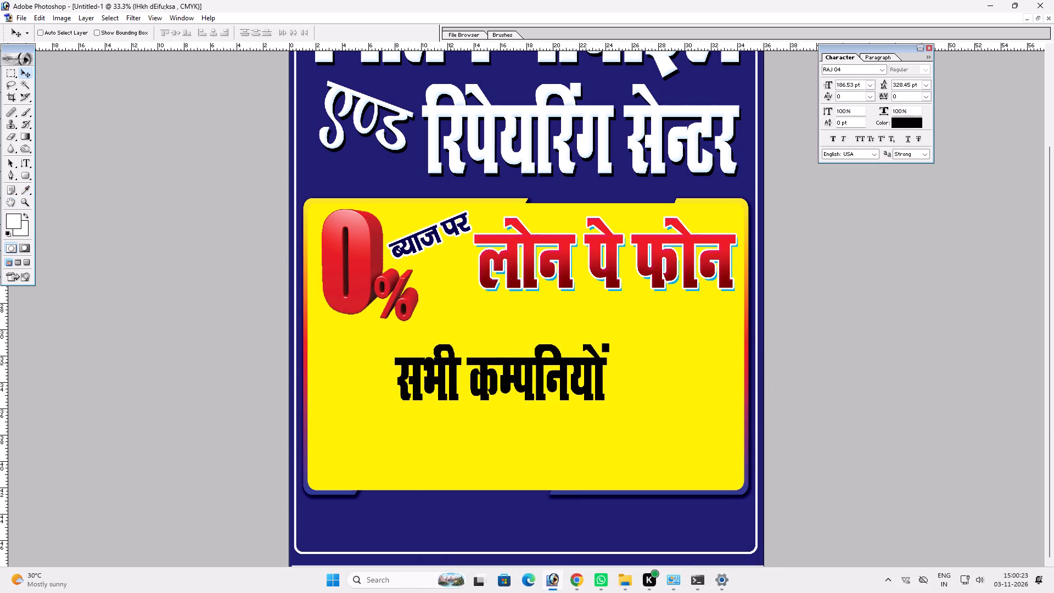
left_click_drag(450, 363, 504, 338)
key("ctrl+t")
left_click_drag(668, 373, 604, 343, "shift")
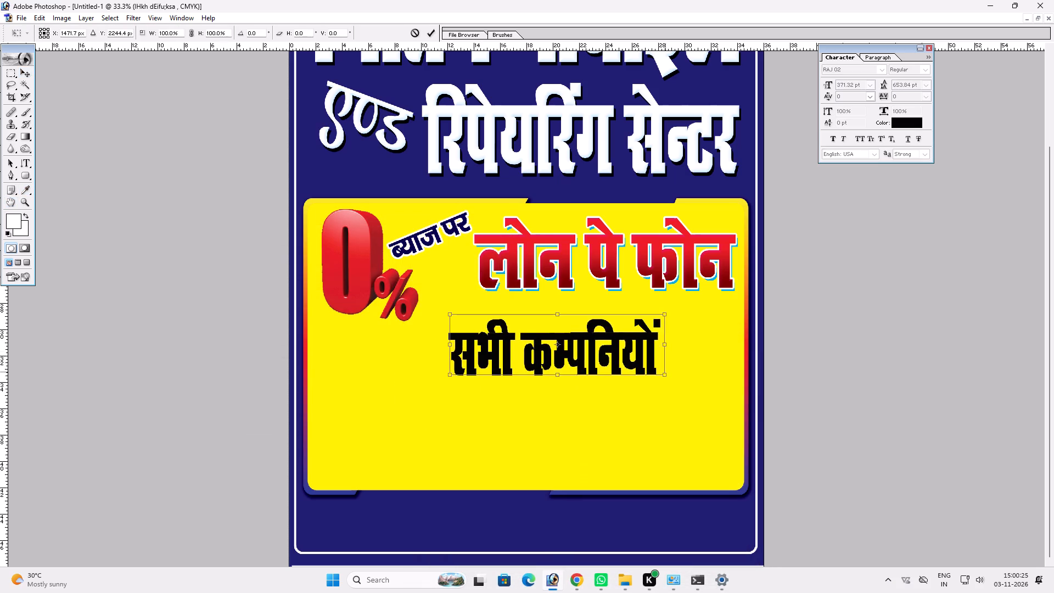
left_click_drag(604, 343, 597, 339, "shift")
key("shift+Return")
Extend the सभी कम्पनियों text so the line reads सभी कम्पनियों का मोबाईल दिया जाता है ।.
key("t")
left_click(586, 340)
key("End")
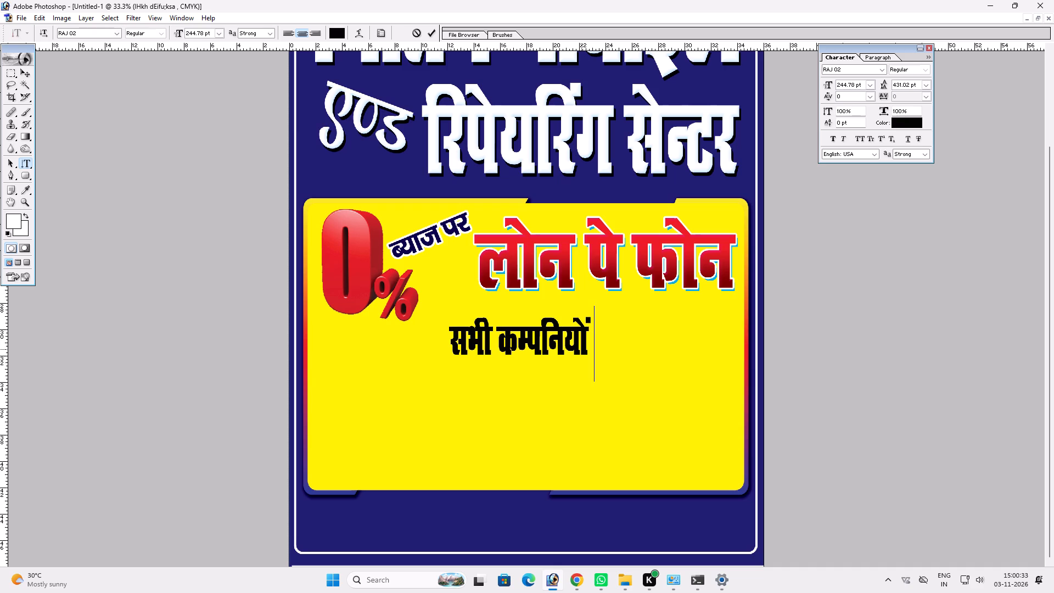
key("d")
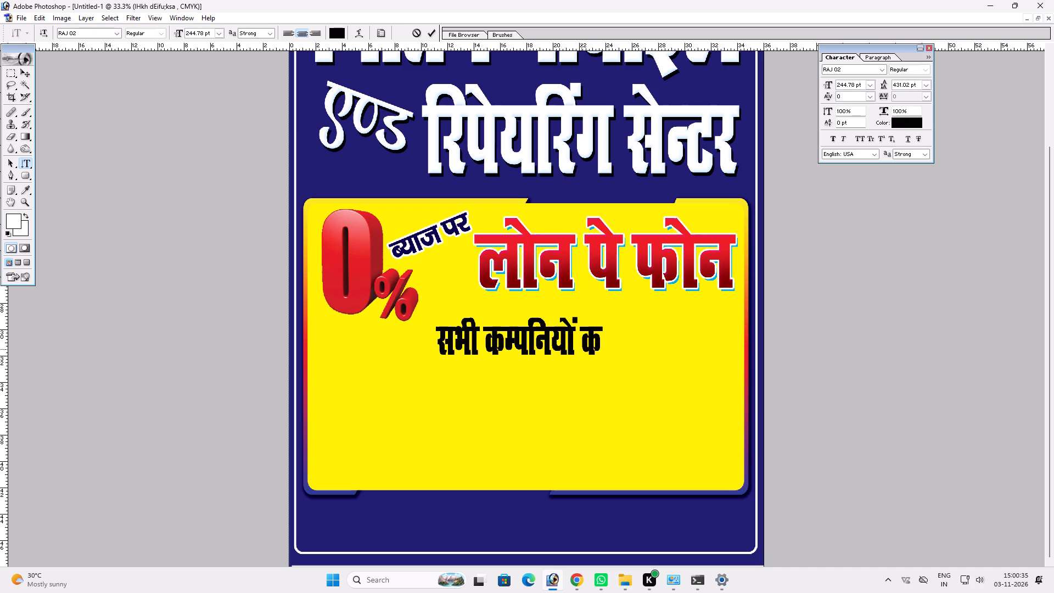
key("k")
key("BackSpace")
type("k eksck")
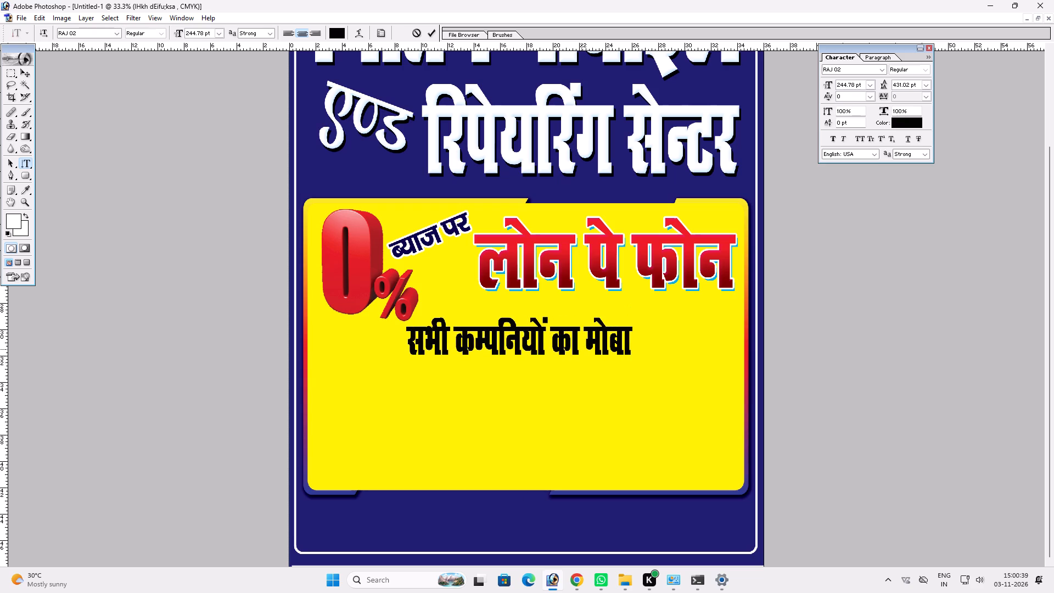
type("bZY fn")
key("BackSpace")
key("BackSpace")
key("BackSpace")
key("BackSpace")
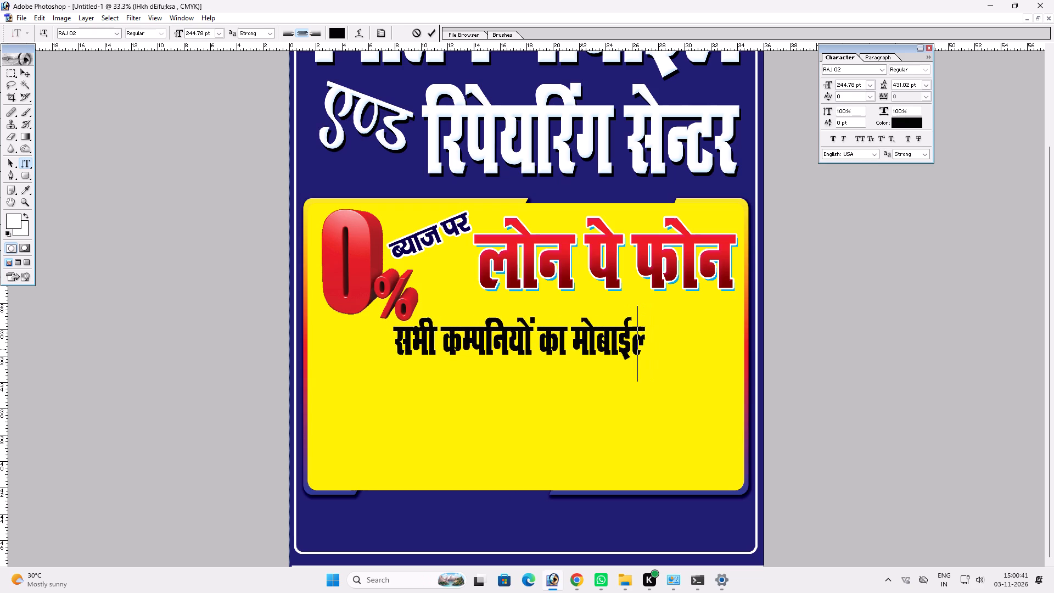
type("y fn;k rkk")
key("BackSpace")
key("BackSpace")
key("BackSpace")
type("tkrk gS A")
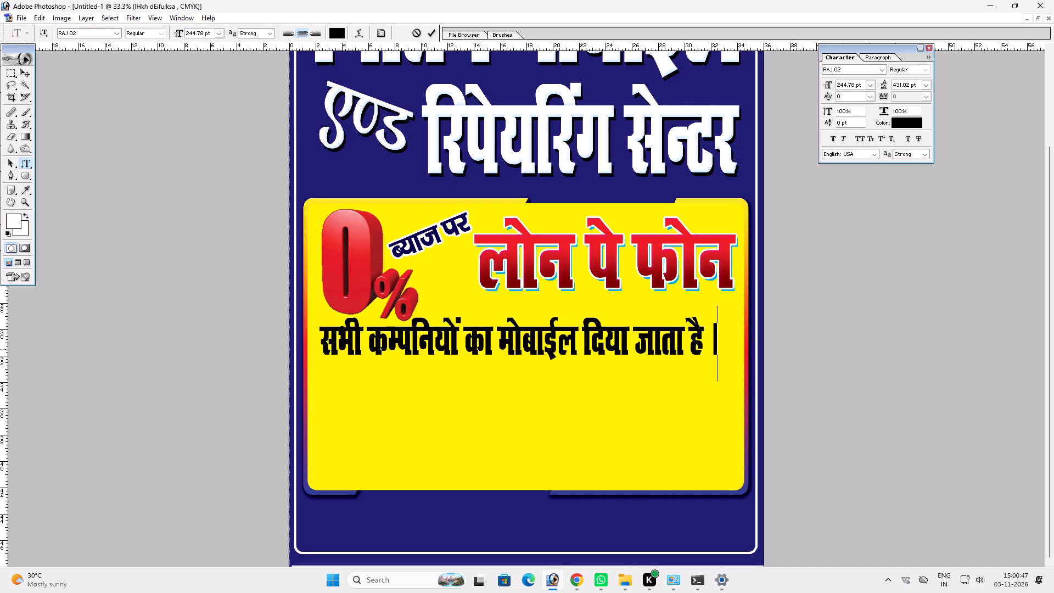
Set the font of the whole सभी कम्पनियों का मोबाईल दिया जाता है line to RAJ 08.
key("ctrl+a")
double_click(83, 39)
double_click(80, 34)
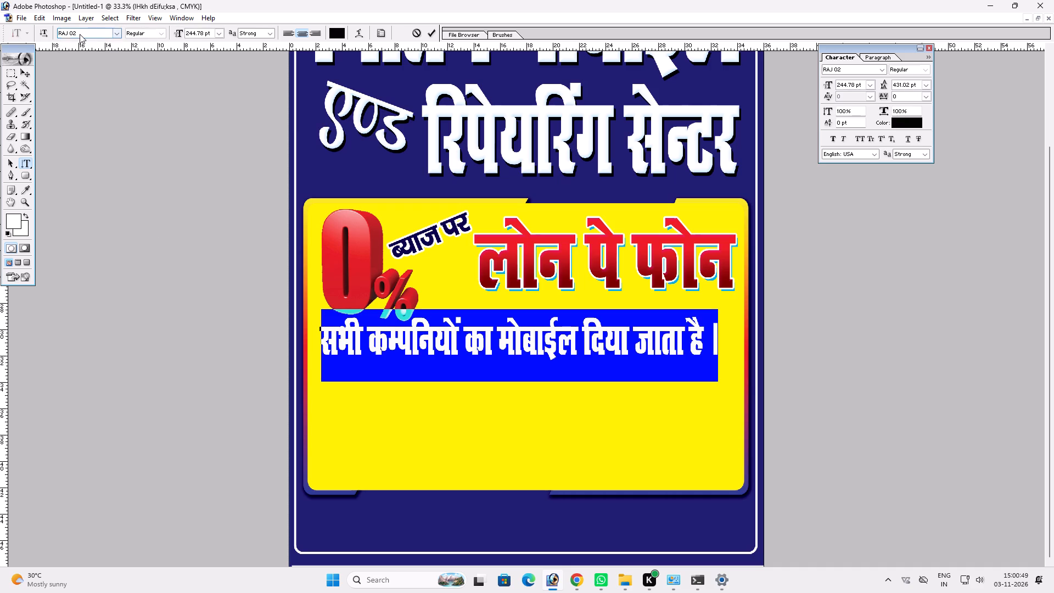
key("Down")
key("Down")
key("Down")
key("Down")
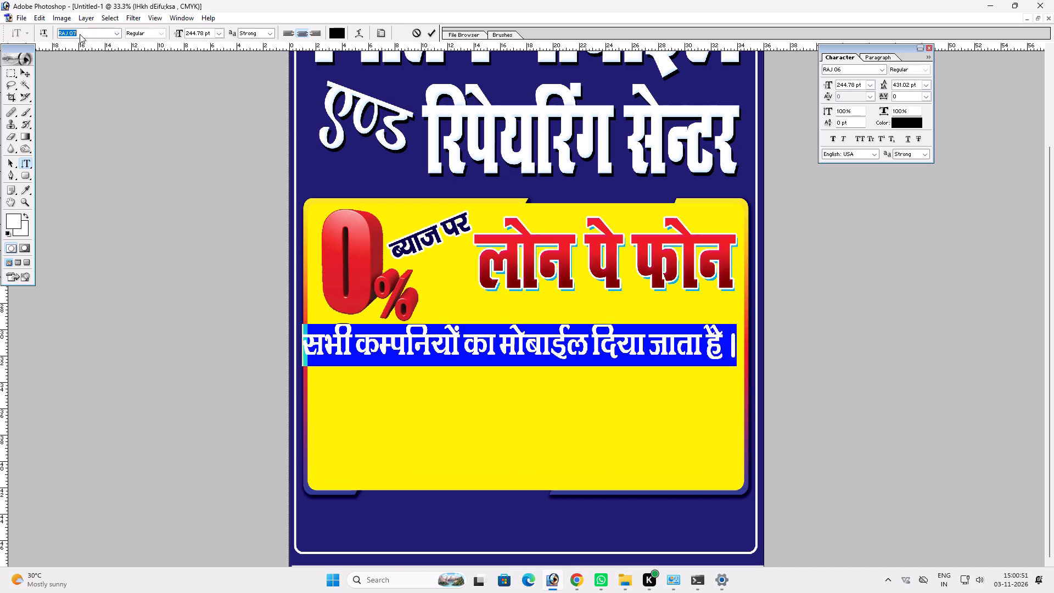
key("Down")
key("Down")
key("Down")
key("Down")
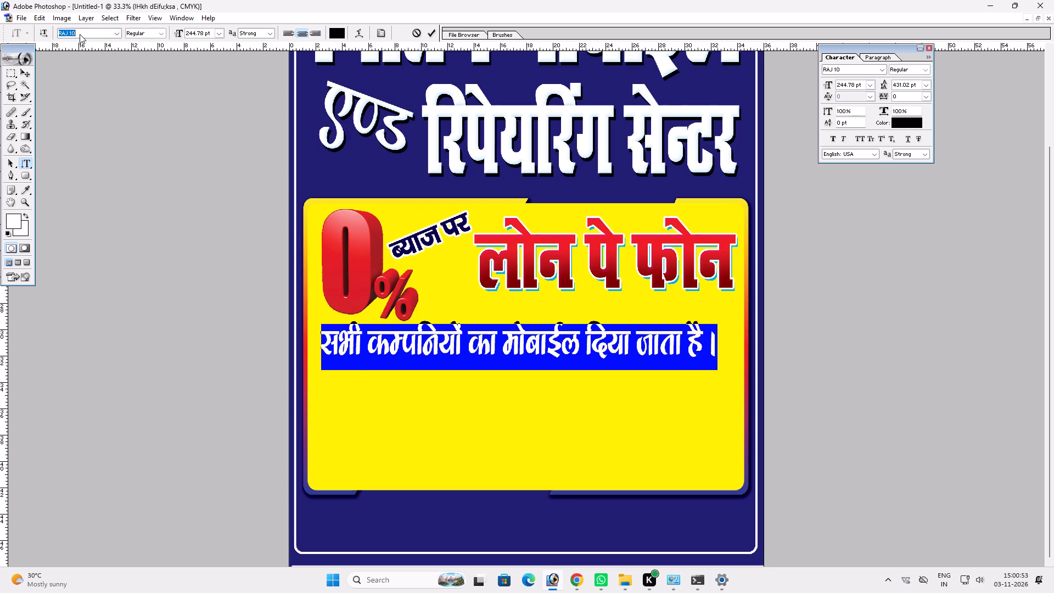
key("Up")
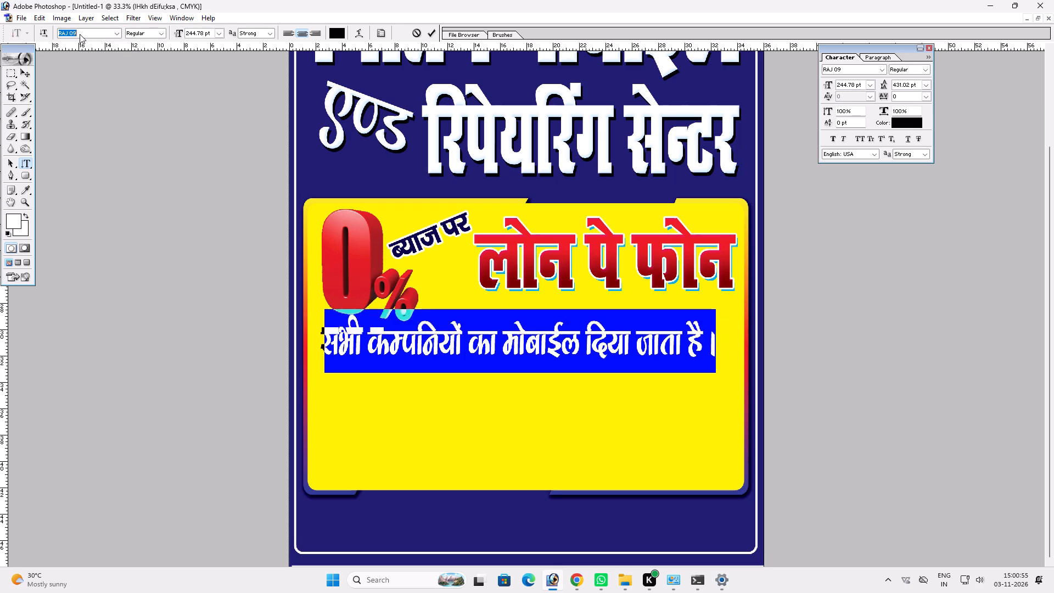
key("Up")
key("Return")
key("Return")
Move the सभी कम्पनियों line up beneath लोन पे फोन and shrink it to fit between the % sign and the yellow panel's edge.
key("v")
key("v")
left_click_drag(562, 352, 618, 328)
key("ctrl+t")
left_click_drag(652, 334, 676, 325, "shift")
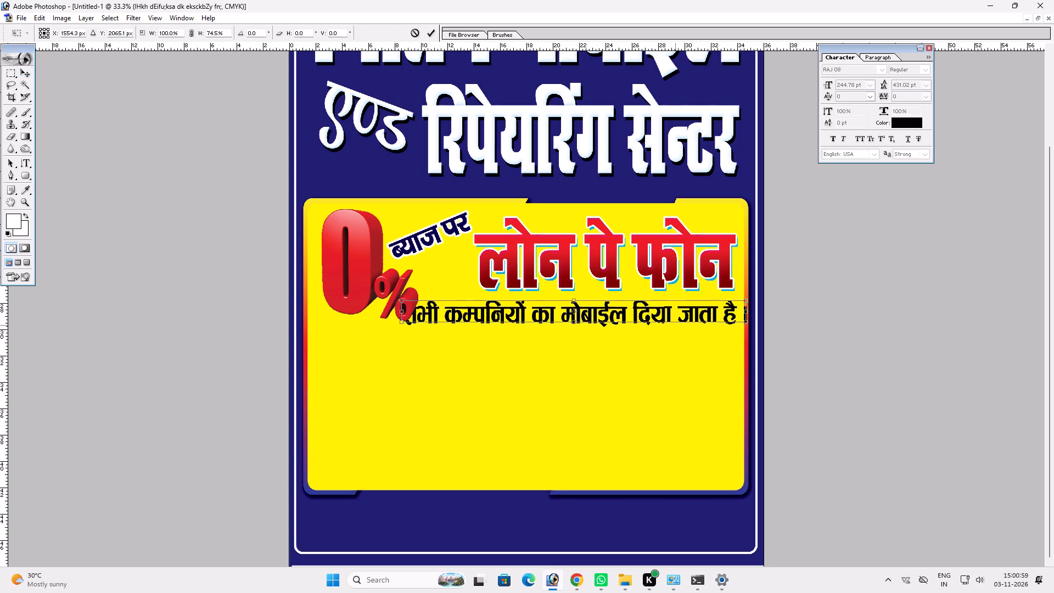
left_click_drag(676, 325, 678, 324, "shift")
left_click_drag(748, 323, 728, 318, "alt+shift")
key("Return")
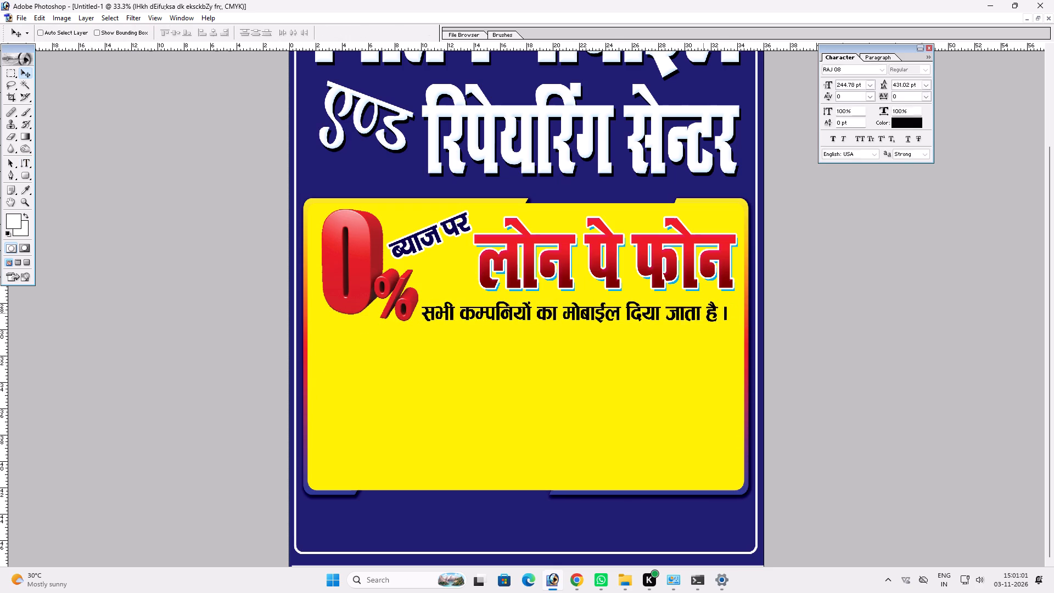
Enlarge the सभी कम्पनियों line to about 103.6% width and 115.8% height, and stretch it slightly taller.
key("v")
left_click(647, 311)
key("ctrl+t")
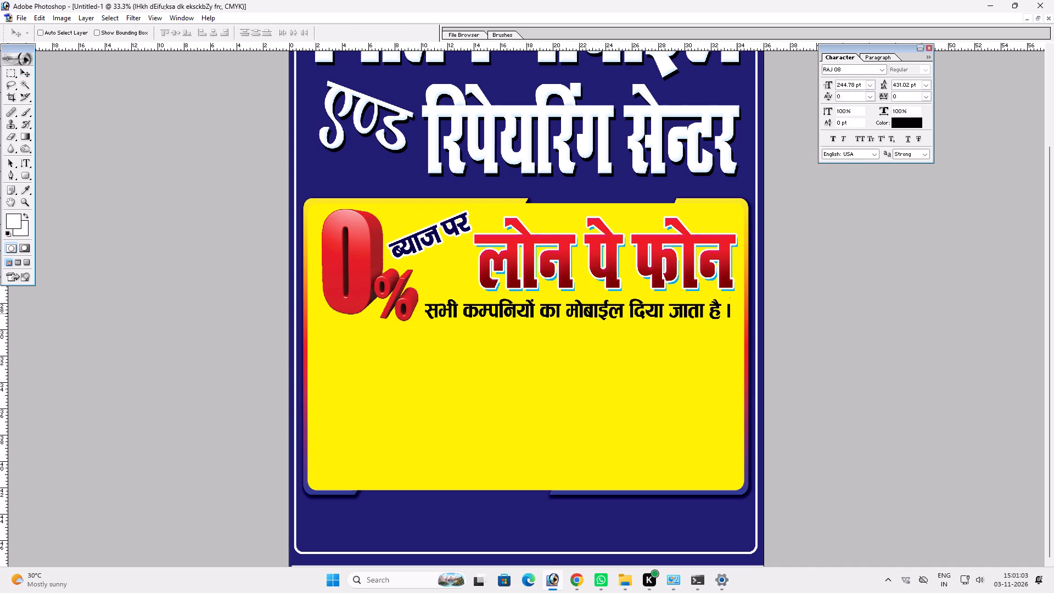
left_click_drag(731, 319, 742, 318, "shift")
left_click(727, 319, "shift")
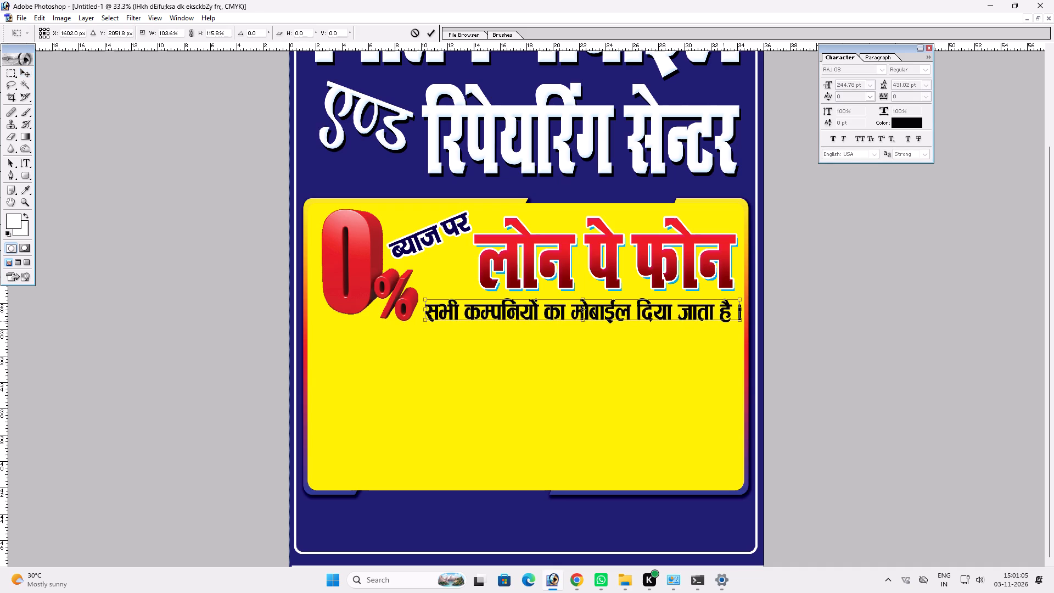
key("Return")
key("v")
key("ctrl+t")
left_click_drag(652, 298, 658, 296, "shift")
key("shift+Return")
Nudge लोन पे फोन slightly upward and adjust its size to 472.05 pt.
key("v")
double_click(612, 268, "ctrl")
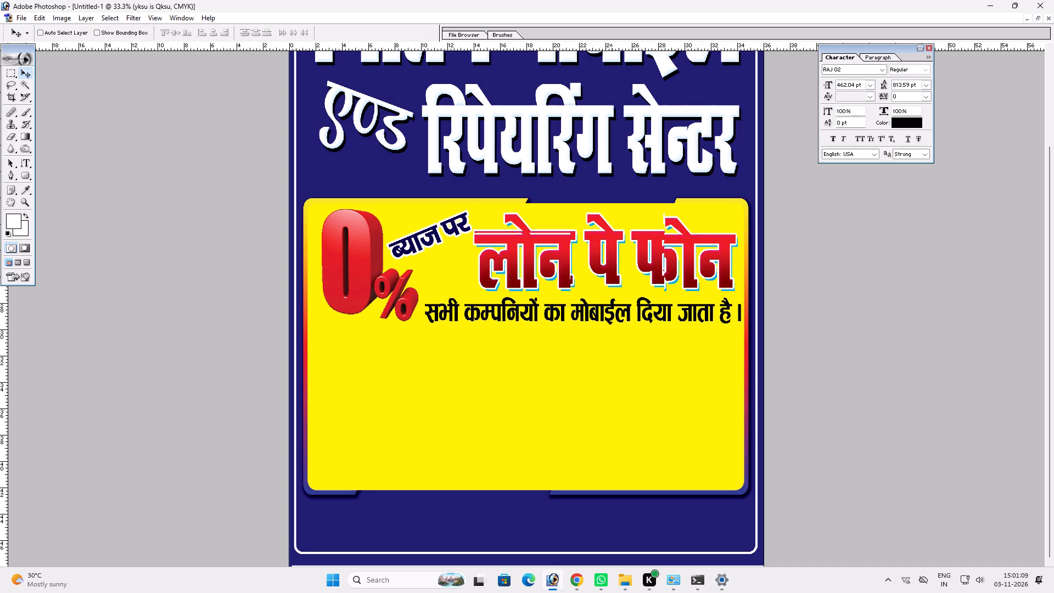
key("ctrl+t")
left_click(620, 283, "shift")
key("shift+Return")
key("v")
Shift the 0% graphic toward the yellow panel's outer edge and enlarge it to reach the start of the सभी कम्पनियों line.
left_click(366, 296, "ctrl")
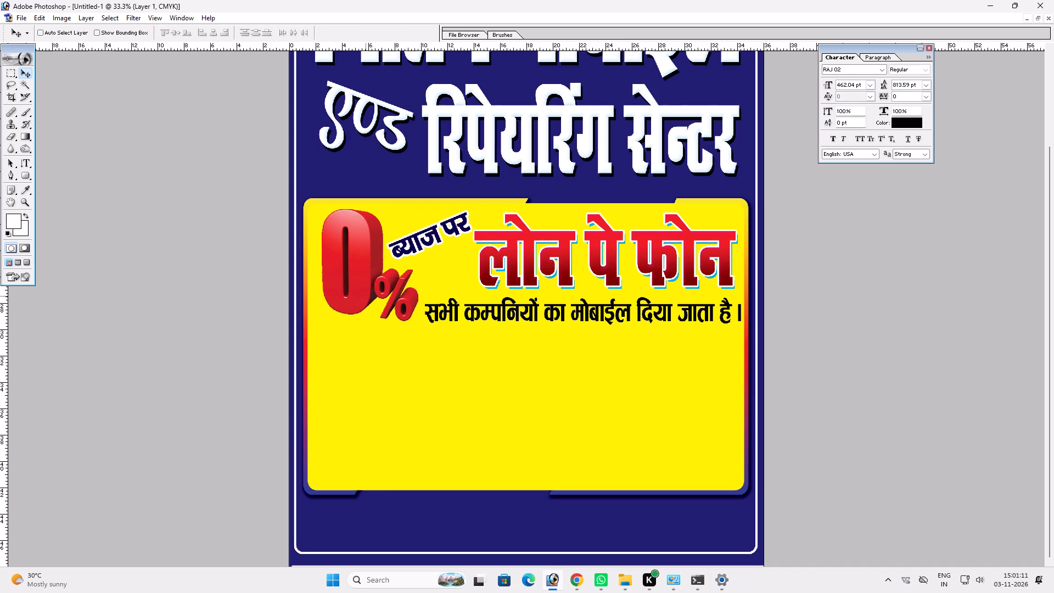
left_click_drag(365, 295, 355, 294)
key("ctrl+t")
left_click_drag(410, 318, 412, 323, "shift")
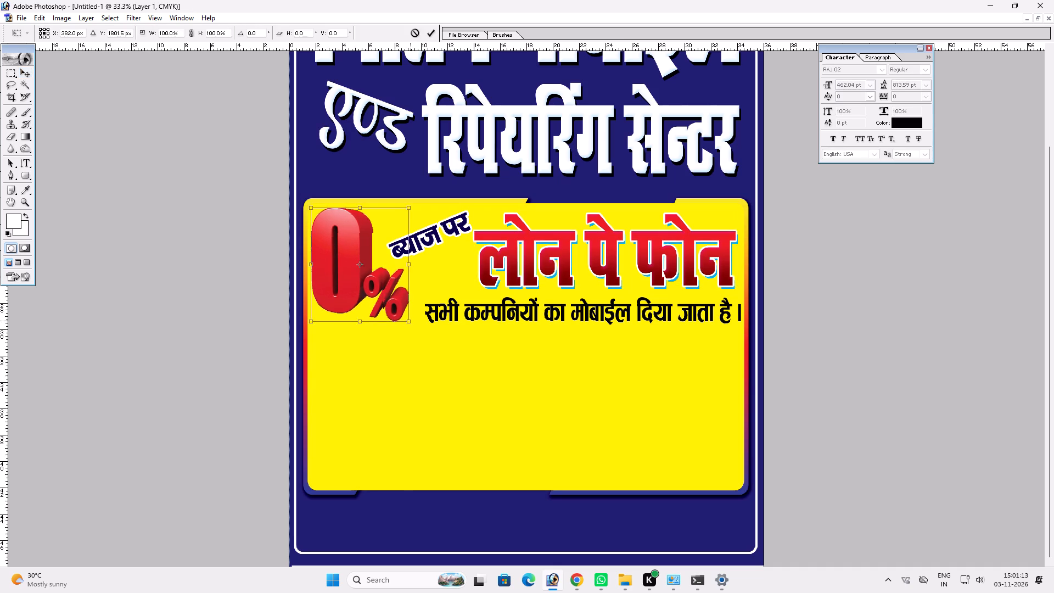
left_click_drag(412, 323, 421, 336, "shift")
key("shift+Return")
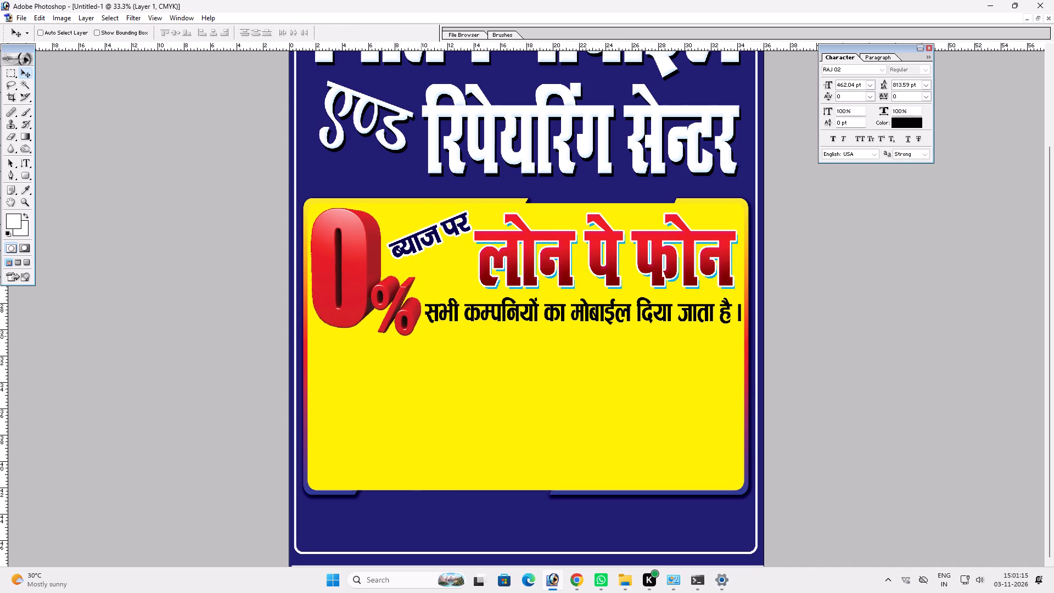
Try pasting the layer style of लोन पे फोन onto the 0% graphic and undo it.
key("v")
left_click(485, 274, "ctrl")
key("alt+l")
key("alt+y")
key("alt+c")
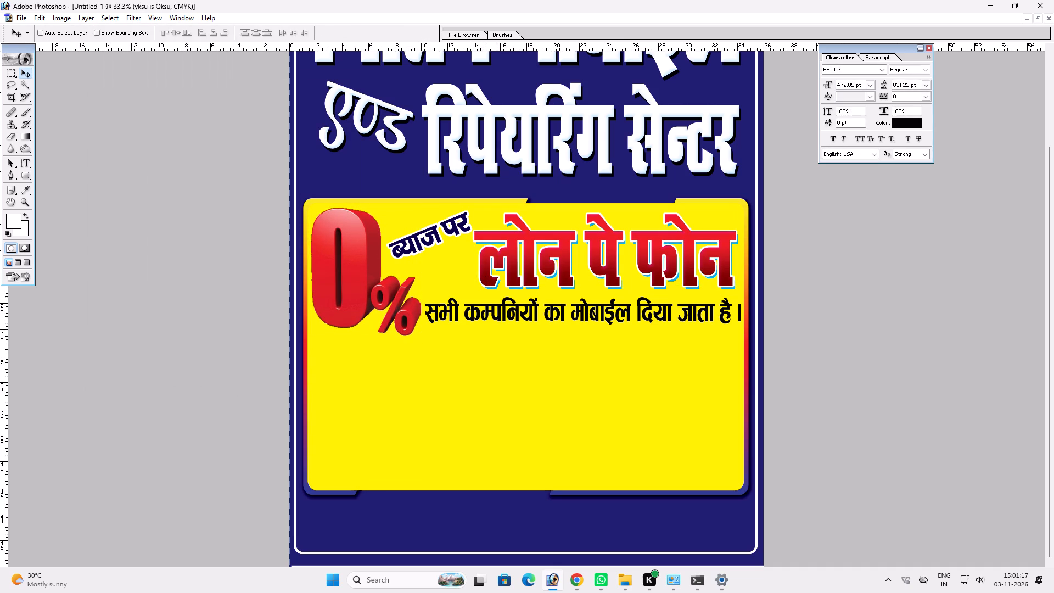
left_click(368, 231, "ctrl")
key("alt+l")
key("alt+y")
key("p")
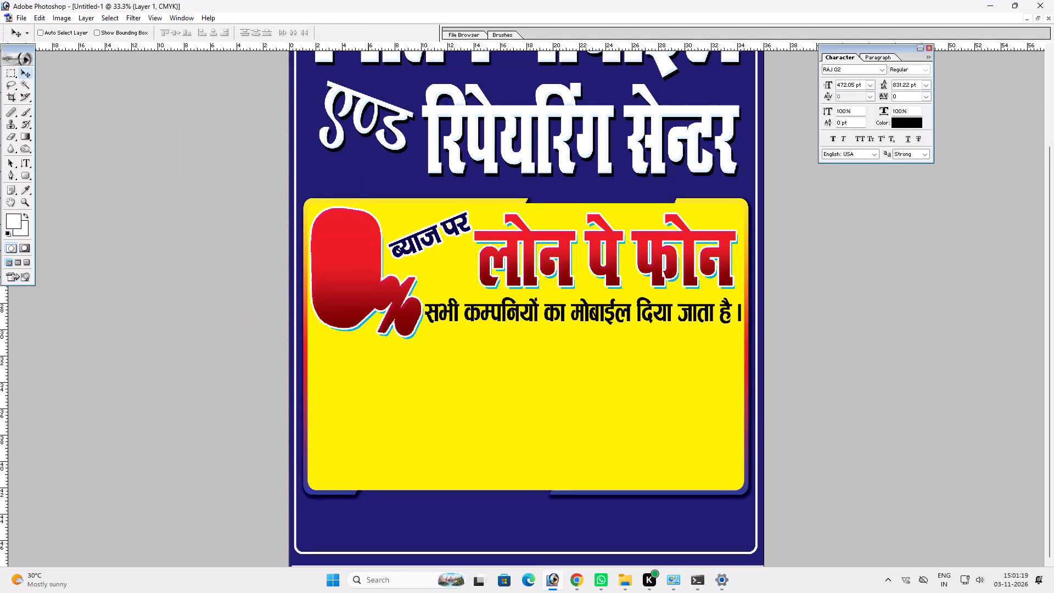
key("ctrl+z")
Add a thickened white outside Stroke to the 0% graphic and apply the layer style.
key("alt+l")
key("alt+y")
key("alt+l")
type("yk")
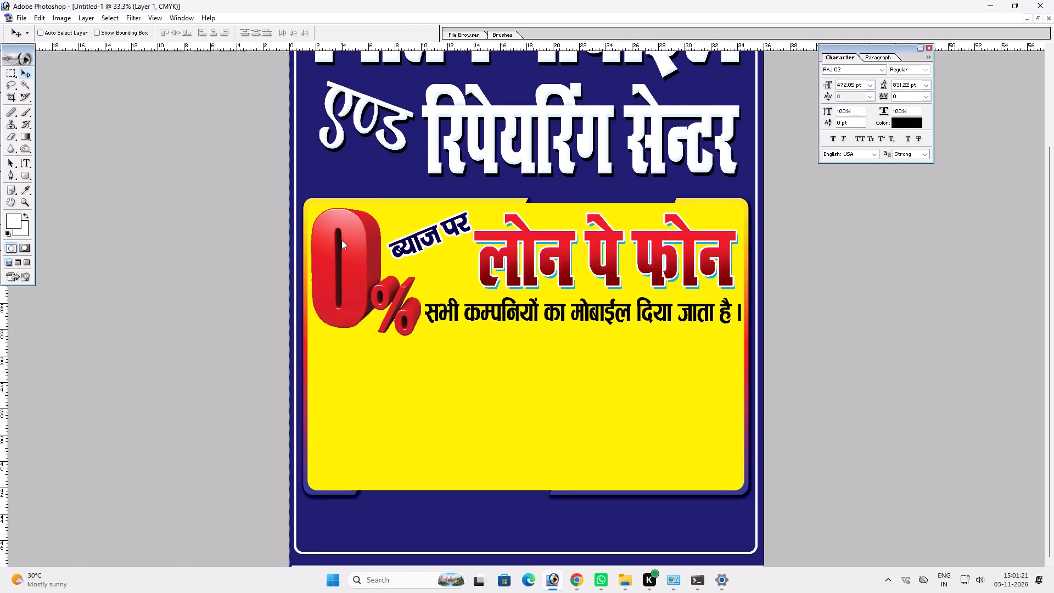
scroll(540, 402, "up", 5)
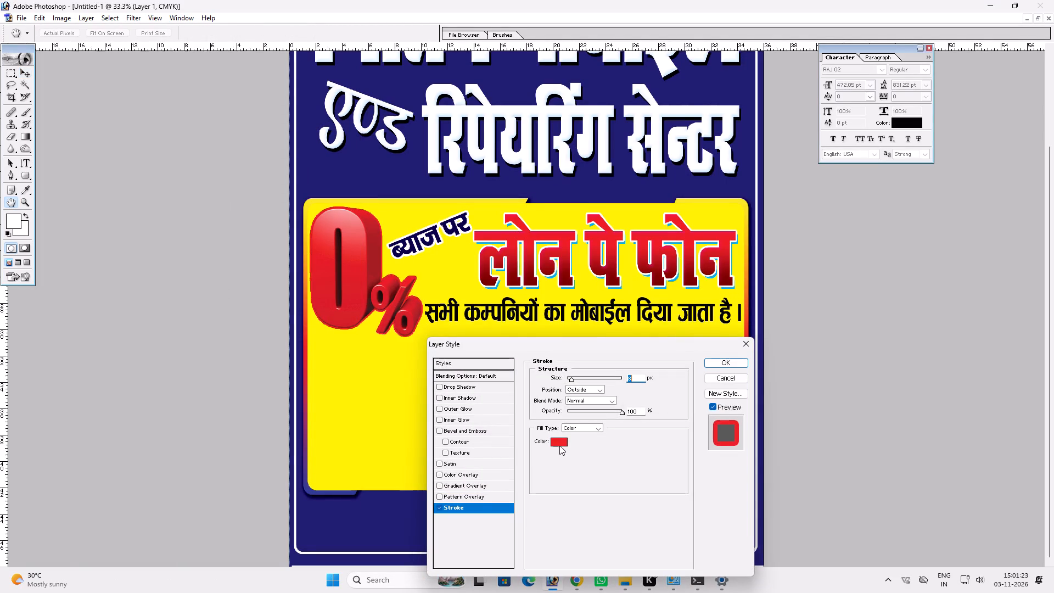
left_click(558, 439)
left_click_drag(333, 301, 126, 151)
key("Return")
scroll(405, 367, "up", 1)
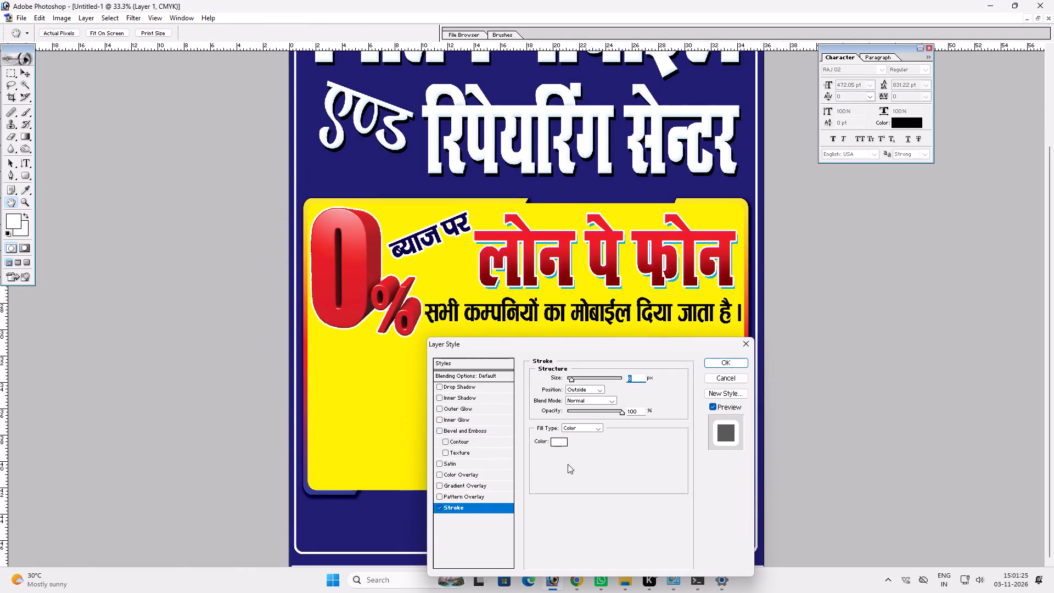
key("Return")
Scale the सभी कम्पनियों line down to about 98.2% to leave a gap beside the % sign.
key("v")
left_click(473, 317, "ctrl")
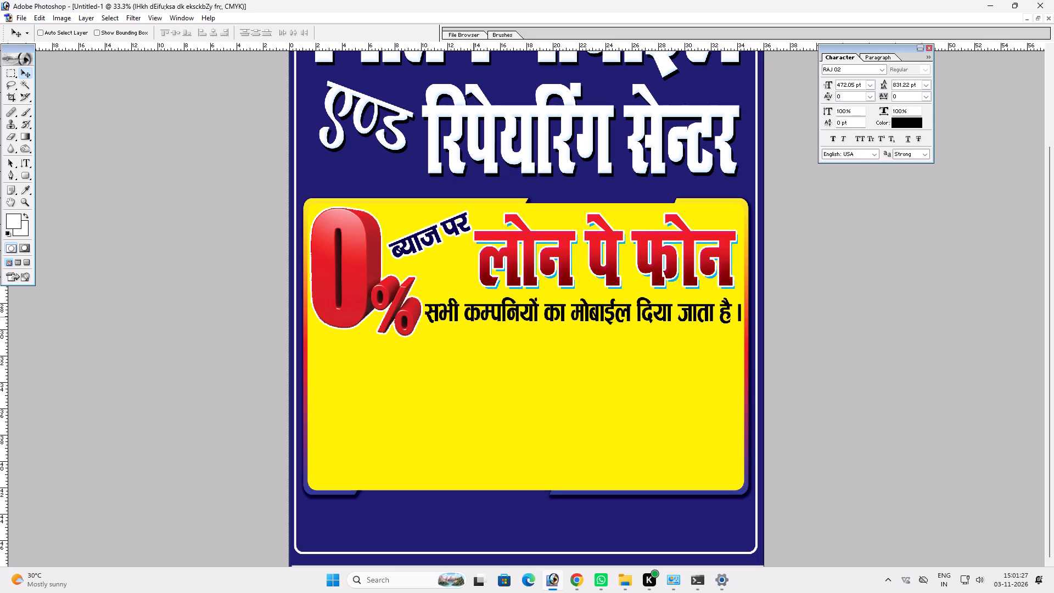
key("ctrl+t")
left_click_drag(425, 320, 430, 317, "shift")
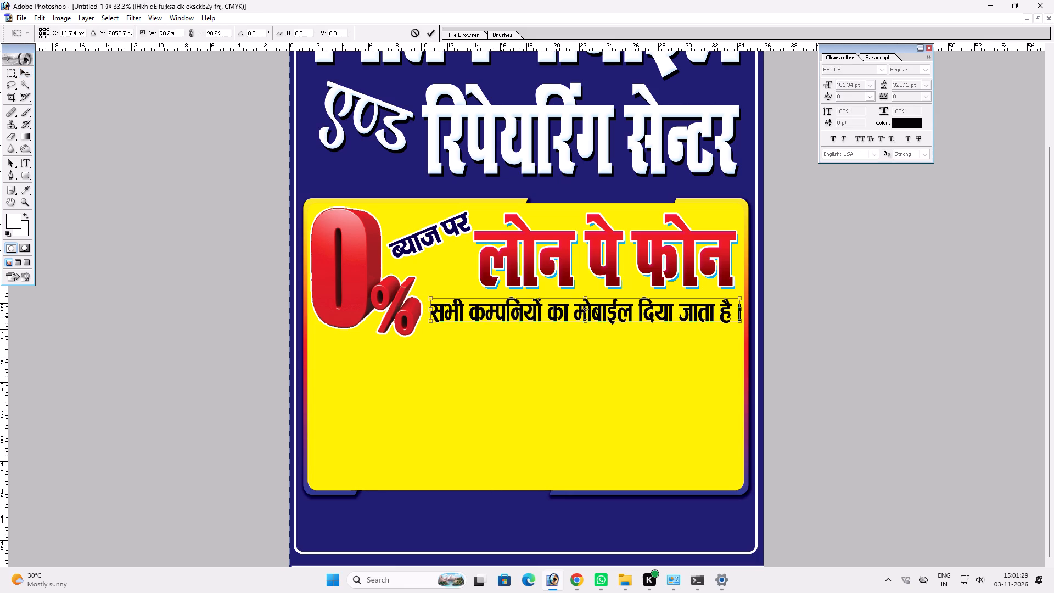
left_click_drag(501, 318, 509, 316, "shift")
key("Return")
key("v")
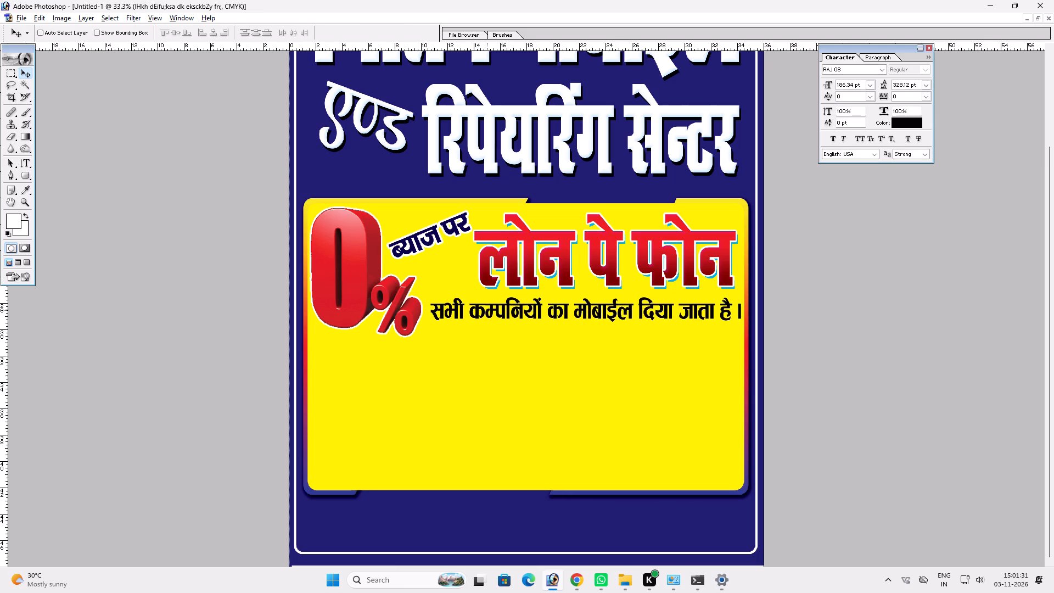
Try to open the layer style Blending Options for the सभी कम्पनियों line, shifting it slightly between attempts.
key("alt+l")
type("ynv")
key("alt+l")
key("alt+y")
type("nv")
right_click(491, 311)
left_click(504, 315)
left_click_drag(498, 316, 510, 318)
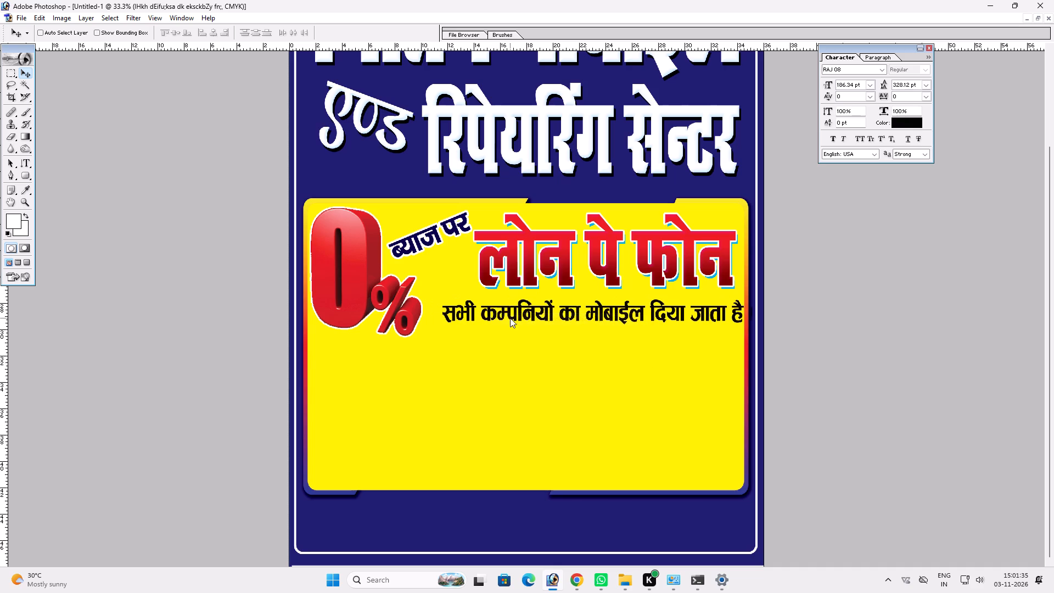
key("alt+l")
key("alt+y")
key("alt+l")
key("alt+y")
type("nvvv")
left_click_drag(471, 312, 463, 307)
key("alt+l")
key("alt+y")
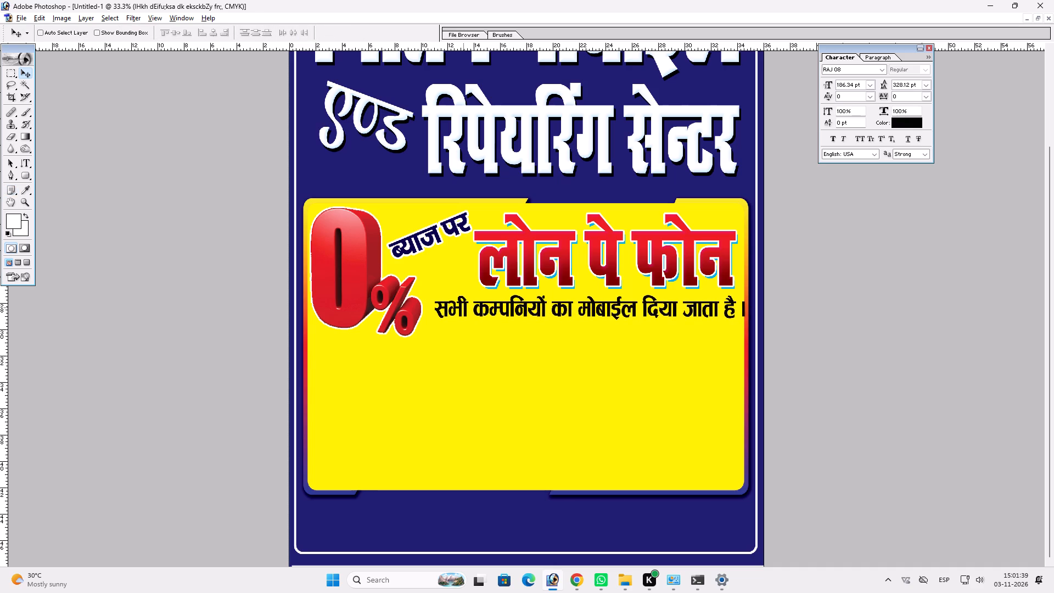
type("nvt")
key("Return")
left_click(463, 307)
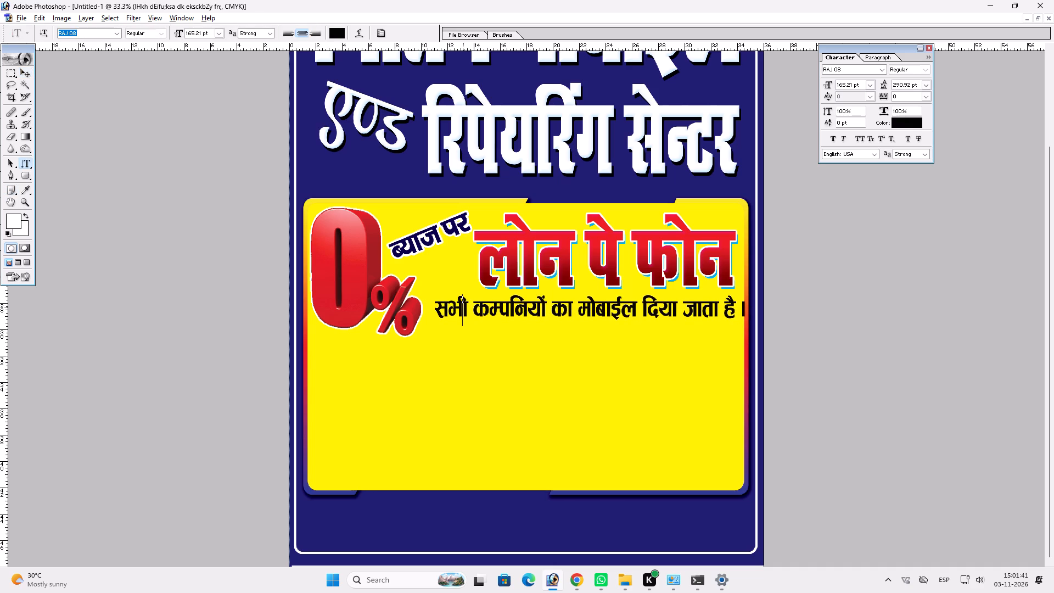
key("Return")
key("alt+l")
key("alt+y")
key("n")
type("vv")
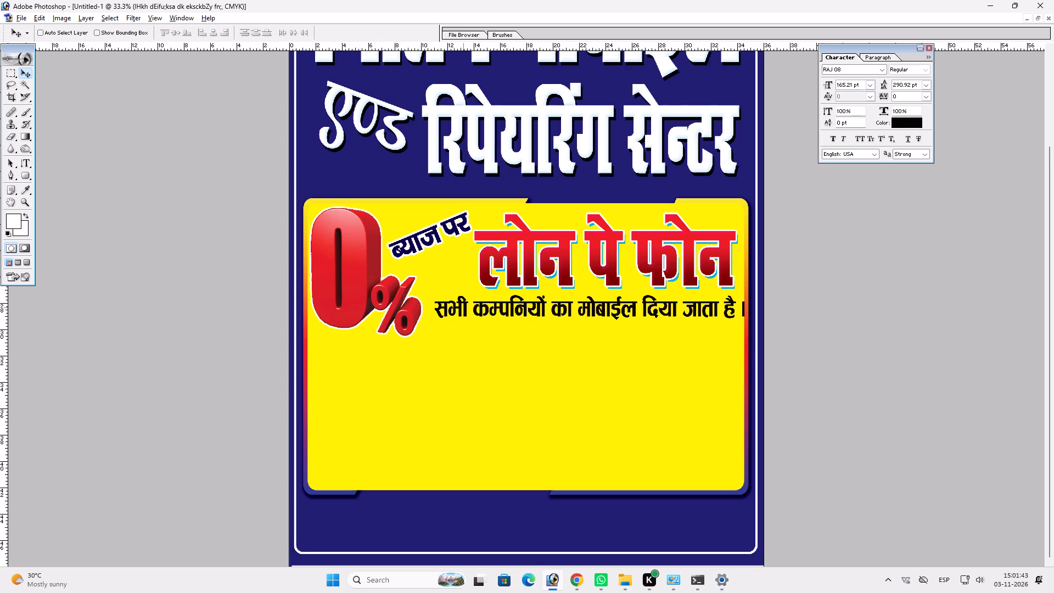
Move the सभी कम्पनियों line up behind लोन पे फोन and try to undo the move.
right_click(465, 303)
right_click(465, 303)
left_click(483, 311)
left_click_drag(486, 313, 485, 248)
key("ctrl+z")
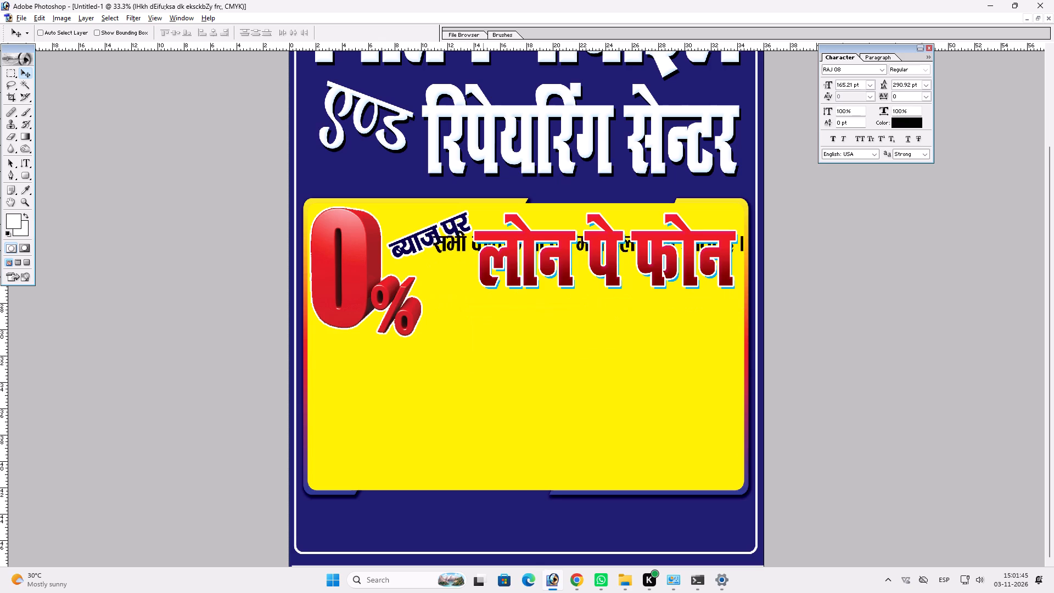
key("ctrl+z")
key("ctrl+alt+z")
key("ctrl+alt+z")
key("v")
Save the banner as a layered TIFF named MOBILE in the 03.11.2026 folder under 2026, November on Local Disk (H:).
key("ctrl+s")
left_click(62, 141)
left_click(40, 150)
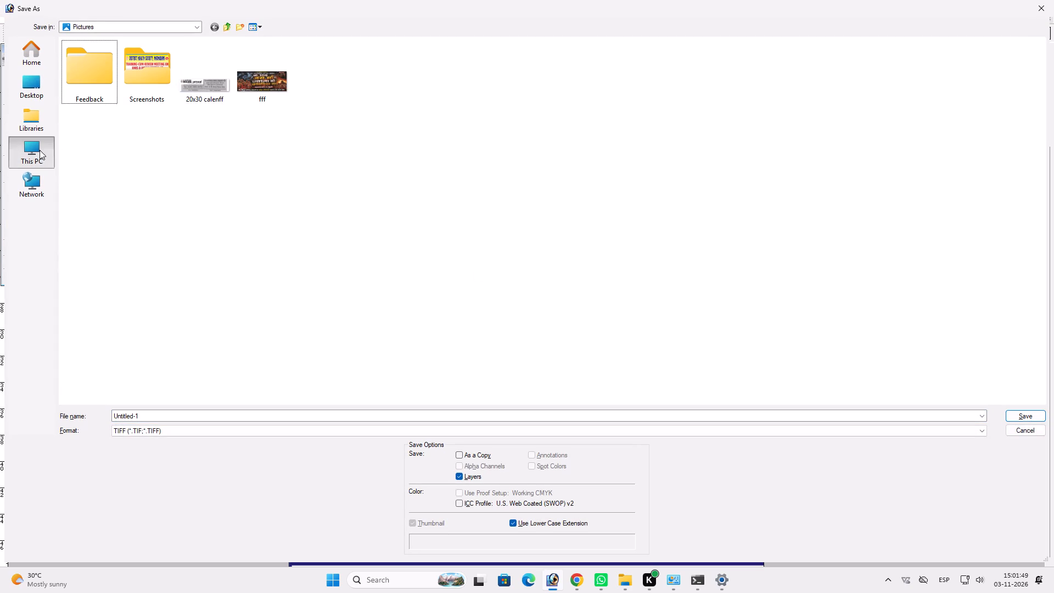
double_click(617, 74)
double_click(121, 100)
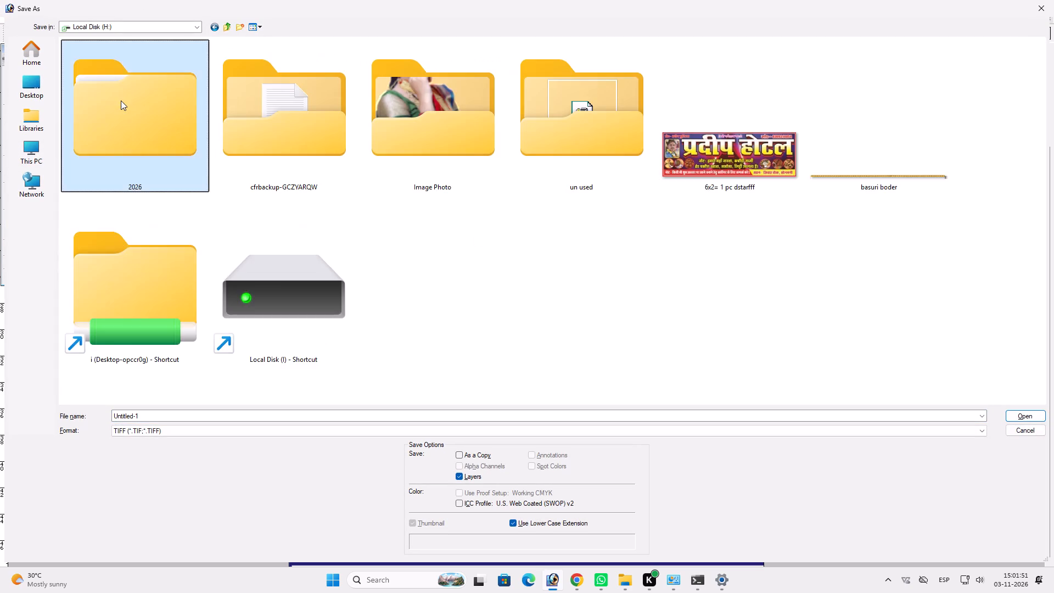
left_click(131, 100)
left_click(137, 92)
key("n")
key("Return")
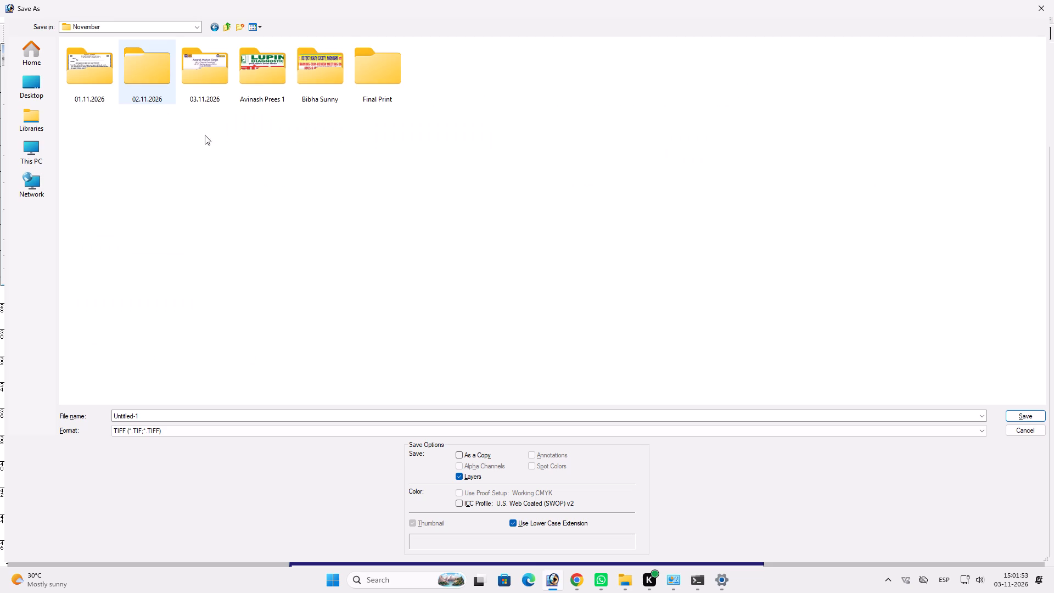
left_click(158, 88)
double_click(213, 91)
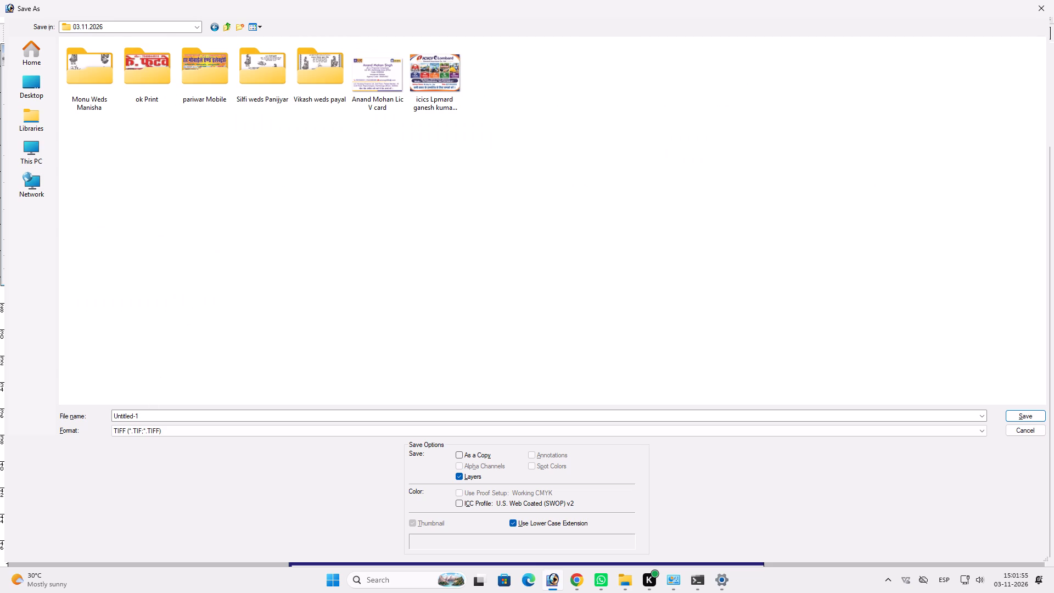
left_click(145, 419)
type("Mobile")
key("space")
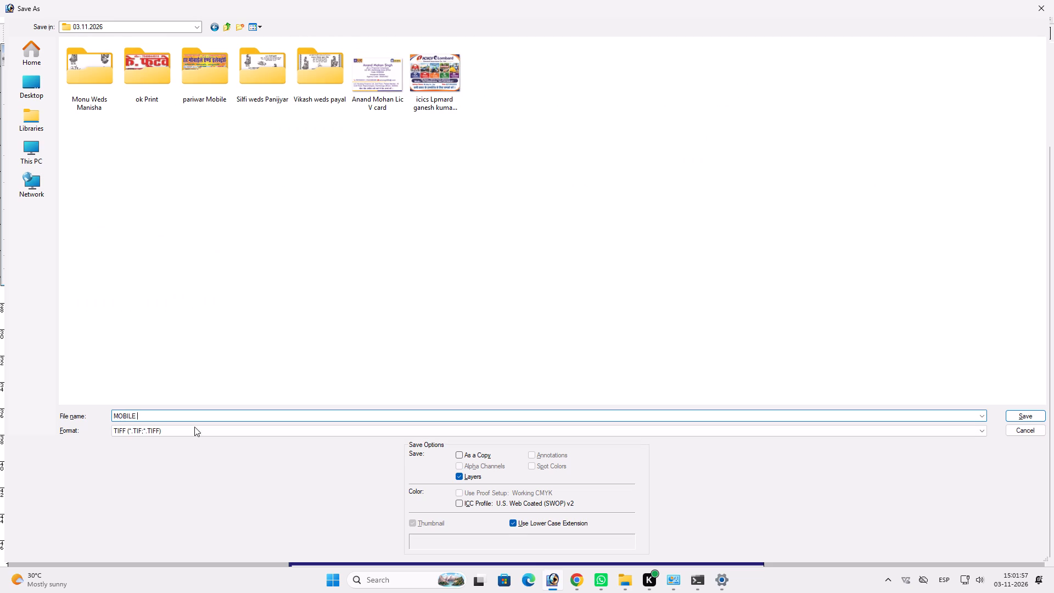
key("Return")
key("Return")
key("Return")
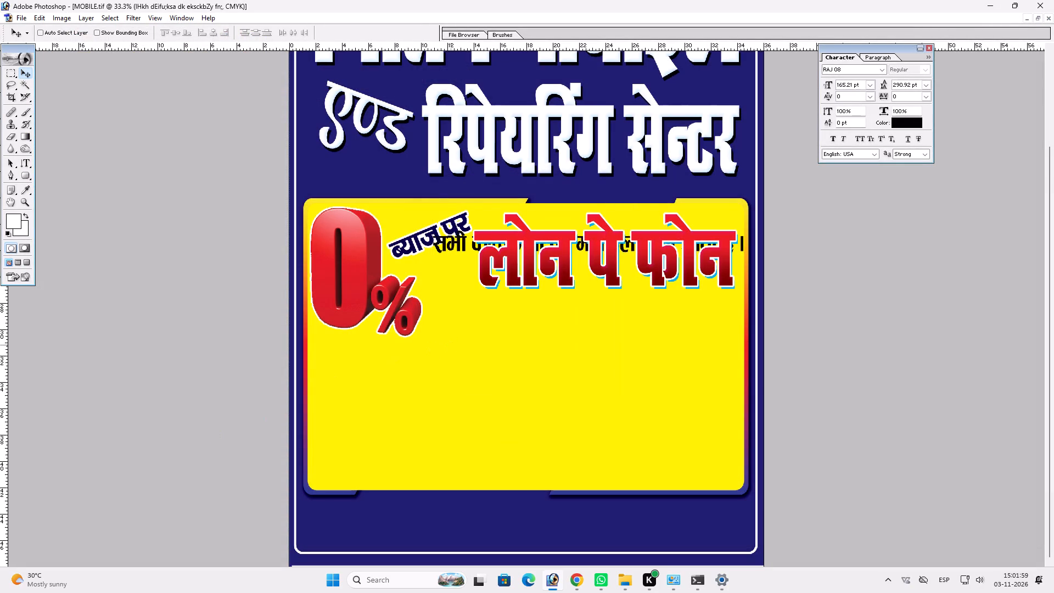
Close the MOBILE banner document and quit Photoshop.
key("ctrl+w")
left_click(532, 215)
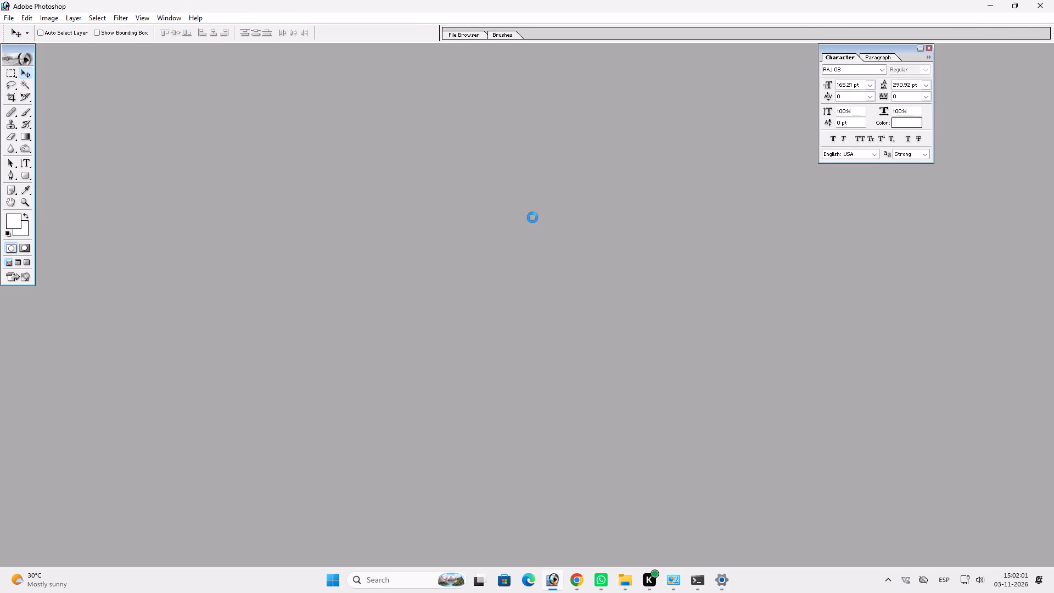
left_click(1047, 4)
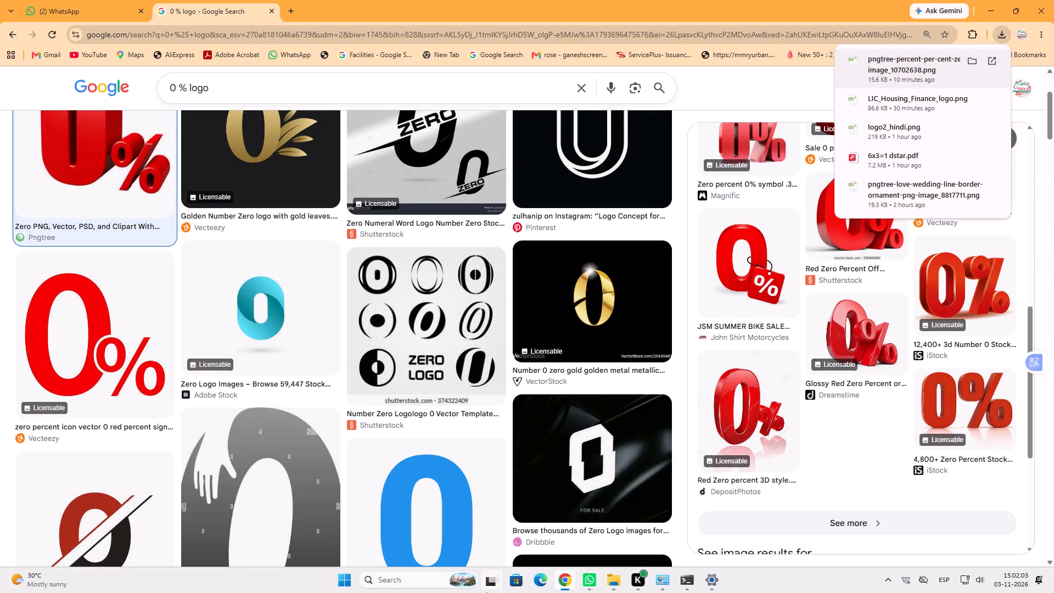
Relaunch Adobe Photoshop 7.0 from the Windows search.
left_click(431, 574)
left_click(434, 204)
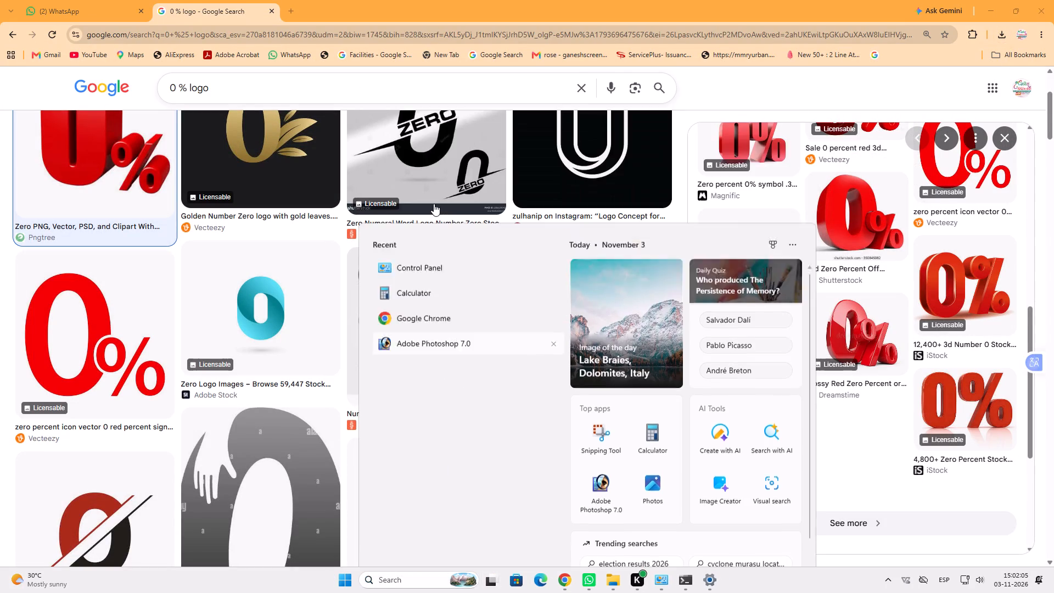
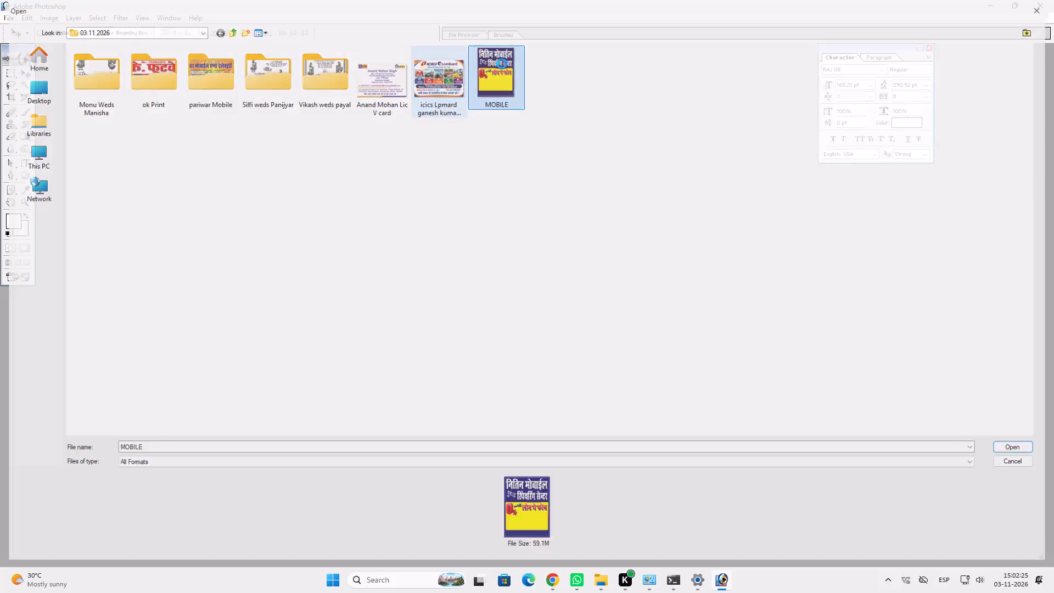
Open the MOBILE banner from the 03.11.2026 folder.
left_click(385, 49)
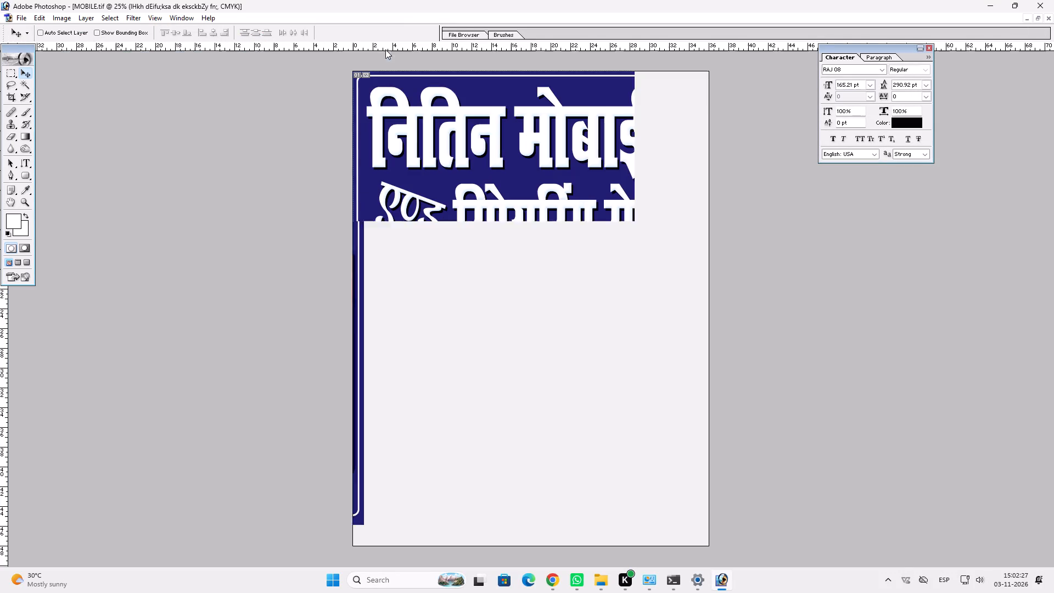
Move the सभी कम्पनियों का मोबाईल दिया जाता है line directly beneath लोन पे फोन, keeping it inside the yellow panel.
key("v")
left_click(495, 305, "ctrl")
left_click_drag(495, 305, 498, 351)
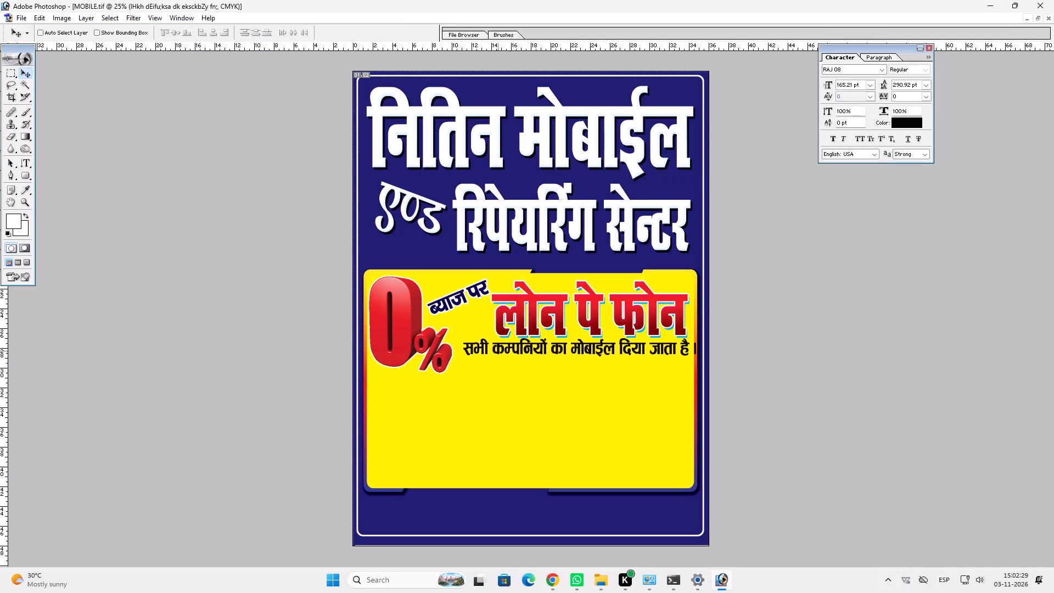
left_click_drag(498, 351, 494, 354)
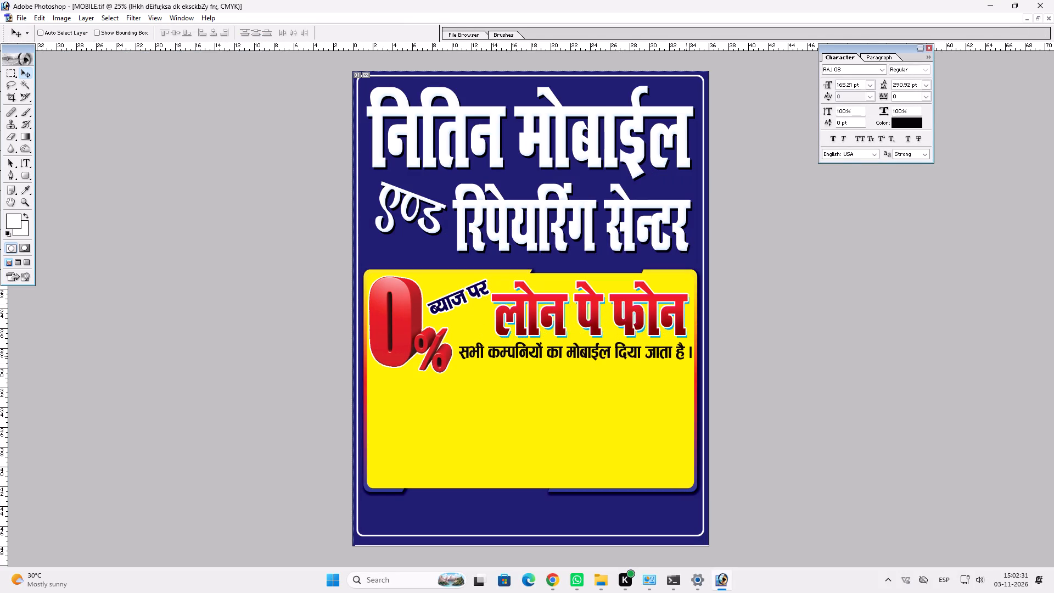
key("ctrl+t")
left_click(689, 351, "shift")
key("shift+Return")
key("v")
Give the सभी कम्पनियों line a blue Color Overlay of C 100, M 60, Y 0, K 0.
key("alt+l")
type("yn")
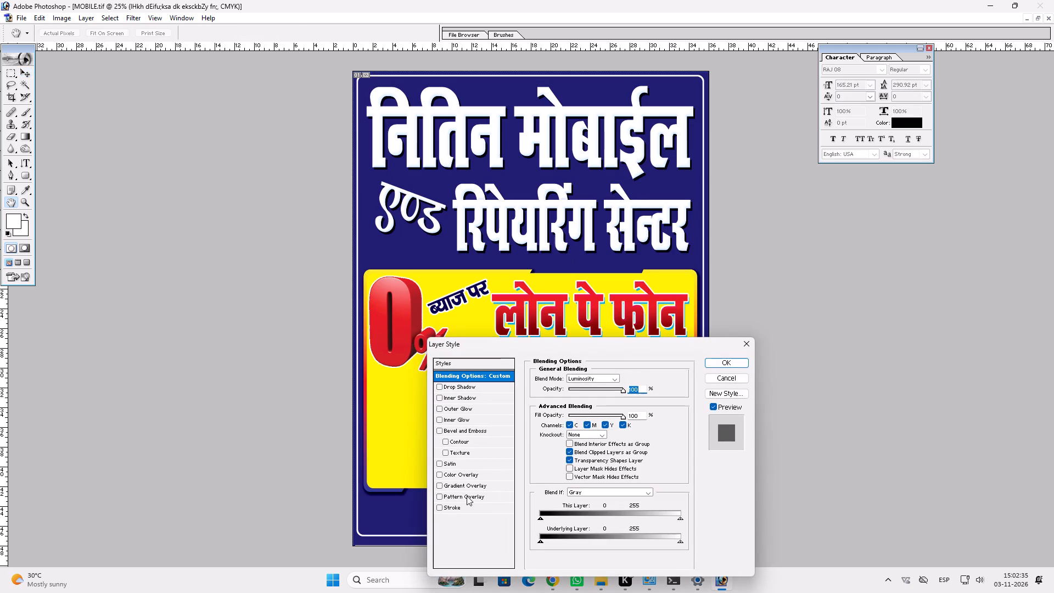
left_click(470, 475)
left_click(619, 385)
left_click(627, 380)
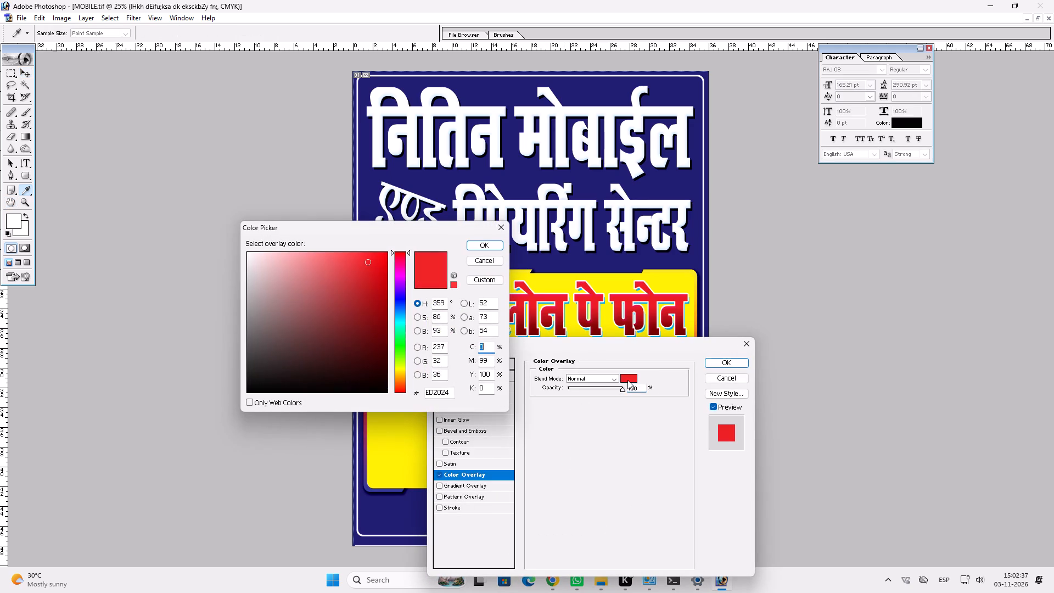
key("Tab")
type("100")
key("Tab")
key("shift+Tab")
type("60")
key("Tab")
key("shift+Tab")
key("shift+Tab")
type("100")
key("Tab")
key("Tab")
key("0")
key("Tab")
key("Return")
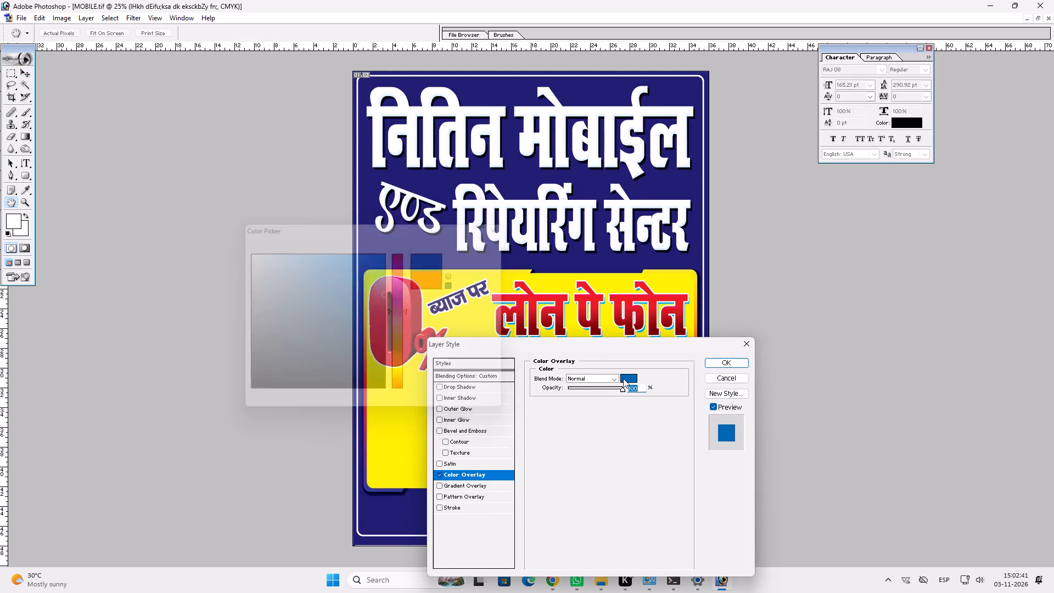
key("Return")
Add a white Stroke around the सभी कम्पनियों line.
key("alt+l")
key("alt+y")
key("k")
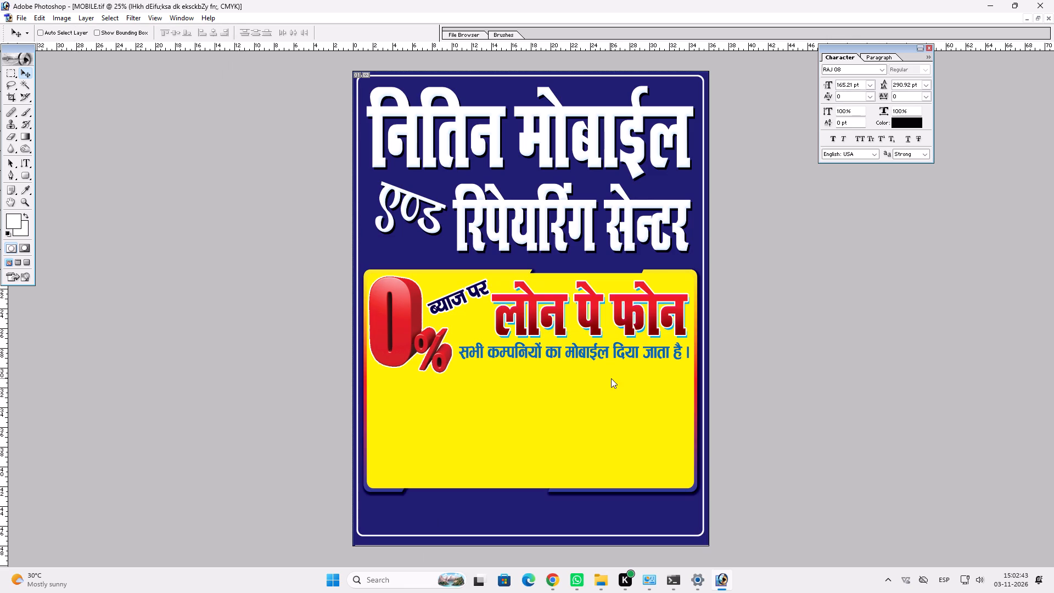
scroll(563, 368, "up", 2)
left_click(564, 439)
left_click_drag(343, 333, 160, 202)
key("Return")
scroll(343, 371, "up", 4)
key("Return")
key("v")
left_click(593, 371)
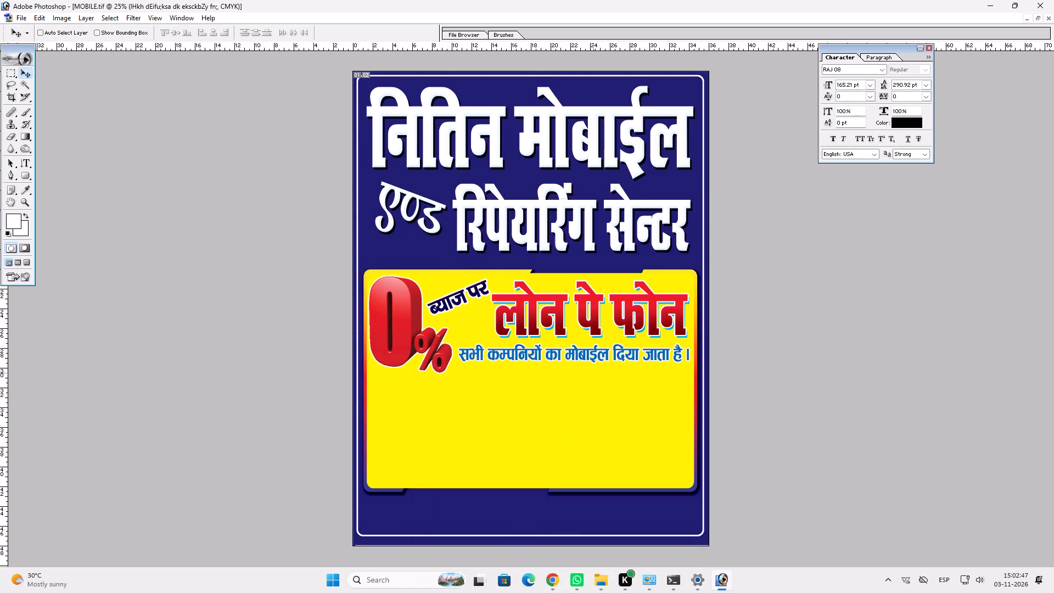
Stretch the लोन पे फोन heading slightly downward so it sits closer to the line below it.
left_click(595, 328, "ctrl")
key("ctrl+t")
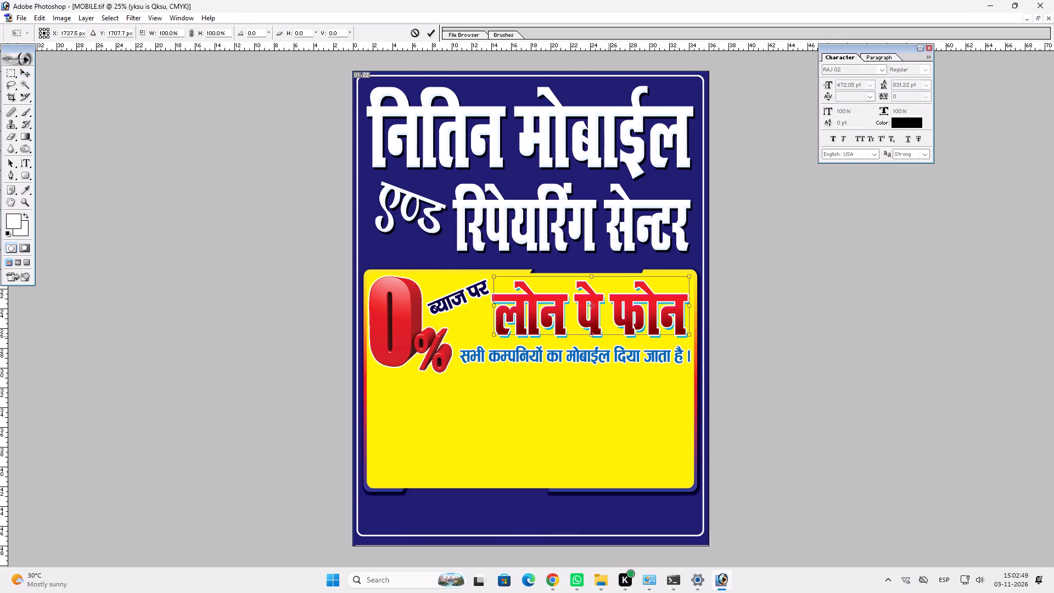
left_click(604, 336)
key("shift+Return")
key("ctrl+0")
key("v")
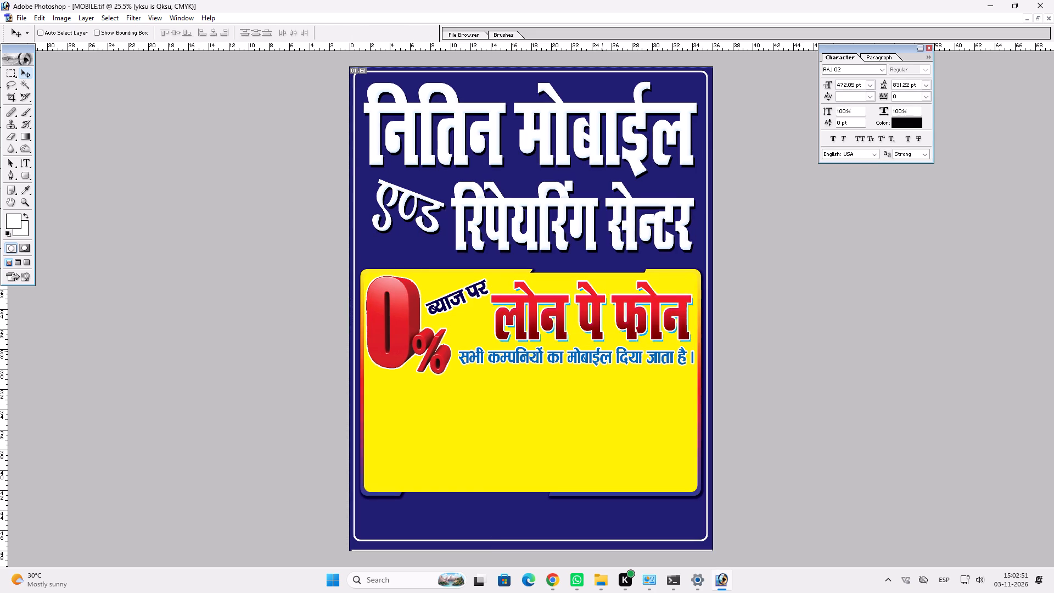
Shrink the slanted word एण्ड slightly and move it a little lower beside रिपेयरिंग सेन्टर.
key("ctrl+plus")
key("space")
left_click(399, 193, "ctrl")
key("ctrl+t")
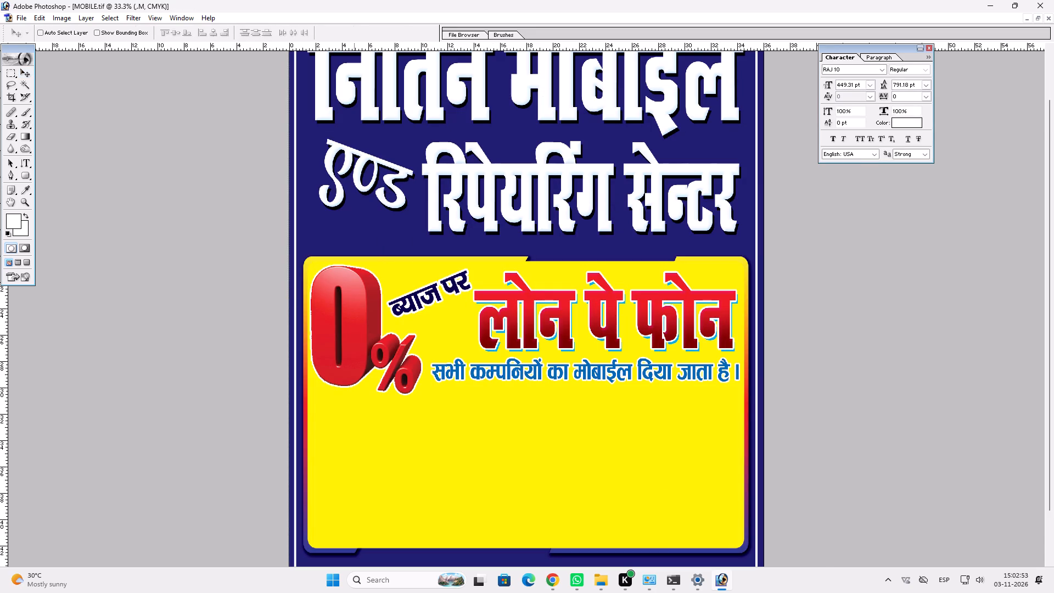
left_click_drag(355, 253, 364, 251)
left_click_drag(417, 208, 412, 205, "alt+shift")
key("Return")
key("v")
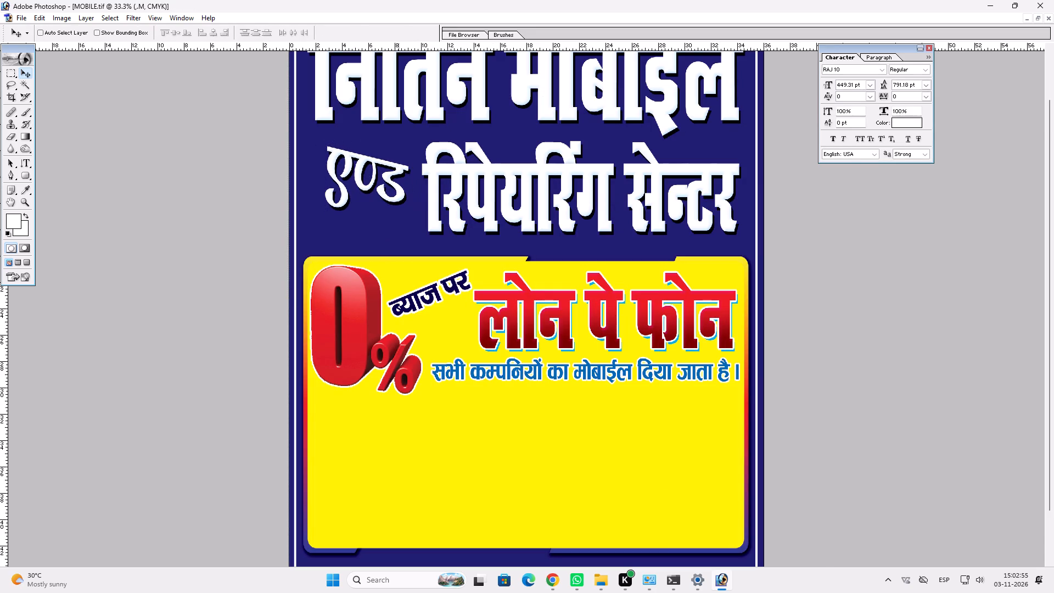
left_click_drag(397, 199, 394, 206)
key("space")
key("space")
right_click_drag(374, 210, 381, 210)
left_click(401, 216)
key("v")
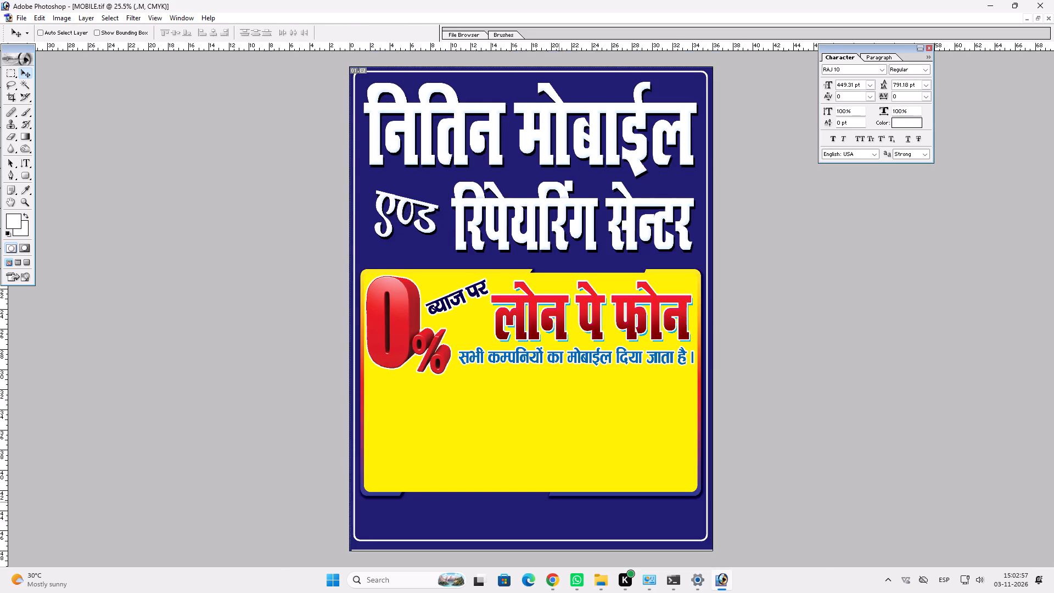
Put the MOBILE banner in a floating window and open Ankit Mobile 4x6= 2 pc Dstr from the File Explorer search results.
key("f")
key("f")
key("f")
left_click_drag(322, 60, 619, 77)
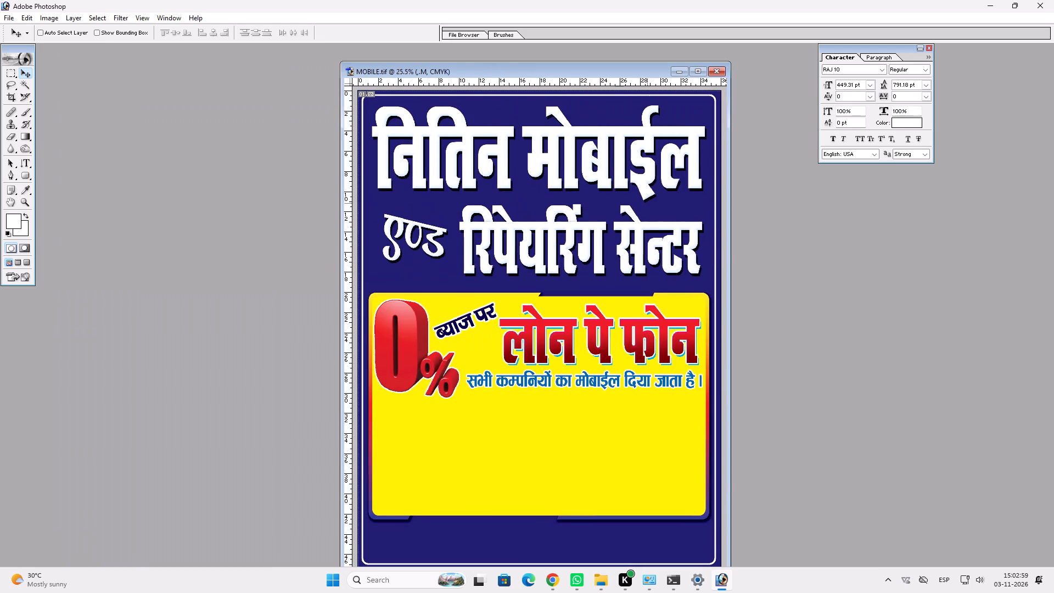
left_click(599, 578)
left_click(625, 536)
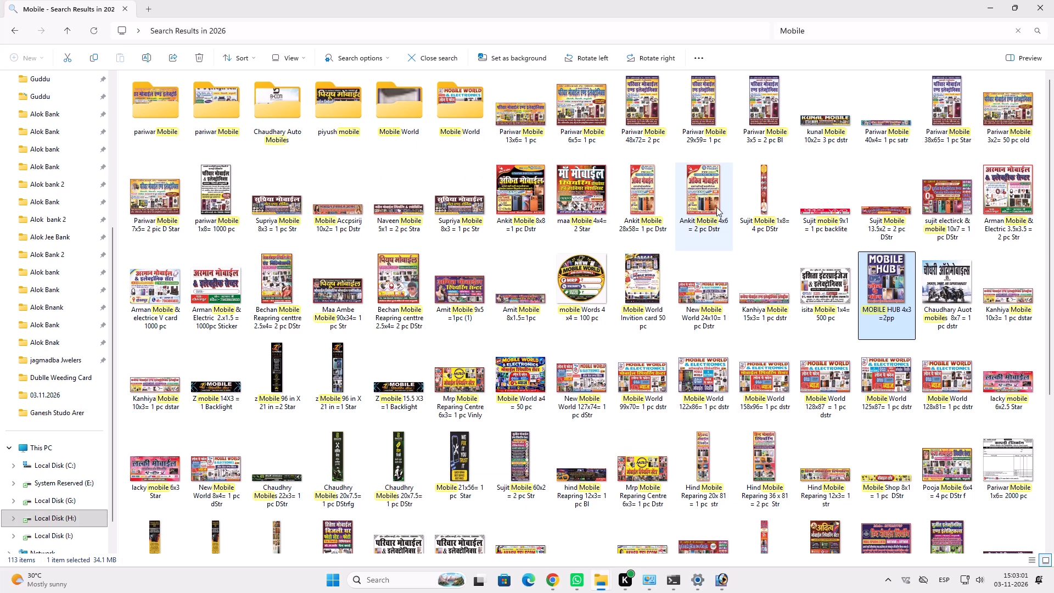
left_click_drag(710, 188, 697, 178)
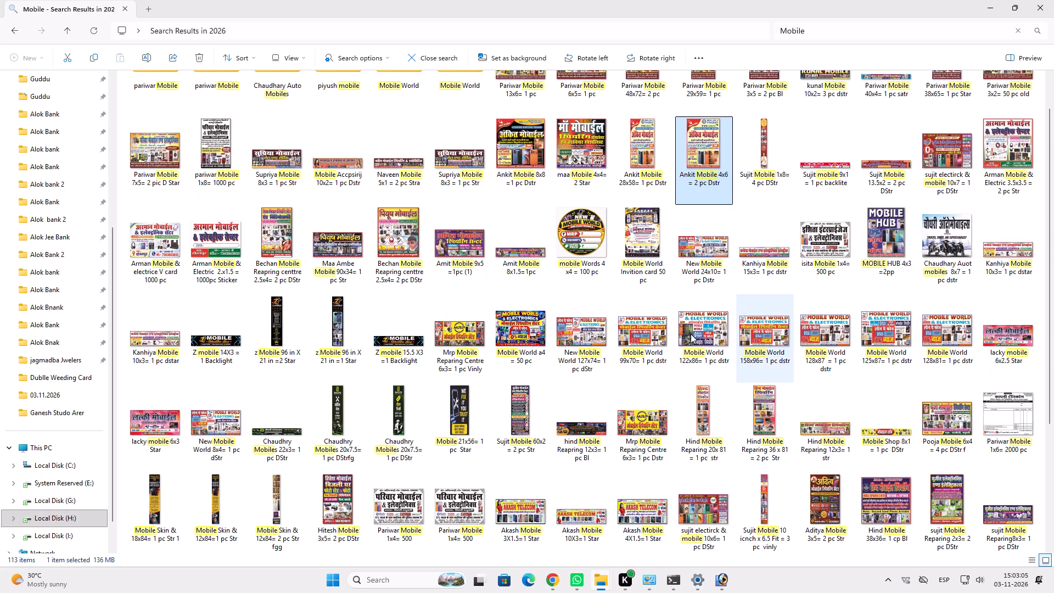
scroll(434, 328, "up", 4)
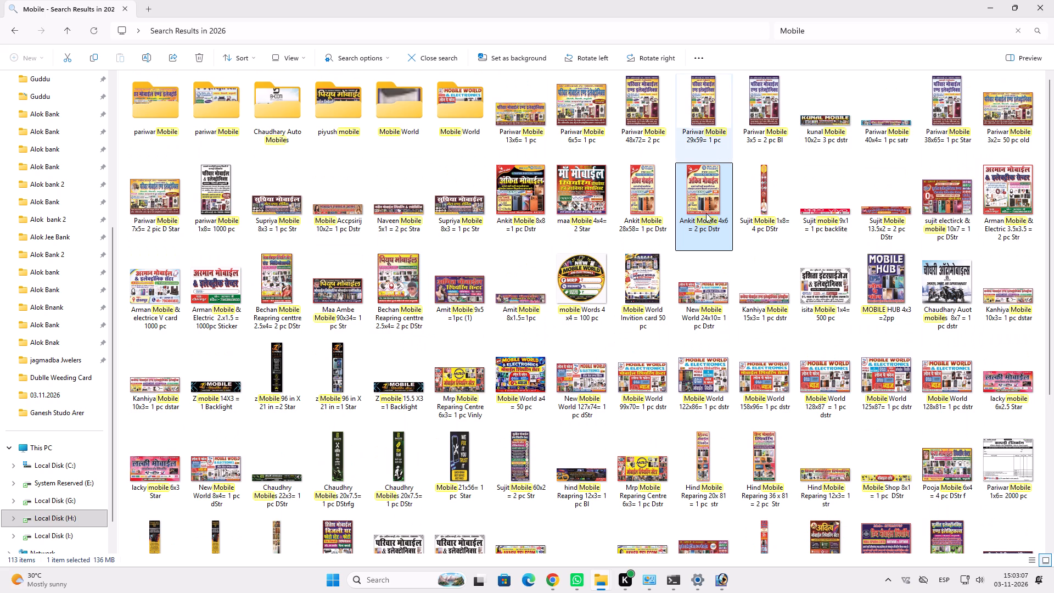
left_click_drag(695, 201, 657, 356)
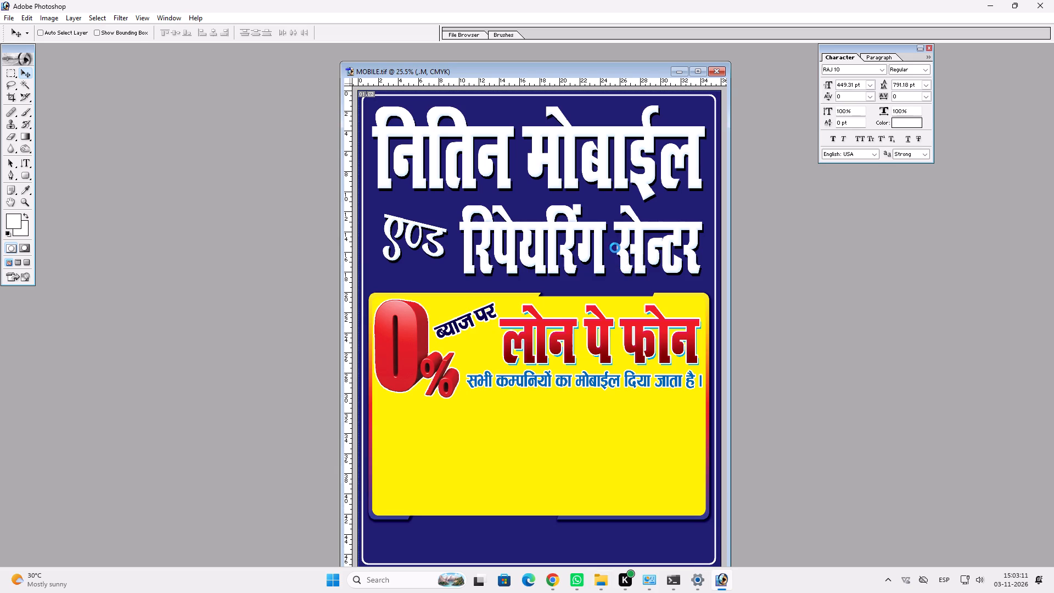
Copy the row of phones from the Ankit Mobile banner onto the yellow panel of the MOBILE banner.
key("v")
left_click(271, 415, "ctrl")
left_click_drag(268, 416, 269, 379)
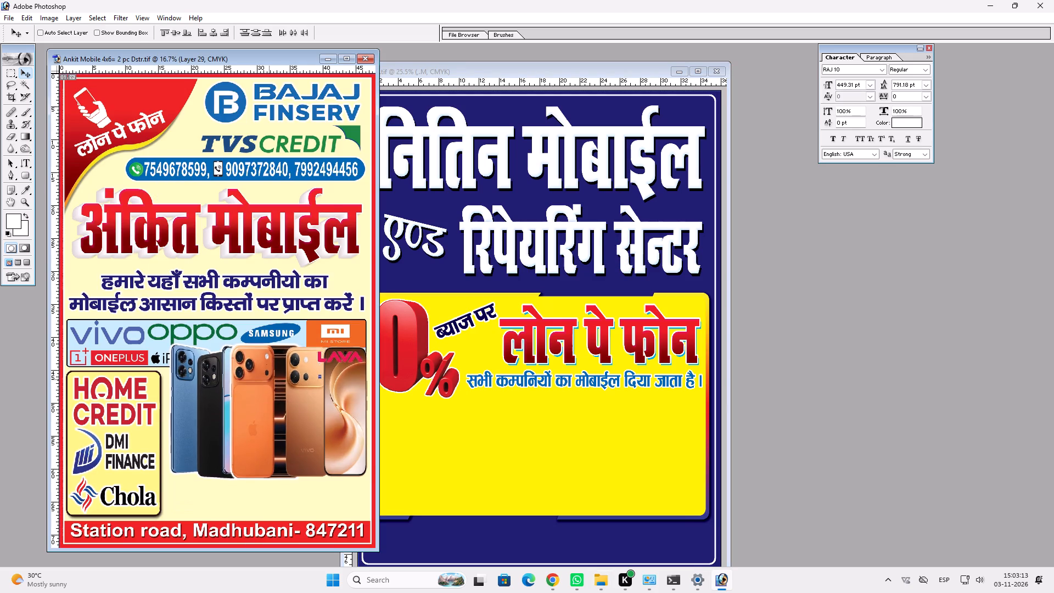
left_click_drag(269, 379, 536, 413)
left_click_drag(565, 419, 564, 390)
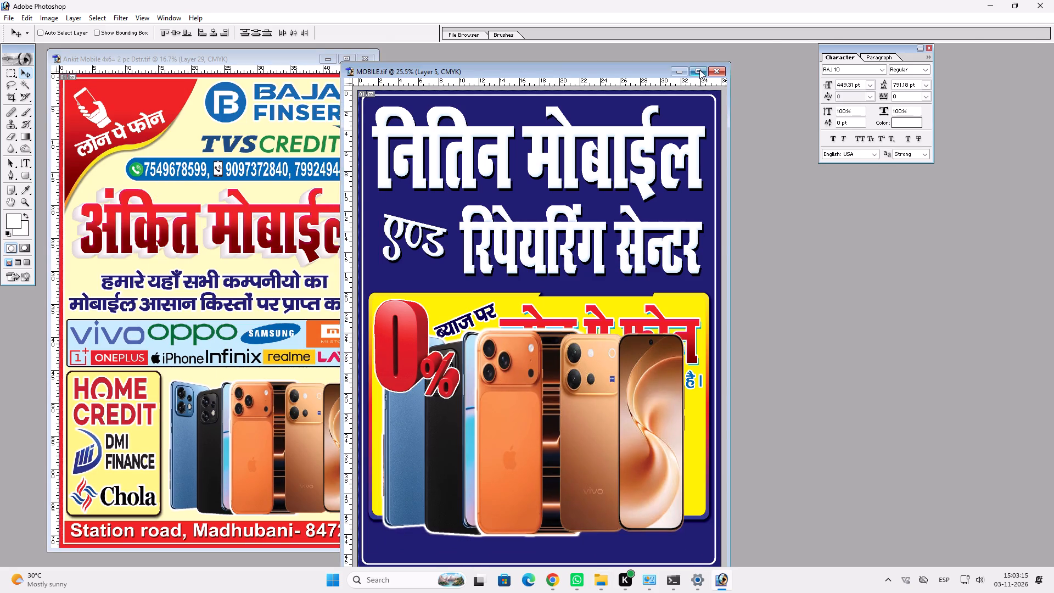
Scale the phones down proportionally to about three quarters and move them to the yellow panel's lower right area.
left_click(699, 70)
key("ctrl+t")
left_click_drag(677, 308, 647, 359, "alt+shift")
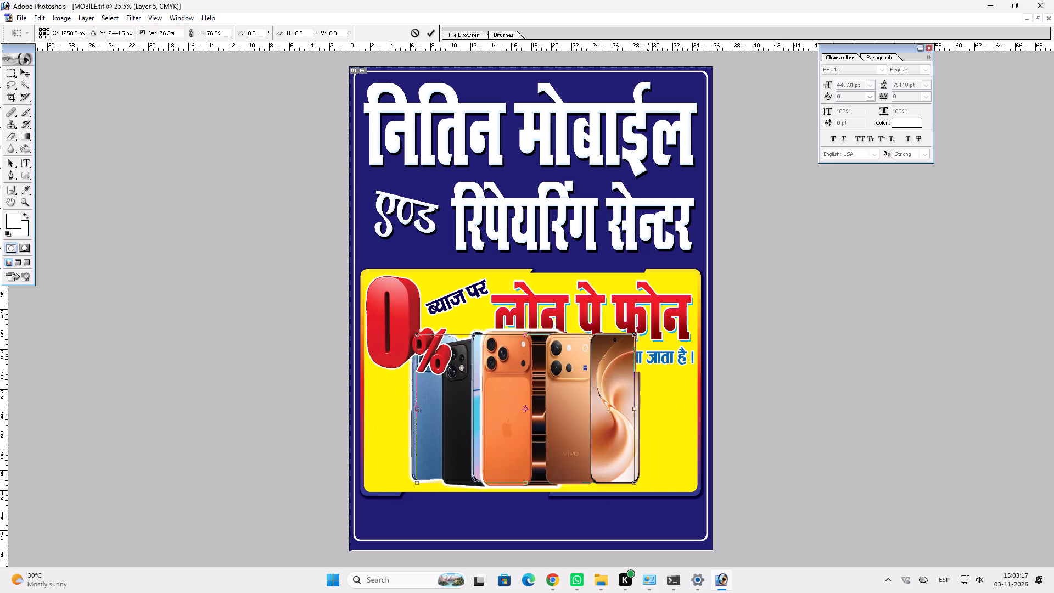
left_click_drag(647, 359, 640, 365, "alt+shift")
key("Return")
key("v")
left_click_drag(573, 392, 644, 407)
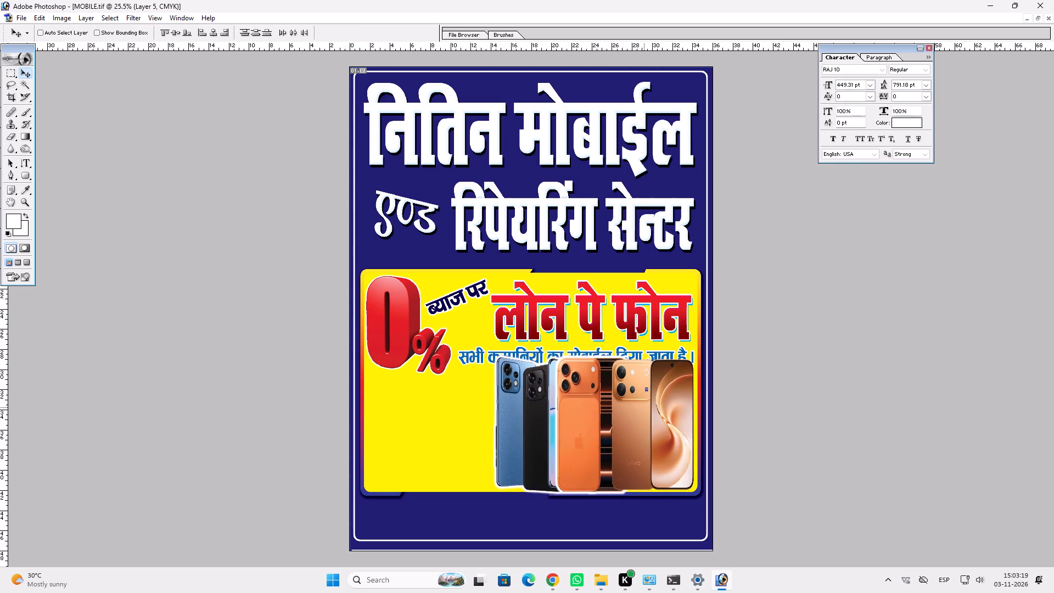
left_click_drag(644, 407, 647, 406)
Reduce the phones' height to about 85% and resize them to fit below the सभी कम्पनियों line within the yellow panel.
key("ctrl+t")
left_click_drag(630, 359, 630, 379, "shift")
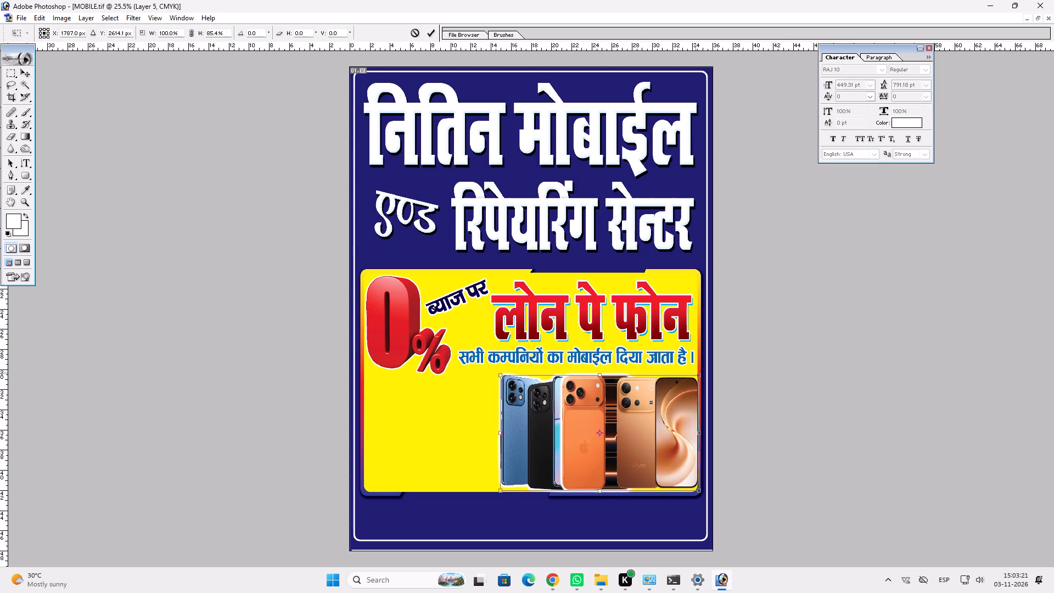
left_click_drag(697, 372, 687, 376, "alt+shift")
key("Return")
key("v")
left_click(659, 399)
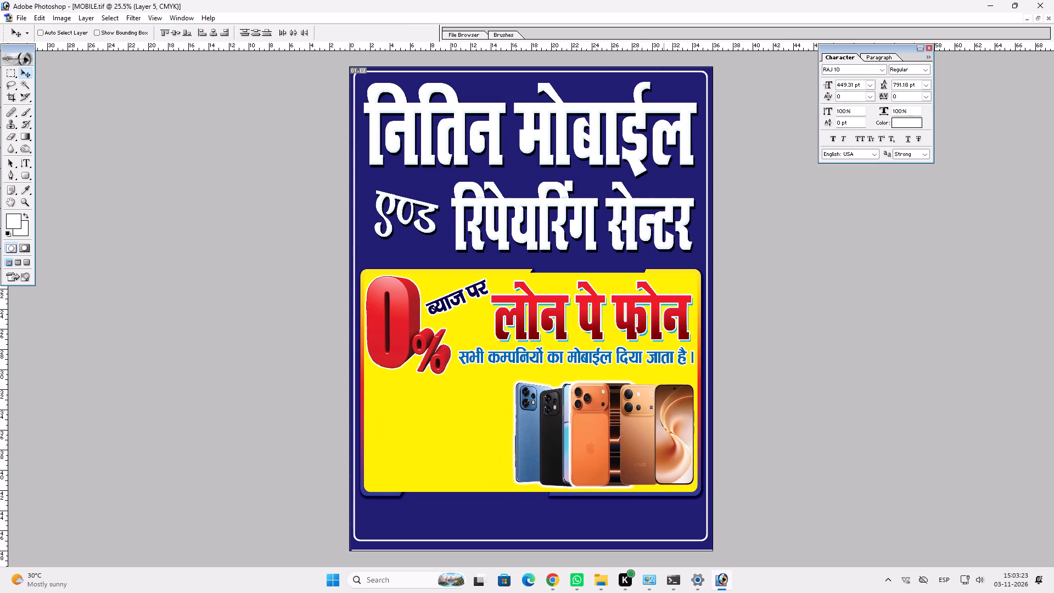
key("ctrl+t")
left_click_drag(647, 383, 652, 372, "shift")
key("Return")
Copy the oppo logo from the Ankit Mobile banner and place it under the 0% on the MOBILE banner.
type("ff")
key("f")
left_click(264, 320)
key("v")
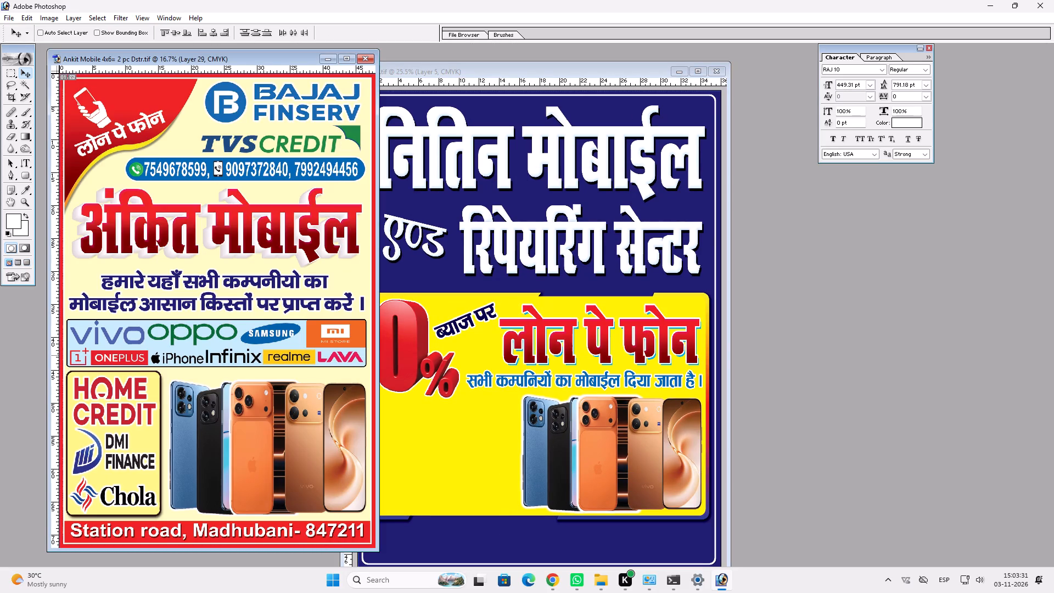
left_click(274, 334, "ctrl")
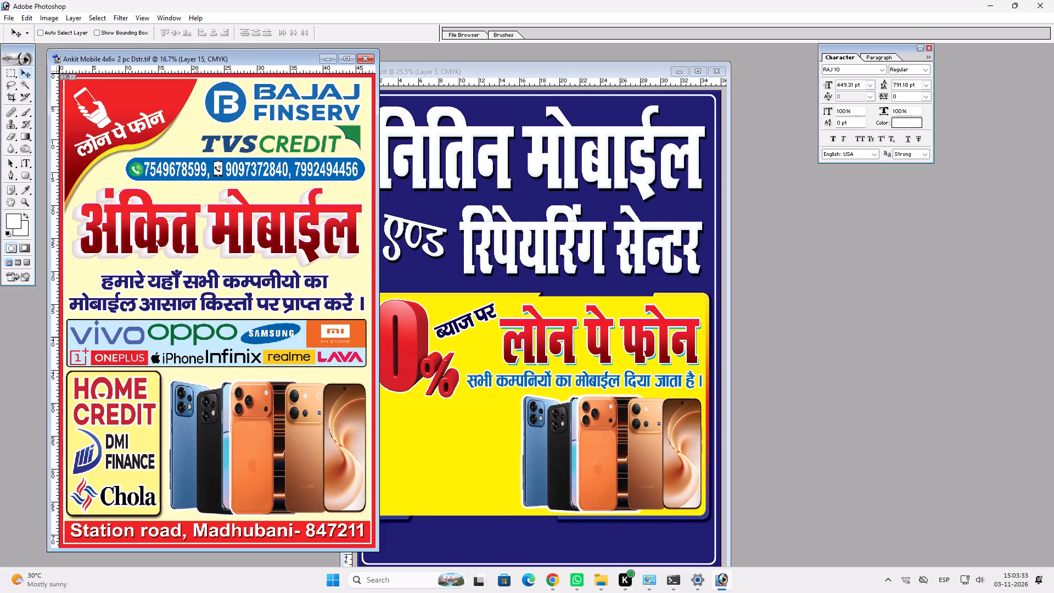
left_click(184, 338, "ctrl")
left_click_drag(184, 338, 185, 325)
key("ctrl+z")
left_click_drag(181, 335, 437, 400)
left_click_drag(444, 409, 428, 424)
Copy the SAMSUNG logo from the Ankit Mobile banner and place it below the oppo logo on the MOBILE banner.
left_click(153, 350)
left_click(253, 336, "ctrl")
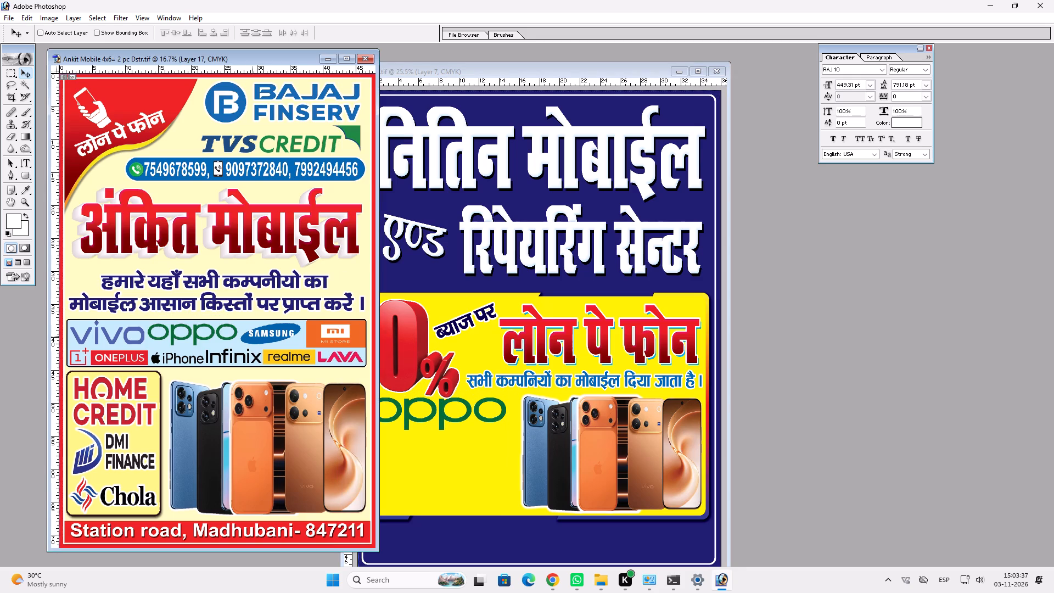
left_click_drag(248, 337, 434, 396)
left_click_drag(442, 401, 420, 454)
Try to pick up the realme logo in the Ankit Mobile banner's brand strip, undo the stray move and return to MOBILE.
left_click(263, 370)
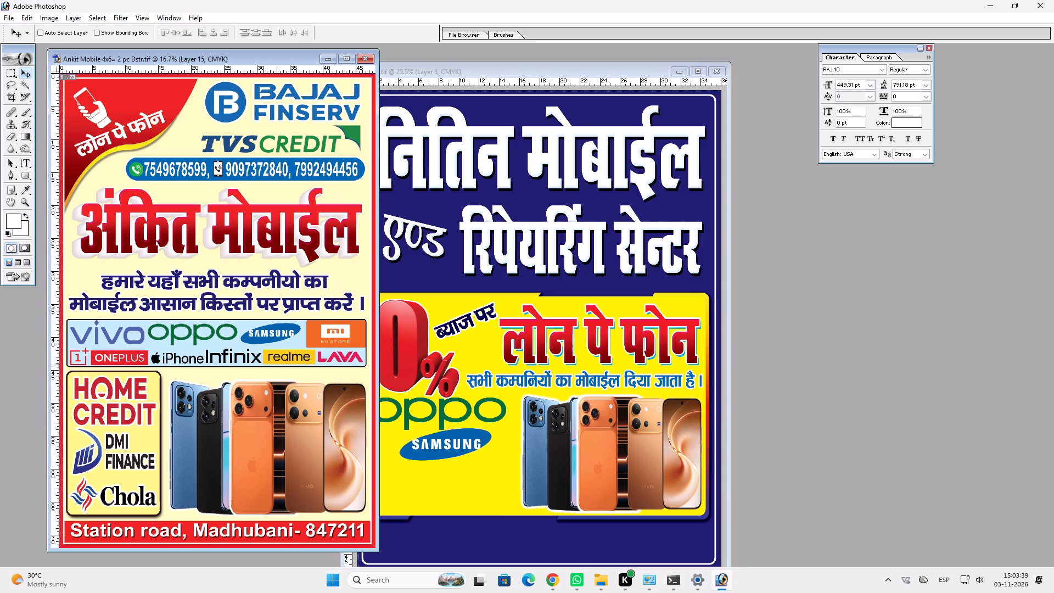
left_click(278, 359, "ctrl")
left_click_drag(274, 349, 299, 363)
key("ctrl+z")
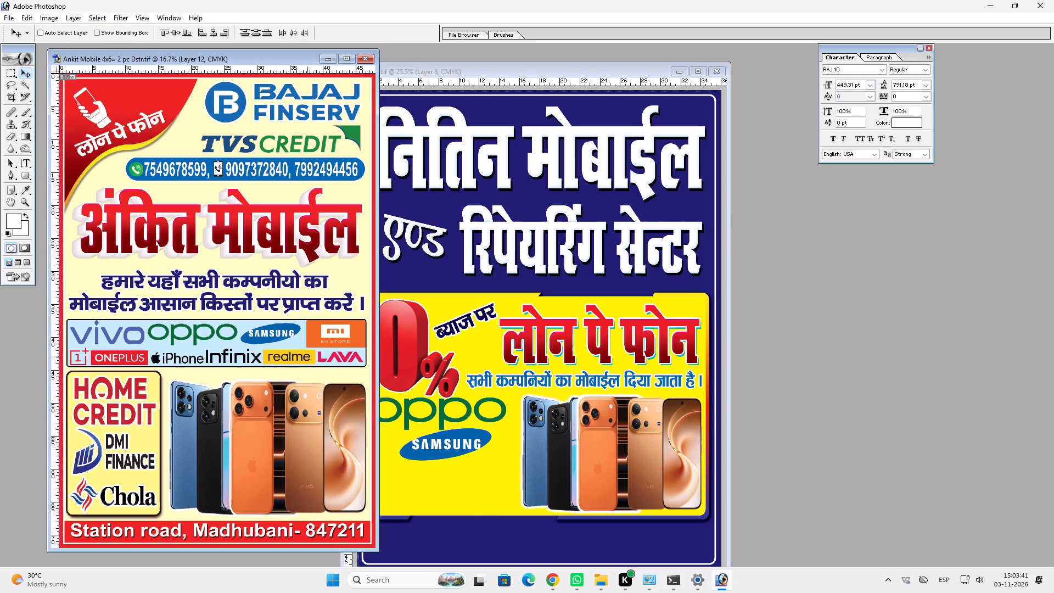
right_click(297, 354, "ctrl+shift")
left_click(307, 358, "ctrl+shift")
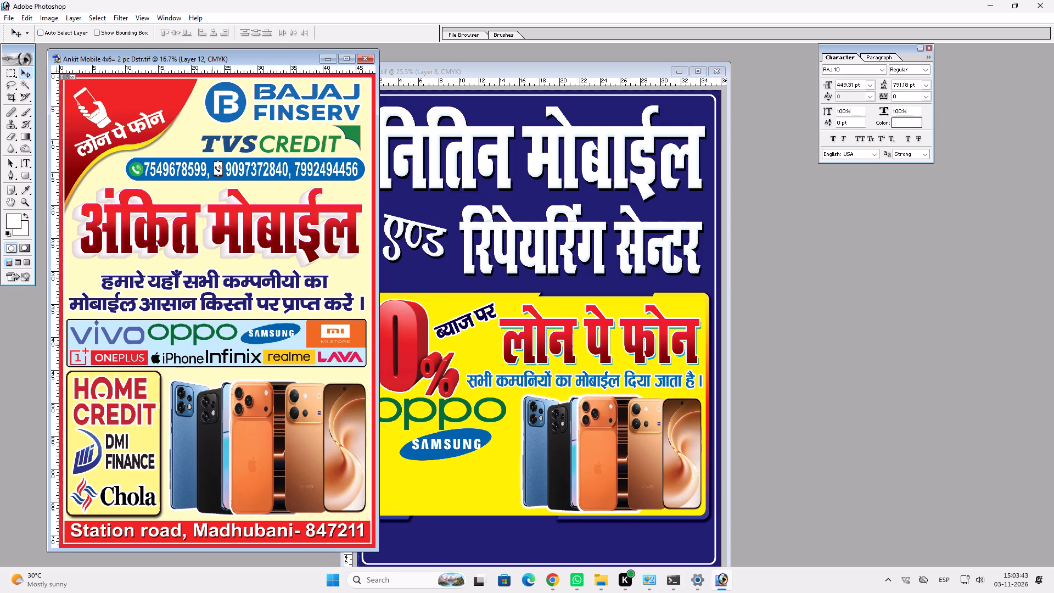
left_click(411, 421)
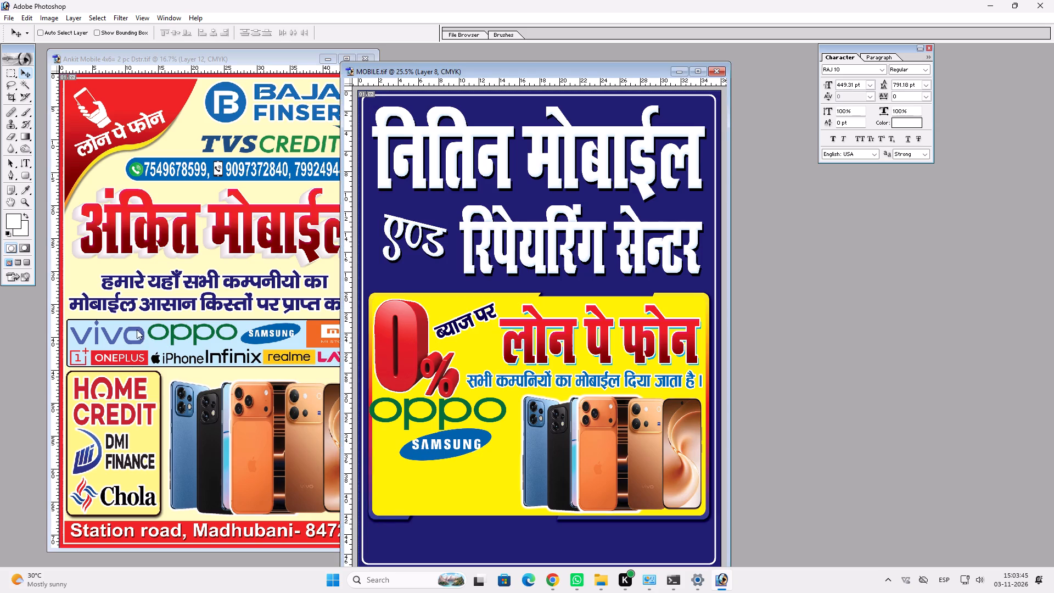
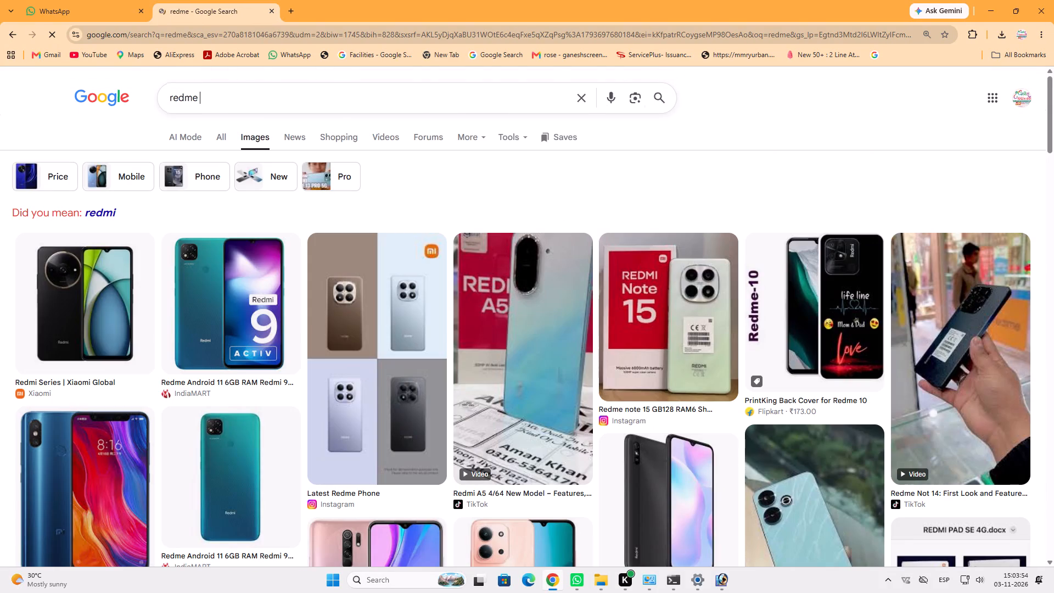
Search Google Images for "redme logo" and save the red REDMI logo from Wikimedia Commons.
key("l")
type("ogo")
key("Return")
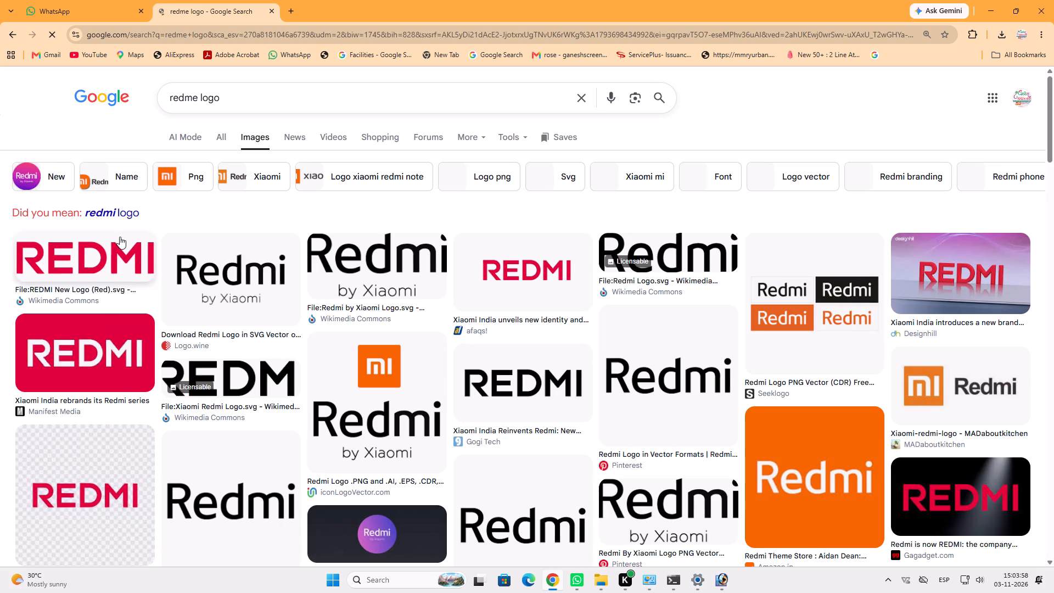
left_click(111, 263)
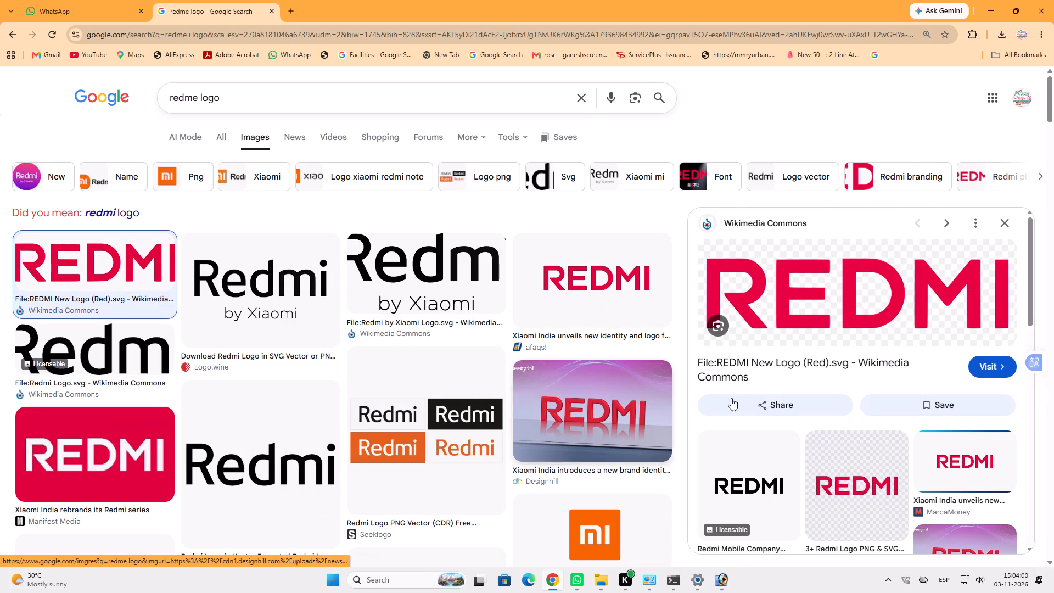
right_click(767, 303)
left_click(812, 196)
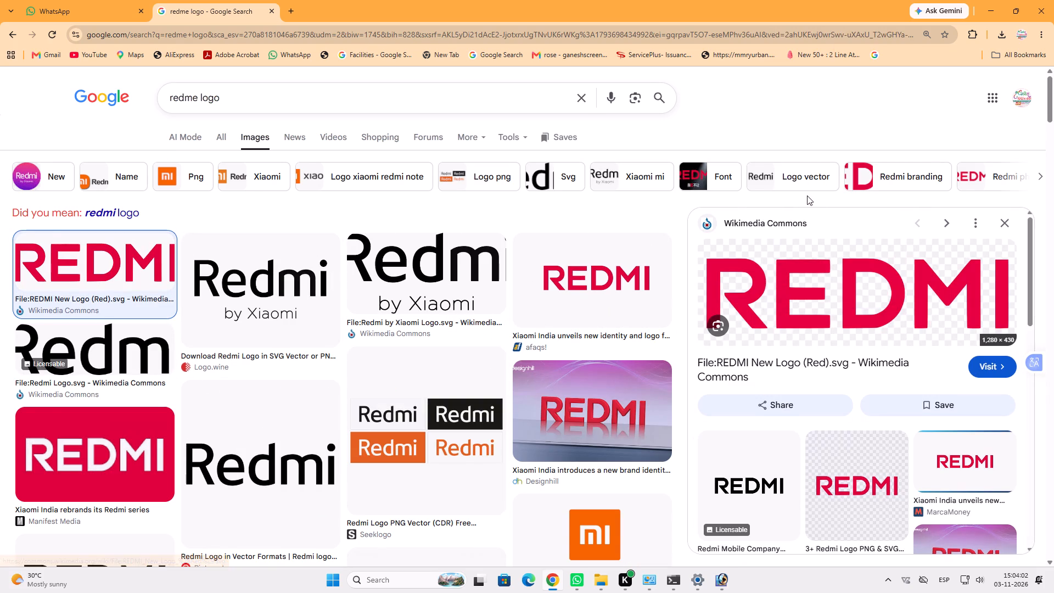
key("Return")
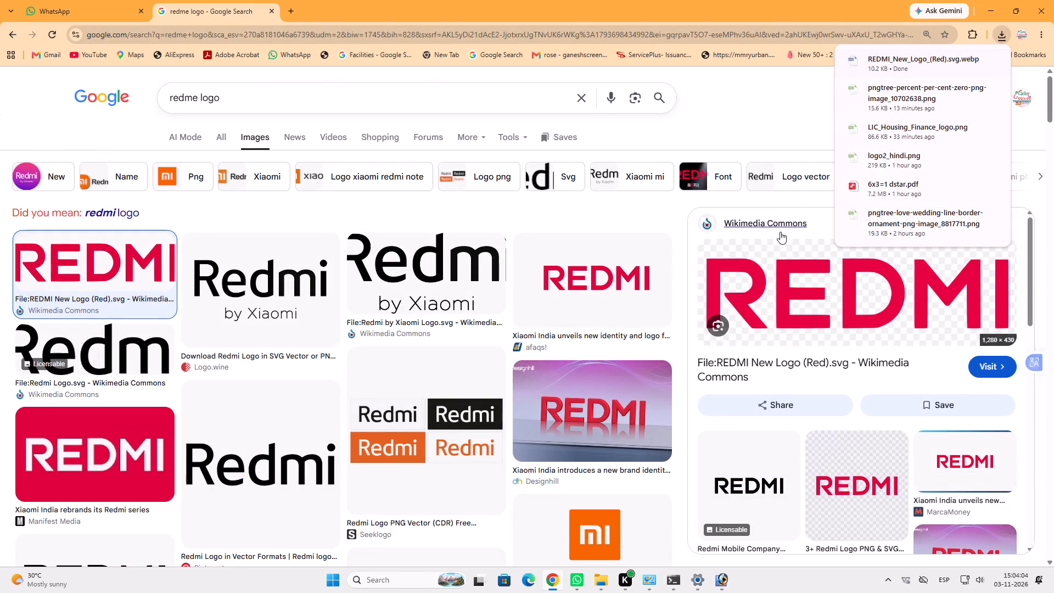
Copy the image of the red REDMI logo version from Wikimedia Commons and paste it into the MOBILE banner in Photoshop.
scroll(272, 422, "down", 3)
left_click(109, 293)
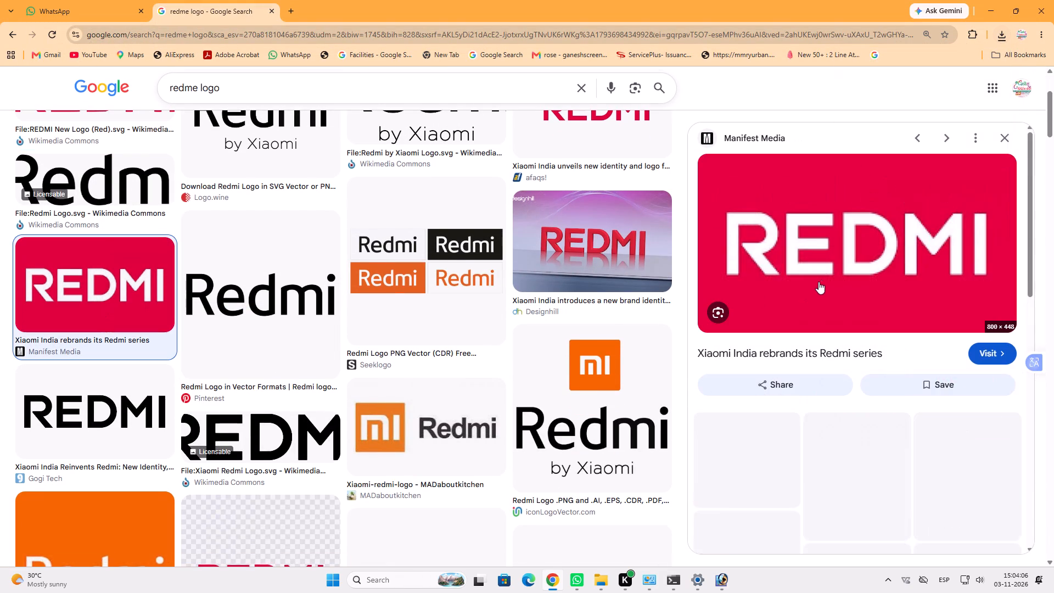
left_click(848, 423)
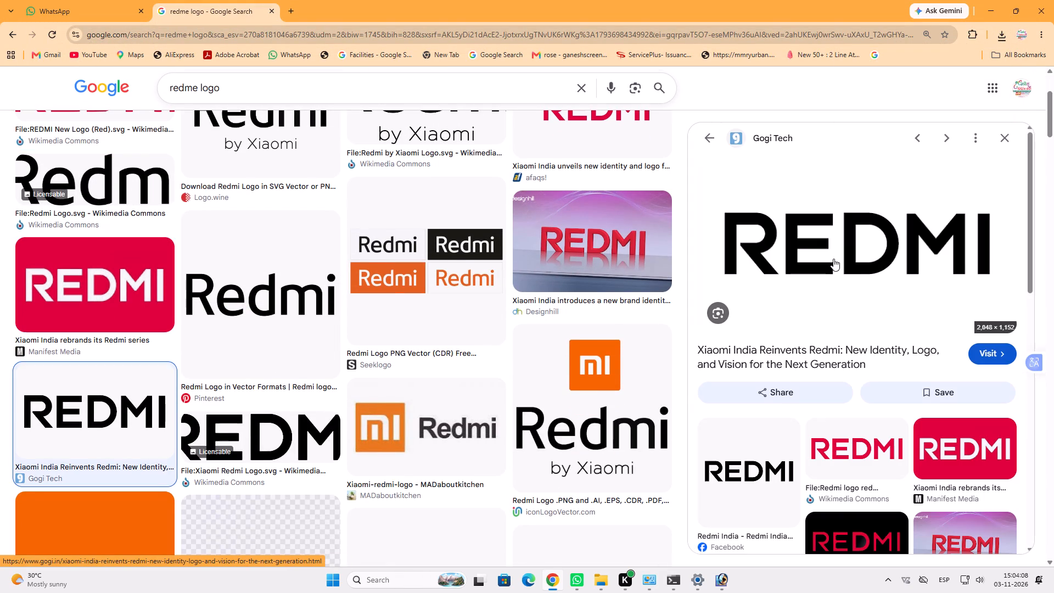
left_click(848, 419)
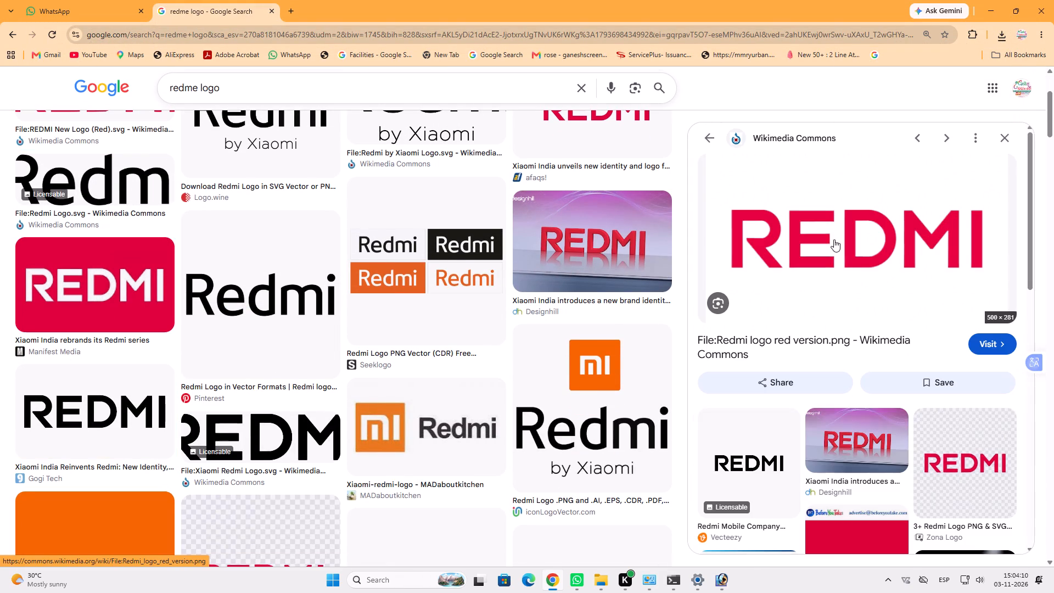
right_click(822, 217)
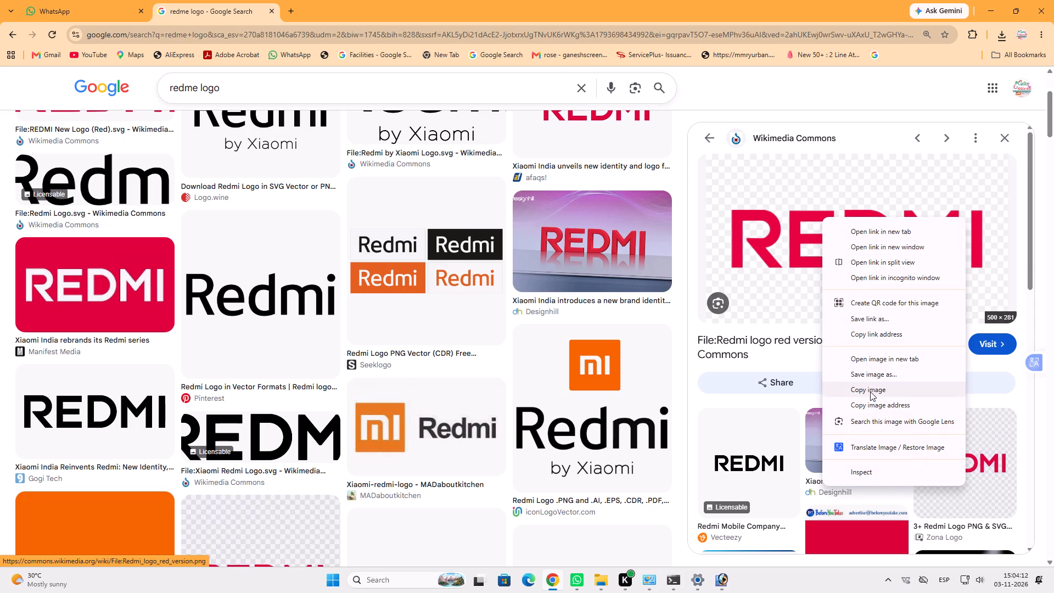
left_click(870, 391)
left_click(715, 578)
key("ctrl+v")
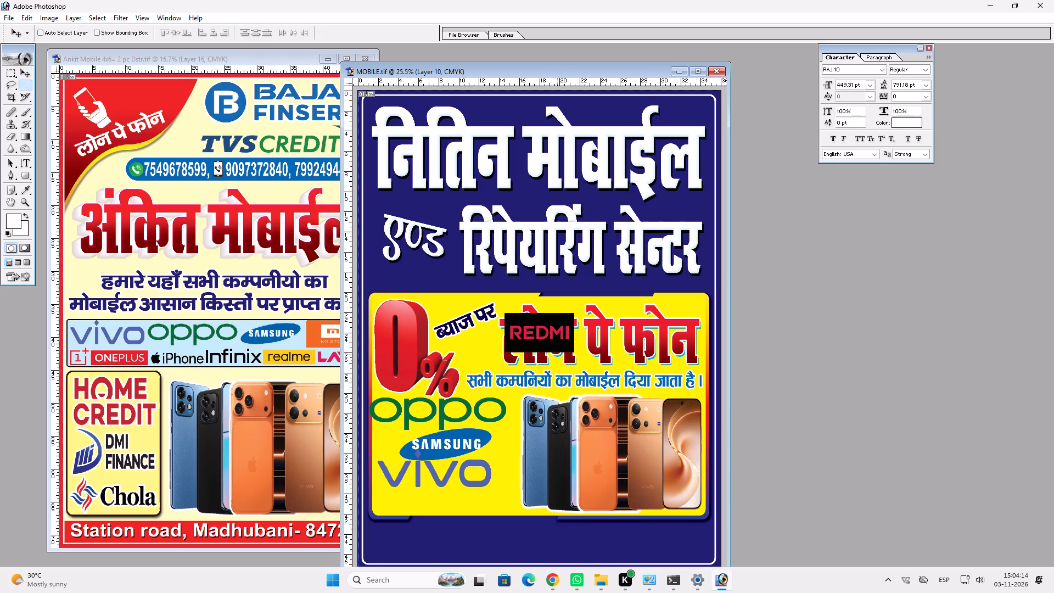
Delete the black background around the pasted REDMI logo using the Magic Wand.
key("w")
left_click(552, 348)
key("Delete")
left_click(544, 335)
key("Delete")
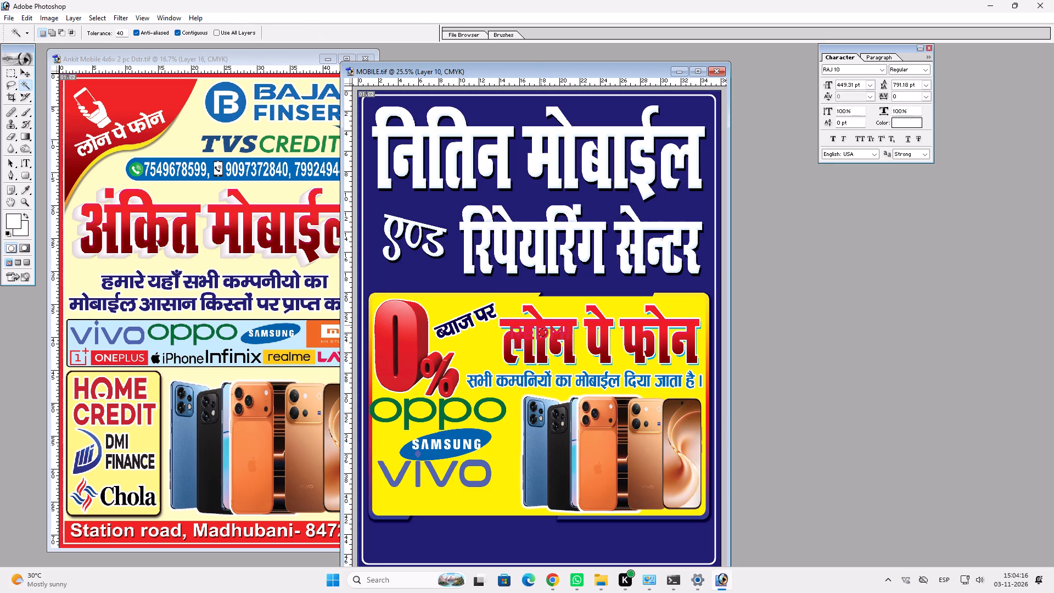
Maximize the MOBILE banner, deselect, and move the REDMI logo below the vivo logo in the yellow panel.
left_click(702, 64)
left_click(700, 68)
key("ctrl+d")
key("v")
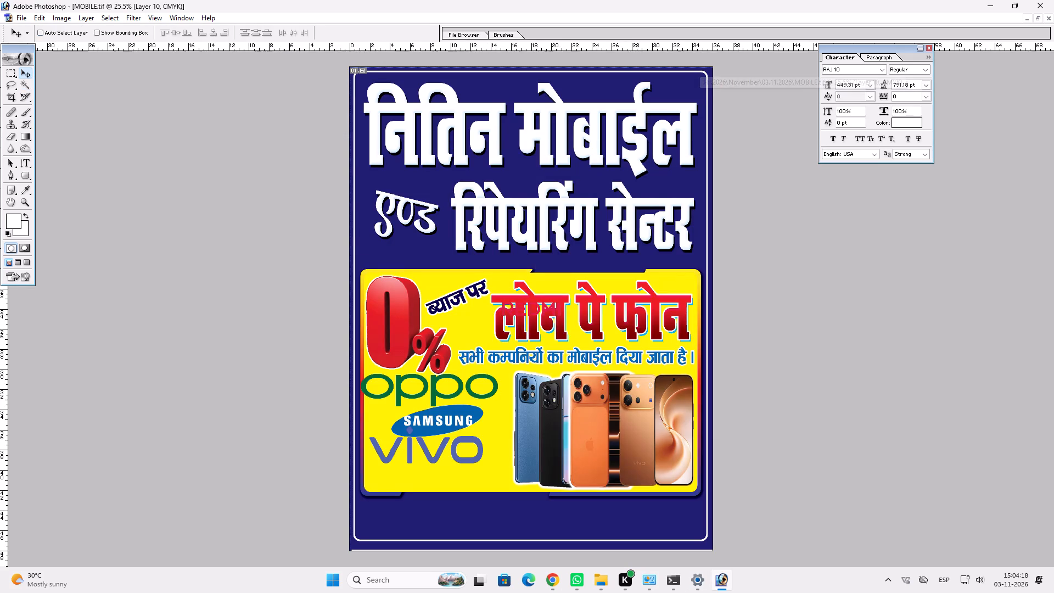
left_click_drag(522, 307, 410, 472)
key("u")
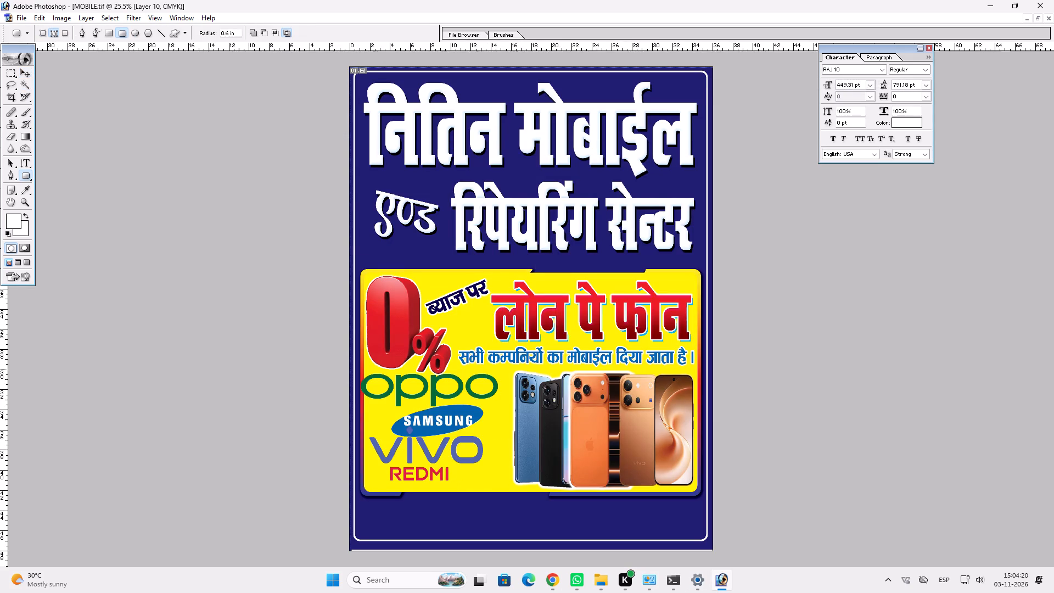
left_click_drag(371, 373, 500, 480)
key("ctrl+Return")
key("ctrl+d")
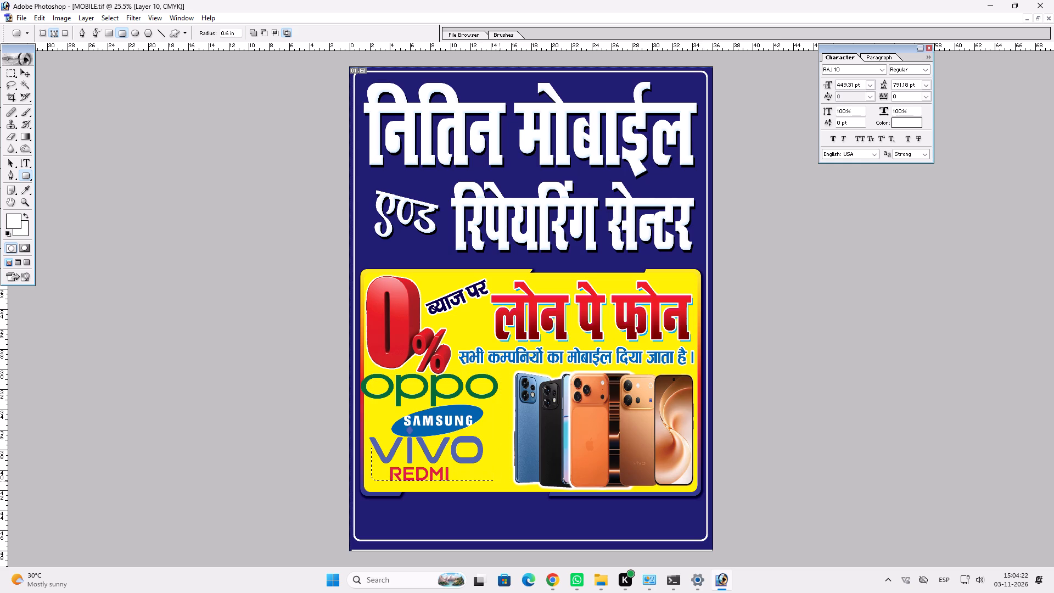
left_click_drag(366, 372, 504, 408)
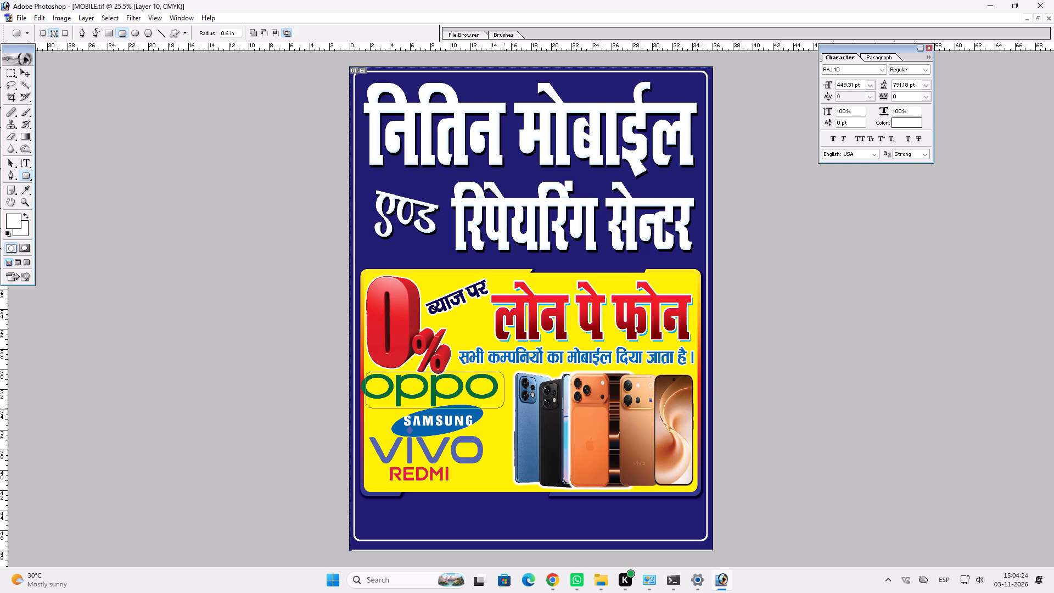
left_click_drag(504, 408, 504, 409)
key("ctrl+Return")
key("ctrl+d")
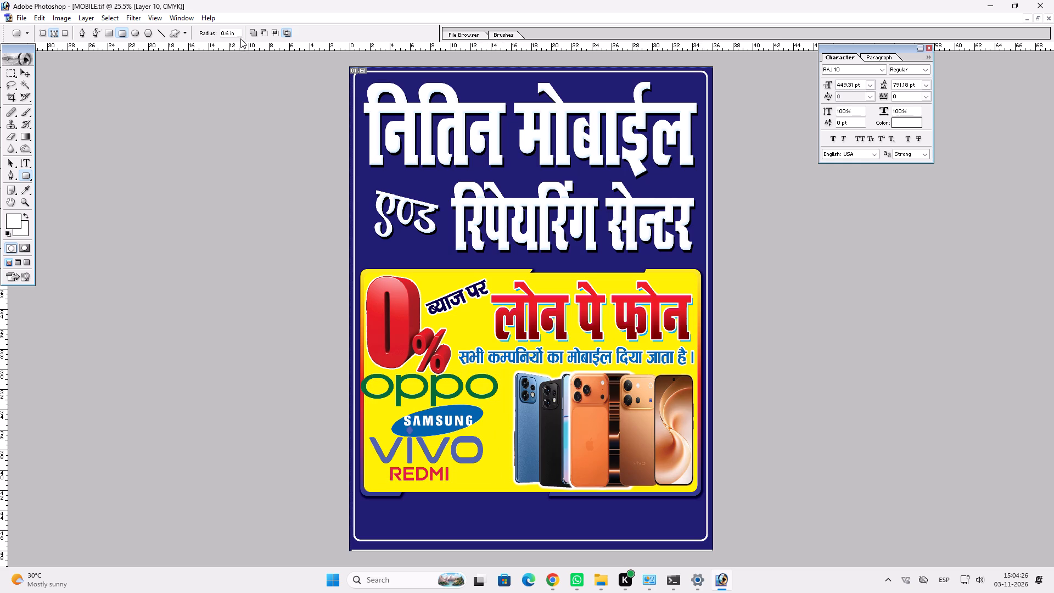
Draw a rounded rectangle with 0.3 in radius over the oppo logo and make a white box from it on a new layer.
left_click_drag(237, 36, 15, 73)
type("0.3")
left_click_drag(371, 377, 506, 410)
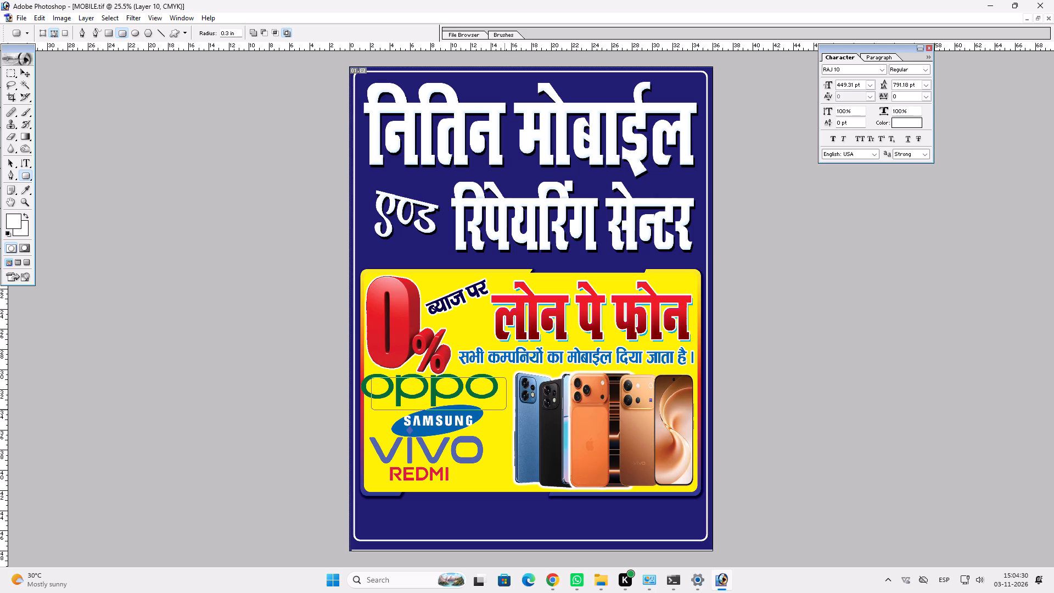
key("ctrl+Return")
key("v")
right_click(494, 433)
left_click(527, 465)
key("ctrl+c")
key("ctrl+v")
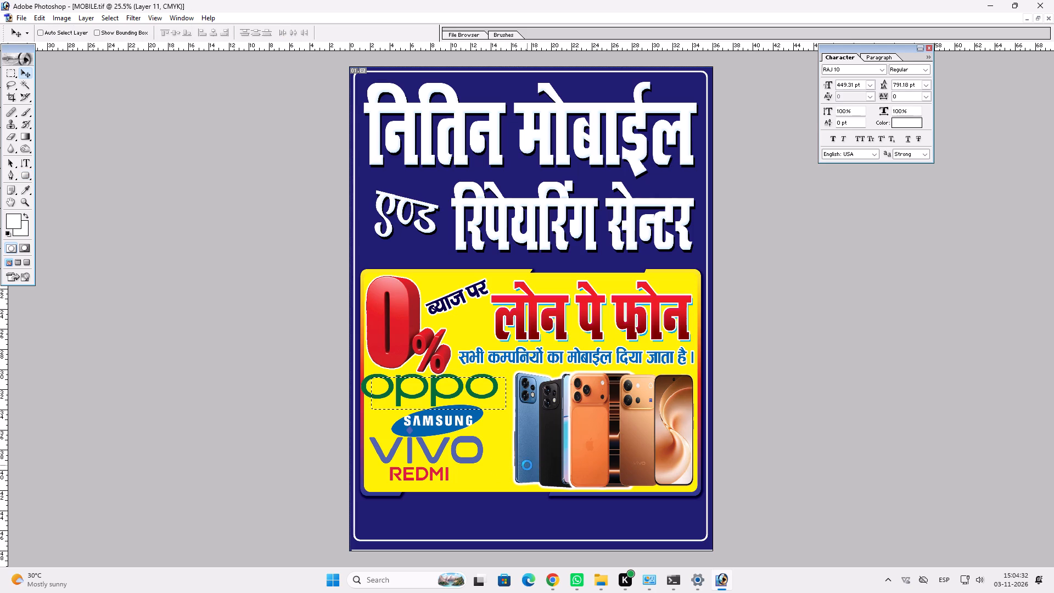
Switch the keyboard layout from Spanish to English and bring the white box to the front of the layers.
key("ctrl+shift+equal")
key("v")
key("ctrl+shift+equal")
type("vv")
left_click(945, 578)
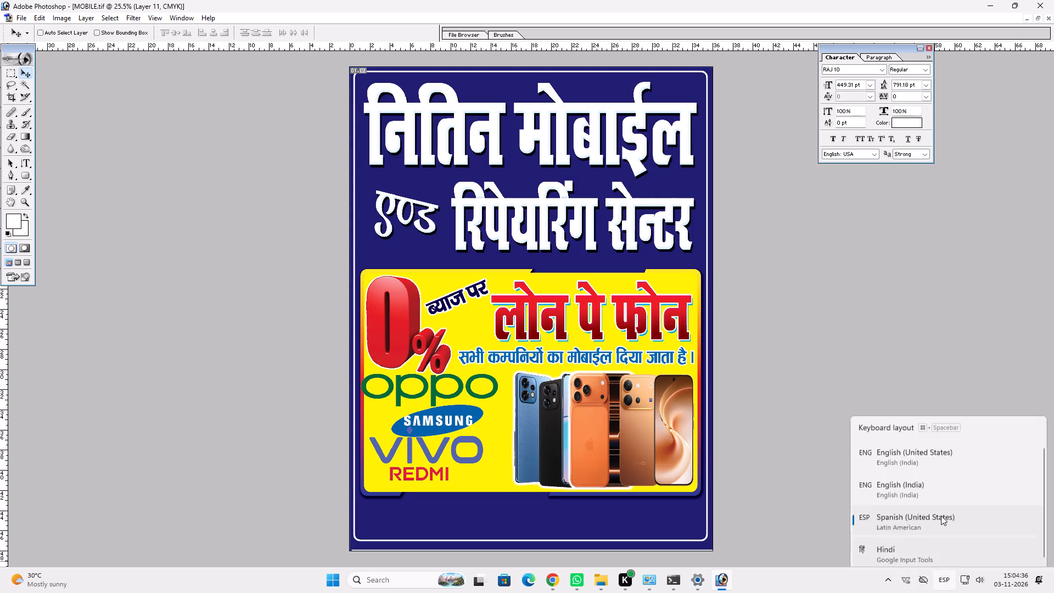
left_click(927, 430)
key("ctrl+shift+bracketright")
key("v")
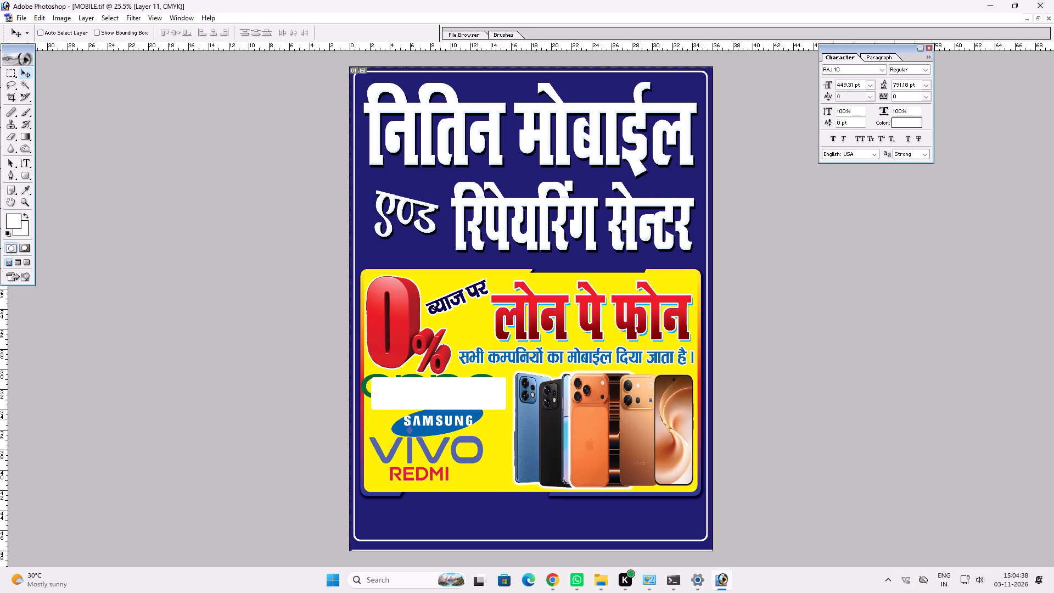
Add a drop shadow to the white box with 58% opacity, 19 px distance, 38 px size and global light off.
left_click(459, 406)
key("alt+l")
type("yd")
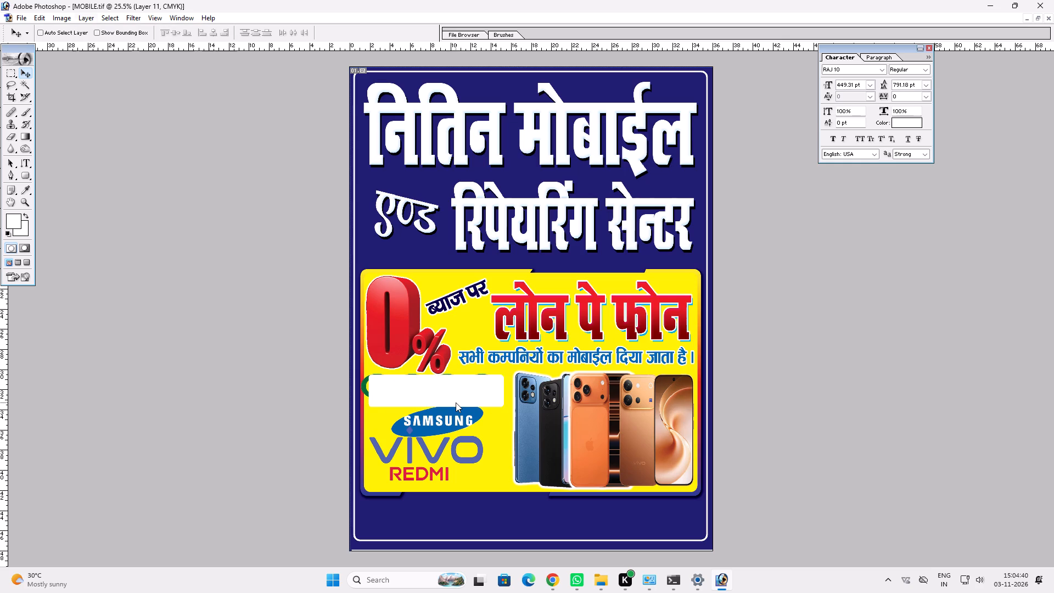
scroll(573, 435, "up", 2)
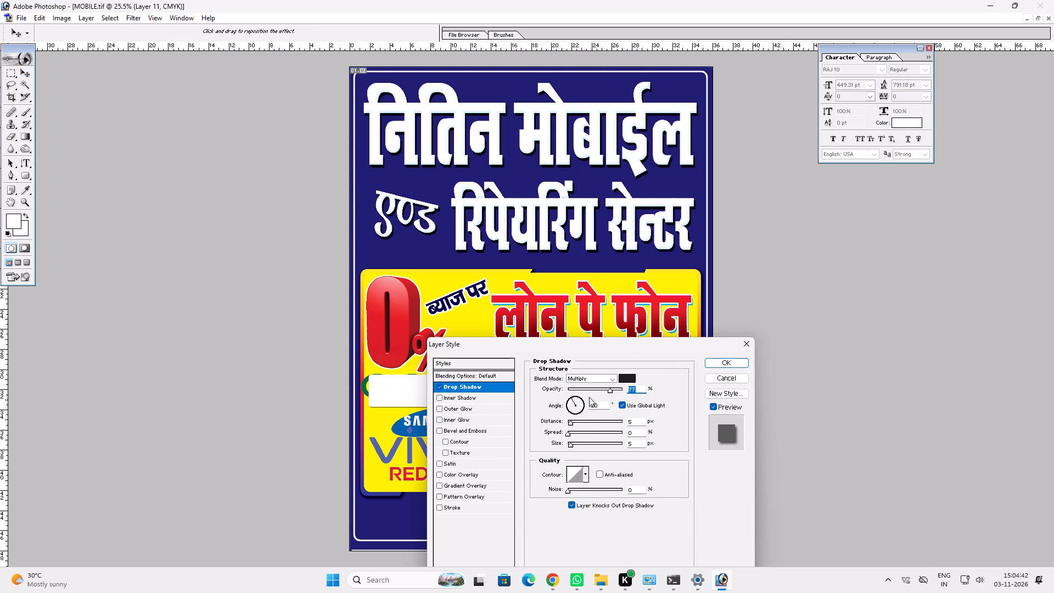
left_click_drag(608, 389, 599, 388)
left_click(575, 422)
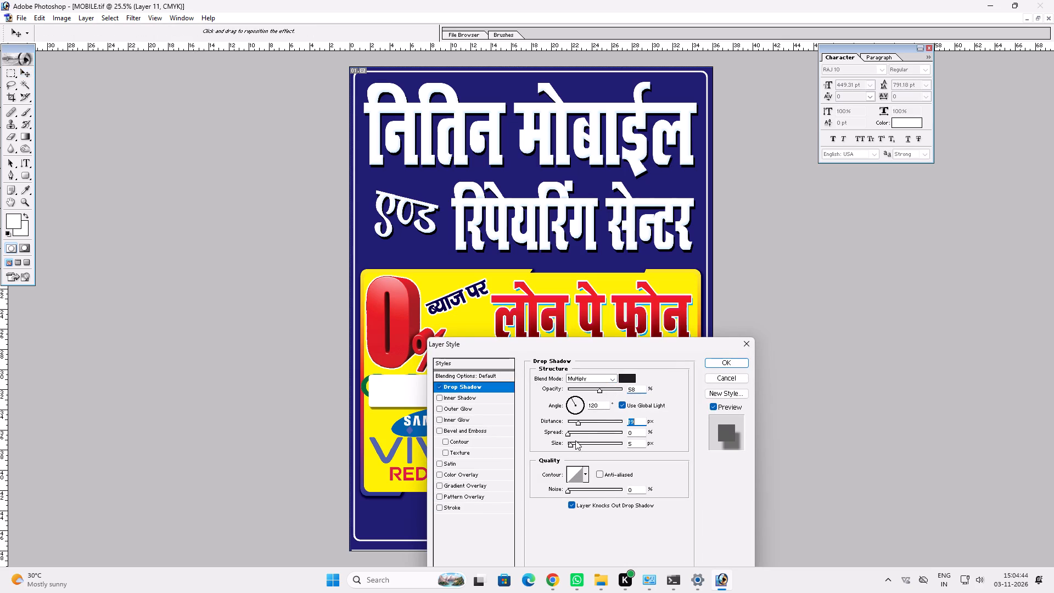
left_click_drag(574, 442, 579, 442)
left_click(619, 403)
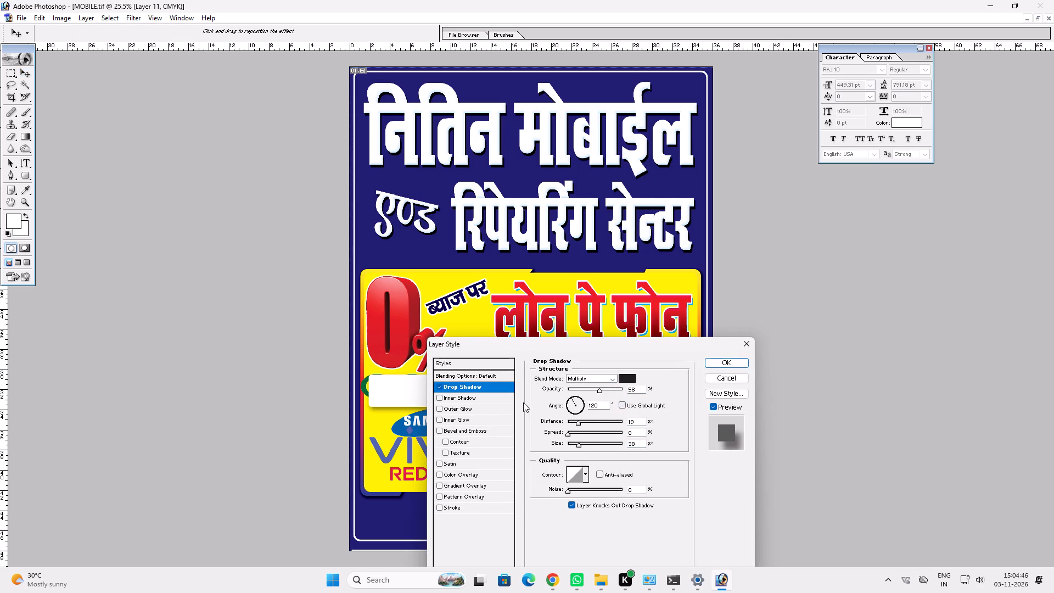
left_click(377, 409)
key("Return")
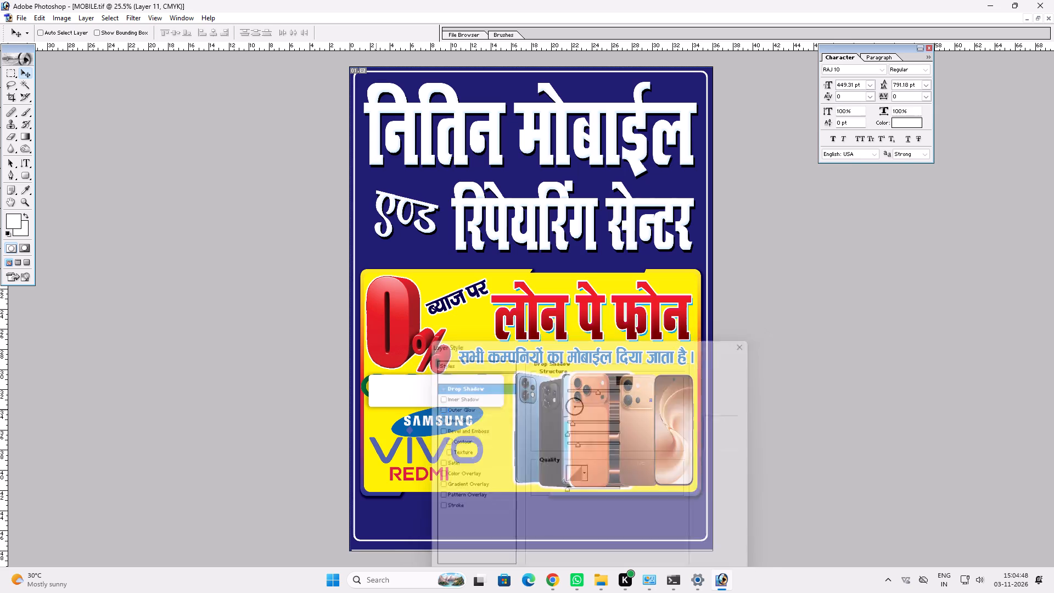
Send the white box to the back and raise it five levels so it sits directly behind the oppo logo.
key("v")
key("ctrl+shift+bracketleft")
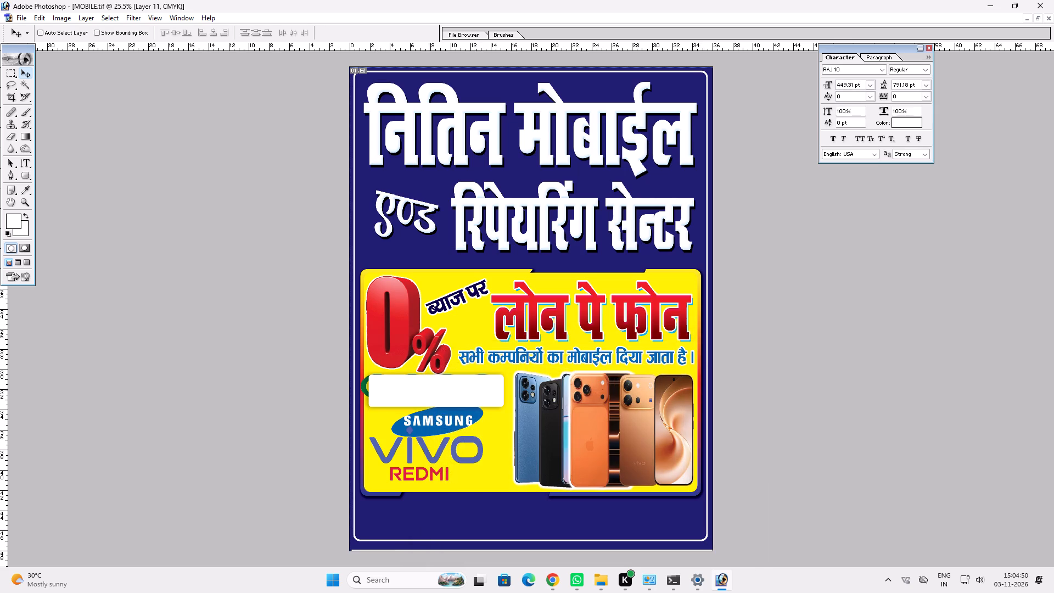
key("ctrl+bracketright")
key("ctrl+bracketright")
key("ctrl+bracketright")
key("ctrl+bracketright")
key("ctrl+bracketright")
key("v")
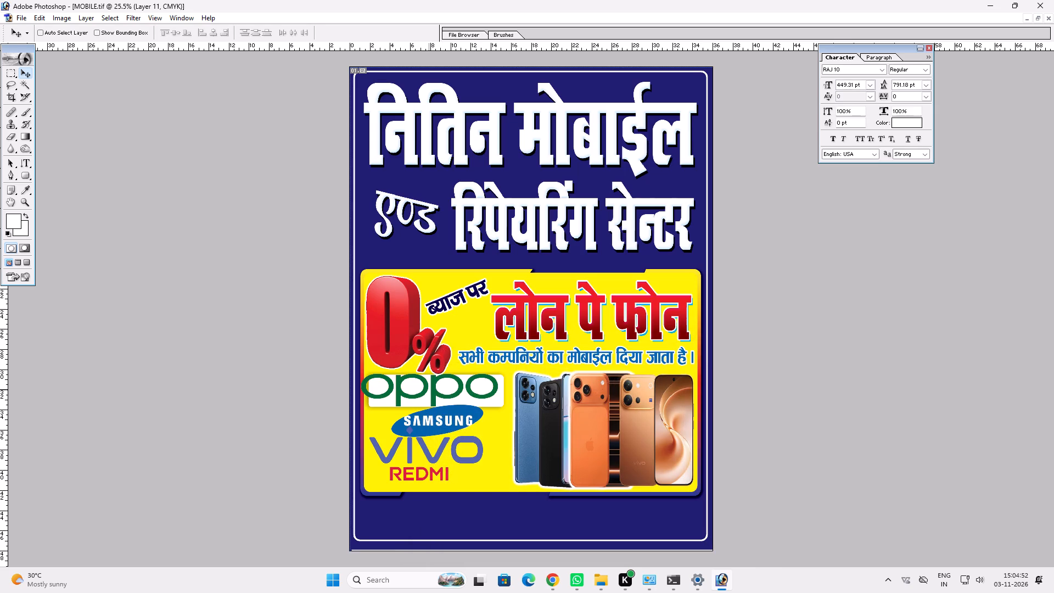
Resize the oppo logo to fit inside the white box, shrinking it and then widening it to fill the width.
left_click(432, 391, "ctrl")
key("ctrl+t")
left_click_drag(495, 403, 481, 397, "alt+shift")
key("Return")
key("v")
left_click(479, 398)
key("ctrl+t")
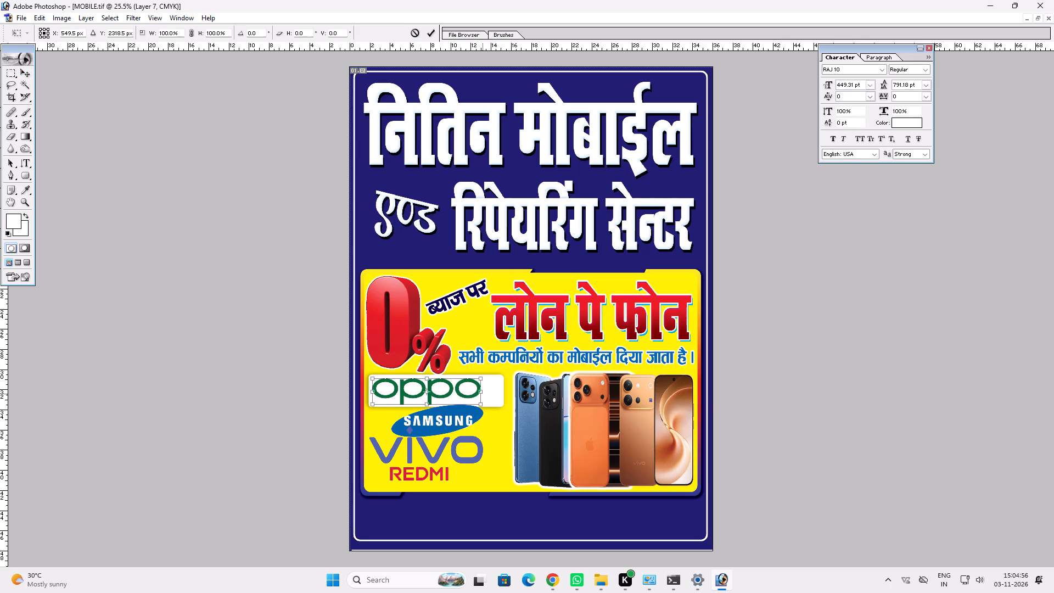
left_click_drag(482, 391, 498, 392, "ctrl+shift")
key("Return")
key("v")
Add a dark red outside stroke to the white box behind the oppo logo, entering 30 as a colour value.
left_click(499, 405, "ctrl")
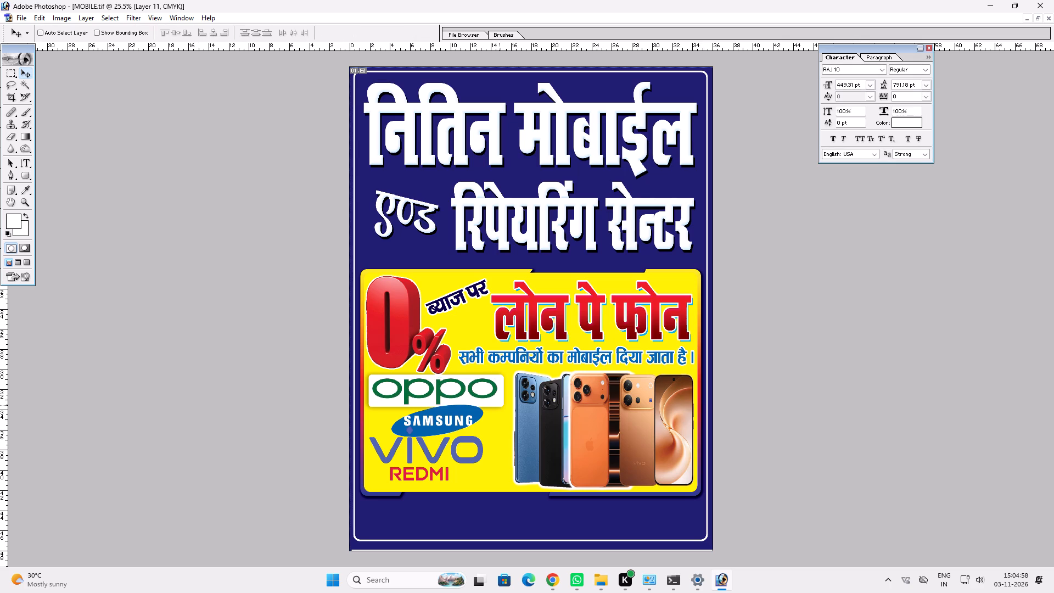
key("alt+l")
key("alt+y")
key("k")
scroll(529, 418, "up", 1)
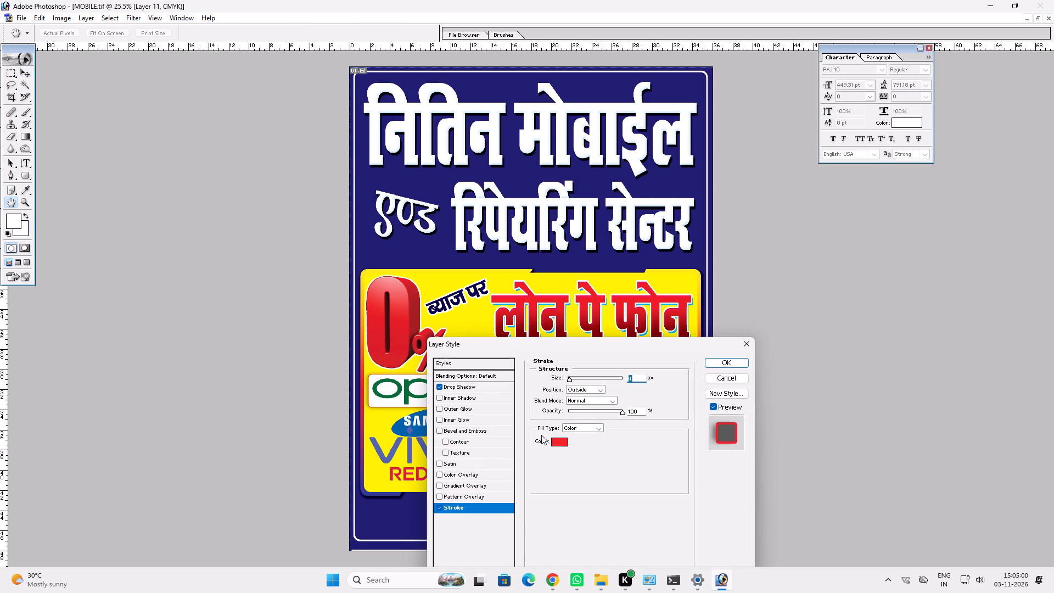
scroll(541, 435, "up", 4)
left_click(558, 437)
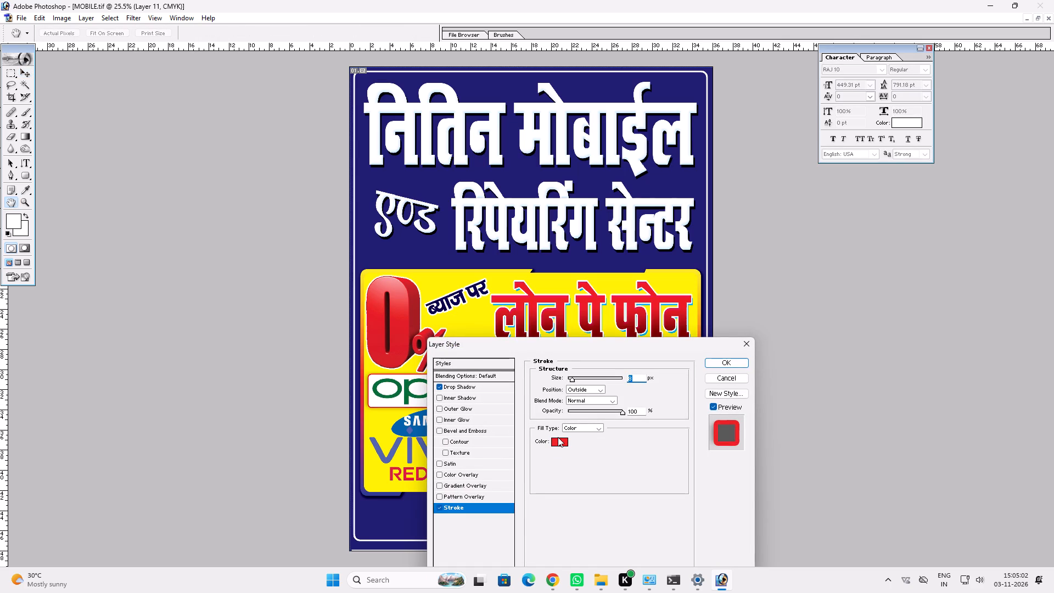
left_click(560, 442)
key("Tab")
key("Tab")
key("Tab")
type("30")
key("Return")
key("Return")
key("v")
key("v")
Reduce the height of the red 0% slightly so it clears the outlined oppo box below it.
key("ctrl+plus")
key("space")
left_click_drag(444, 435, 464, 321)
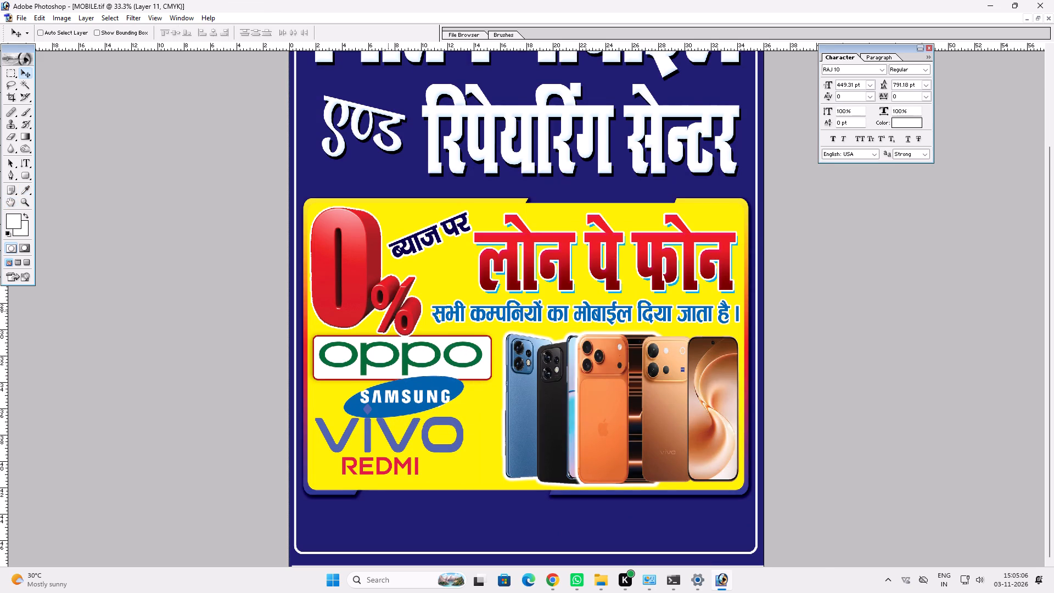
left_click(369, 271, "ctrl")
key("ctrl+t")
left_click_drag(392, 333, 390, 326, "shift")
key("shift+Return")
key("v")
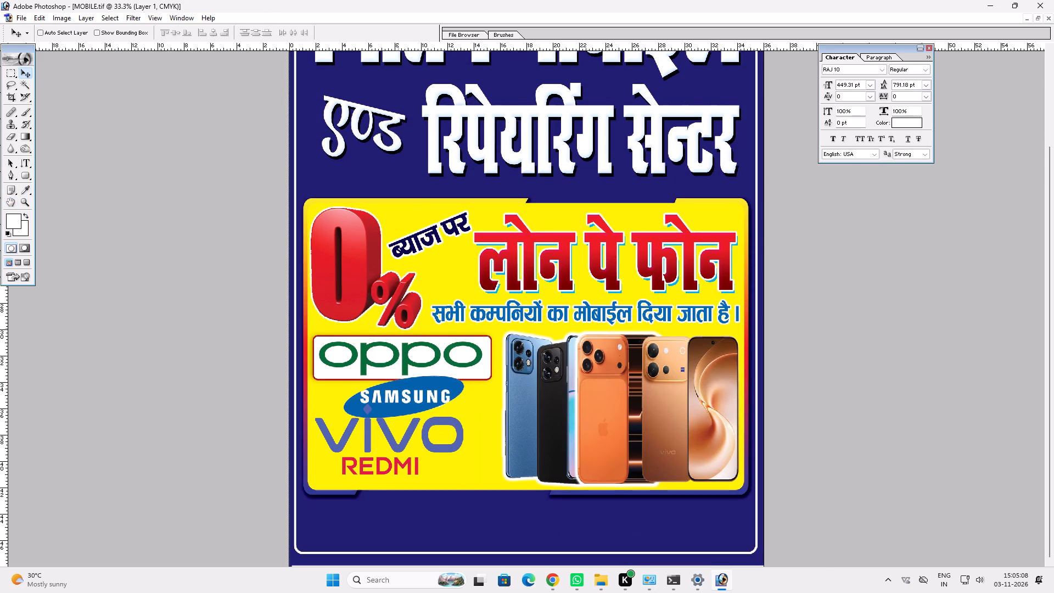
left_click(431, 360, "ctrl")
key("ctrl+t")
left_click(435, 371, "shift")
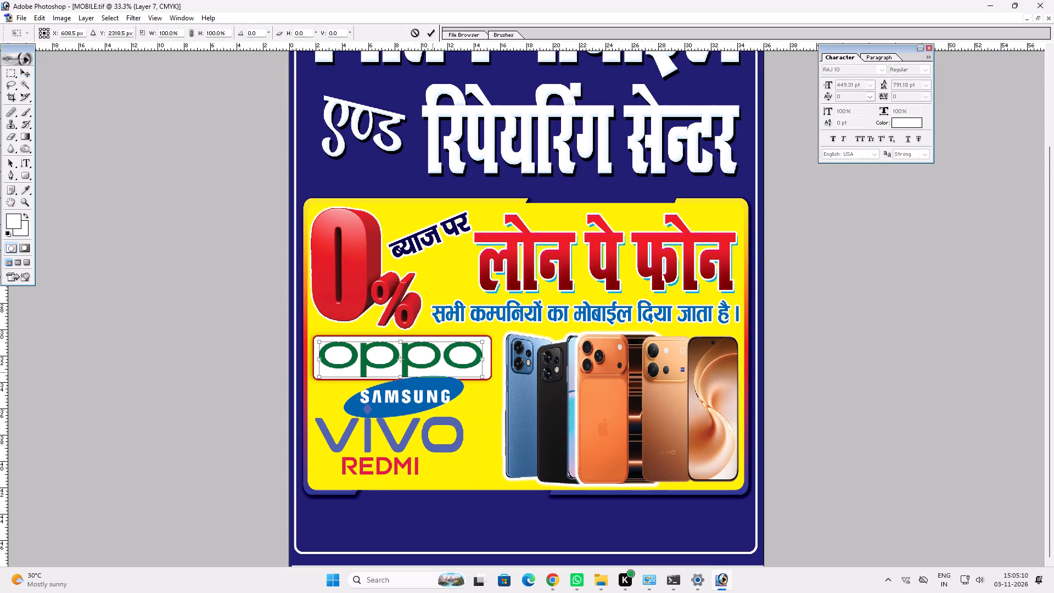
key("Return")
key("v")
Duplicate the outlined white box straight down so the copy sits behind the SAMSUNG logo.
left_click(436, 371, "ctrl")
left_click_drag(433, 370, 430, 417, "alt")
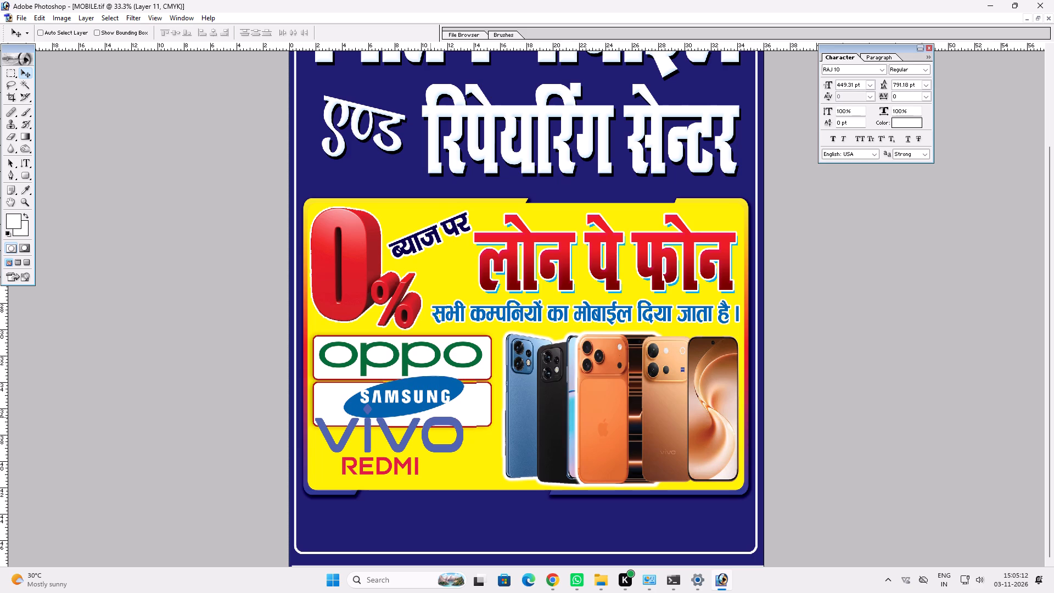
Duplicate the outlined white box straight down twice, placing one copy behind the REDMI logo and another below it.
left_click_drag(430, 417, 430, 418, "alt")
left_click_drag(427, 412, 424, 461, "alt+shift")
left_click_drag(422, 454, 423, 471, "alt+shift")
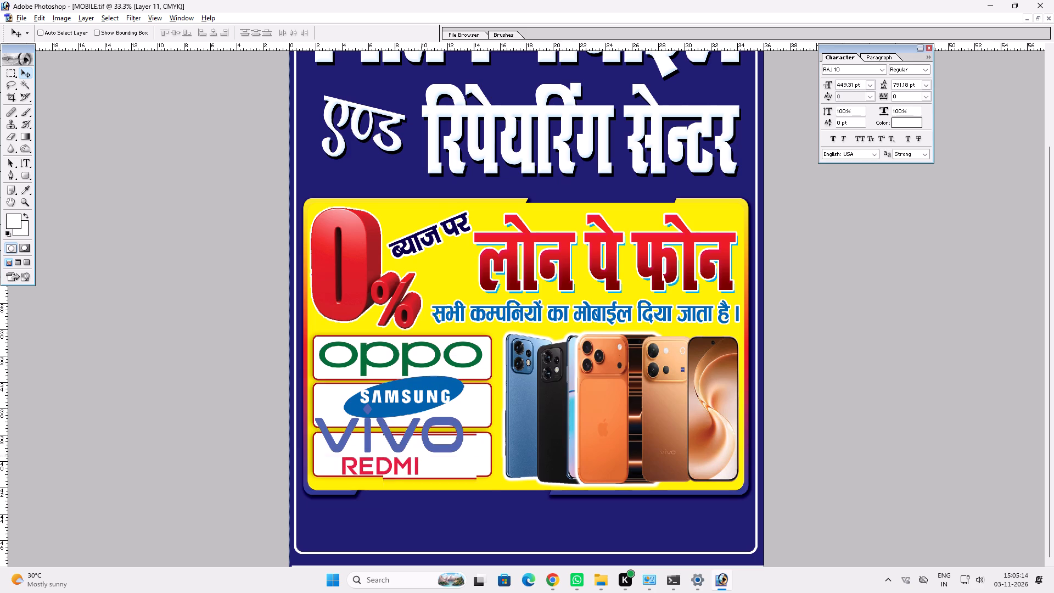
left_click_drag(423, 471, 424, 505, "alt+shift")
Link the four outlined white boxes together and distribute them with even vertical spacing.
left_click(464, 456, "ctrl+shift")
left_click(478, 418, "ctrl+shift")
left_click(476, 359, "ctrl+shift")
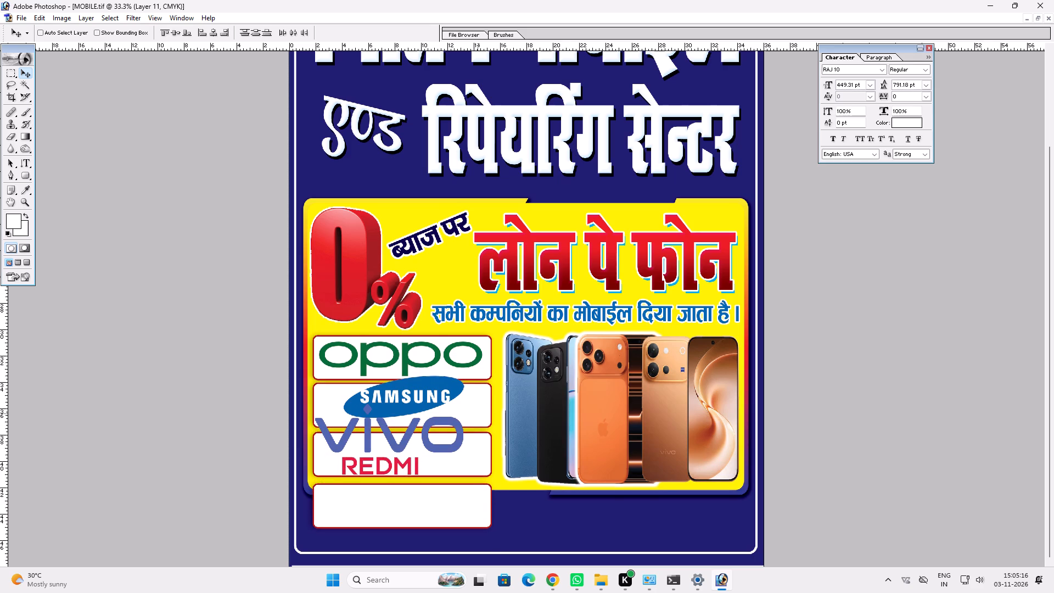
left_click_drag(476, 361, 482, 381)
key("ctrl+z")
right_click(480, 368)
right_click(474, 394)
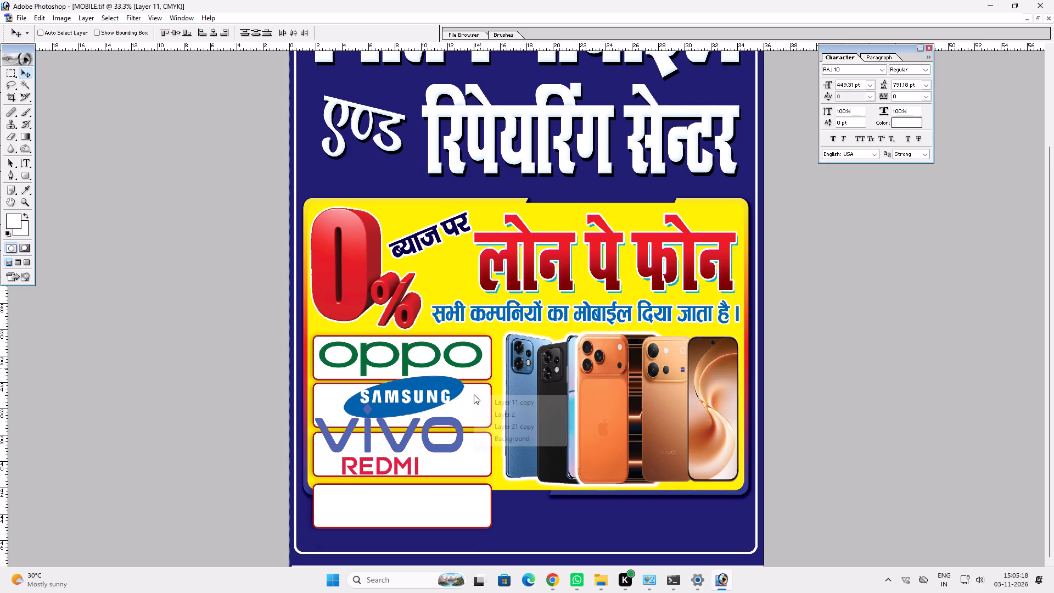
left_click(482, 398)
right_click(485, 369)
left_click(496, 374)
right_click(480, 361, "ctrl+shift")
right_click(478, 359)
left_click(491, 365)
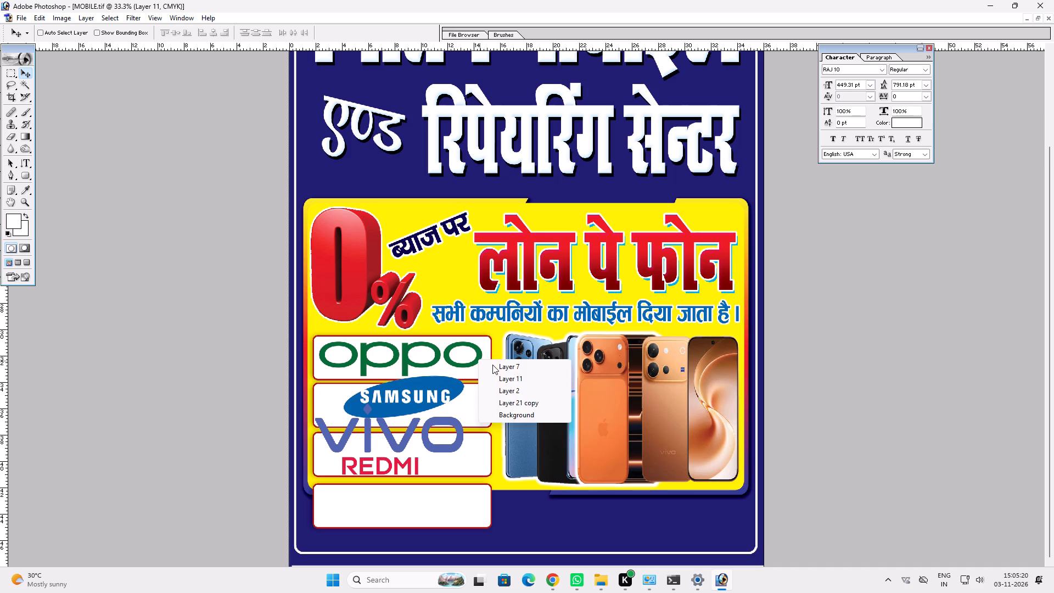
right_click(480, 351, "ctrl+shift")
left_click_drag(486, 355, 491, 357, "ctrl+shift")
left_click_drag(487, 354, 498, 373)
key("ctrl+z")
left_click(474, 406, "ctrl")
left_click_drag(472, 406, 480, 439)
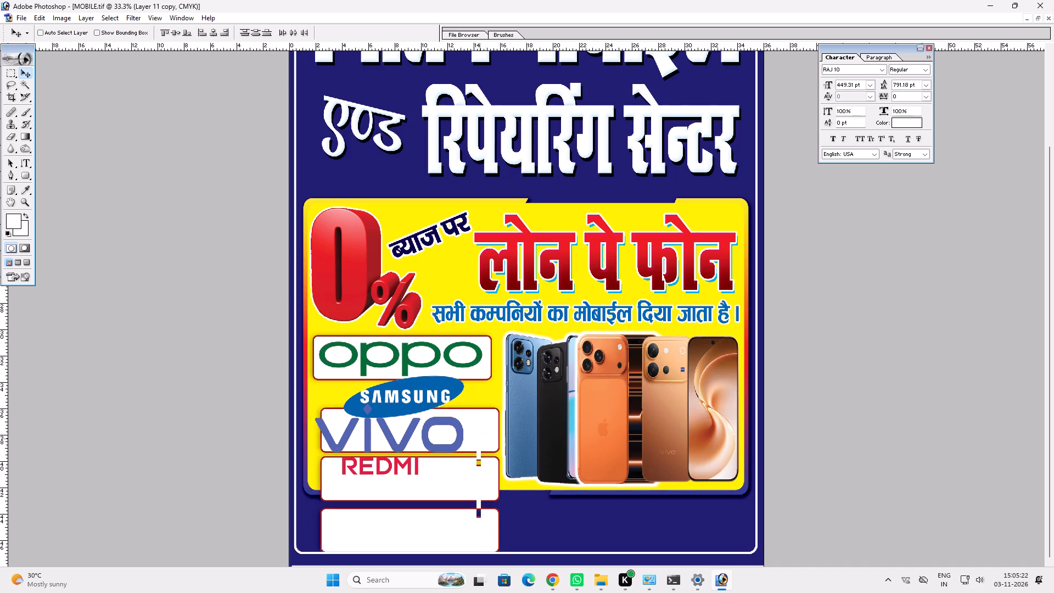
left_click_drag(480, 439, 480, 438)
key("ctrl+z")
left_click(479, 371, "ctrl+shift")
double_click(256, 30)
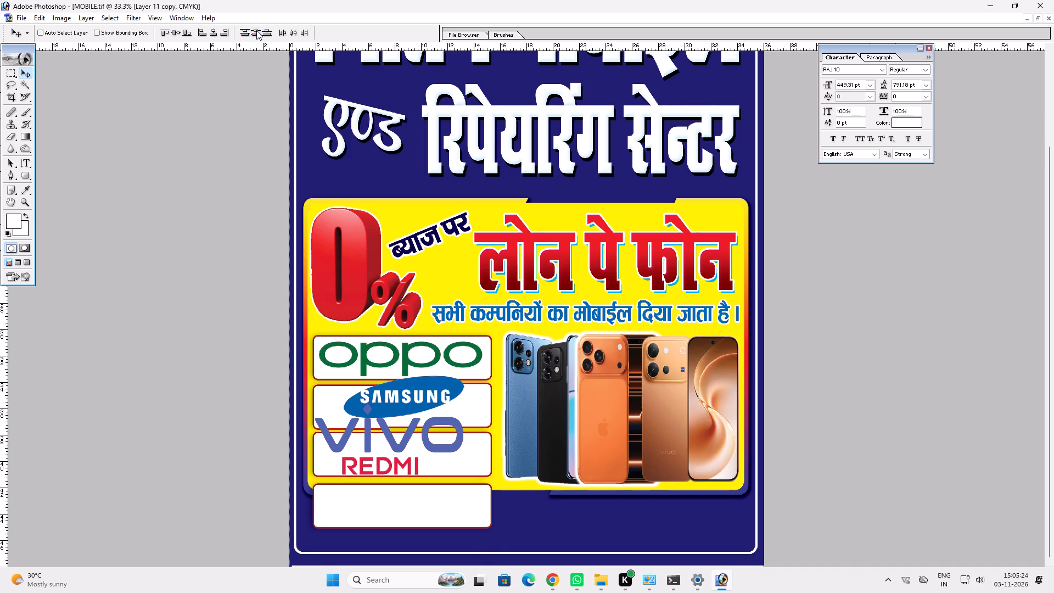
Scale the four linked white boxes down together so the whole column fits inside the yellow panel.
key("ctrl+t")
left_click_drag(490, 525, 475, 478, "shift")
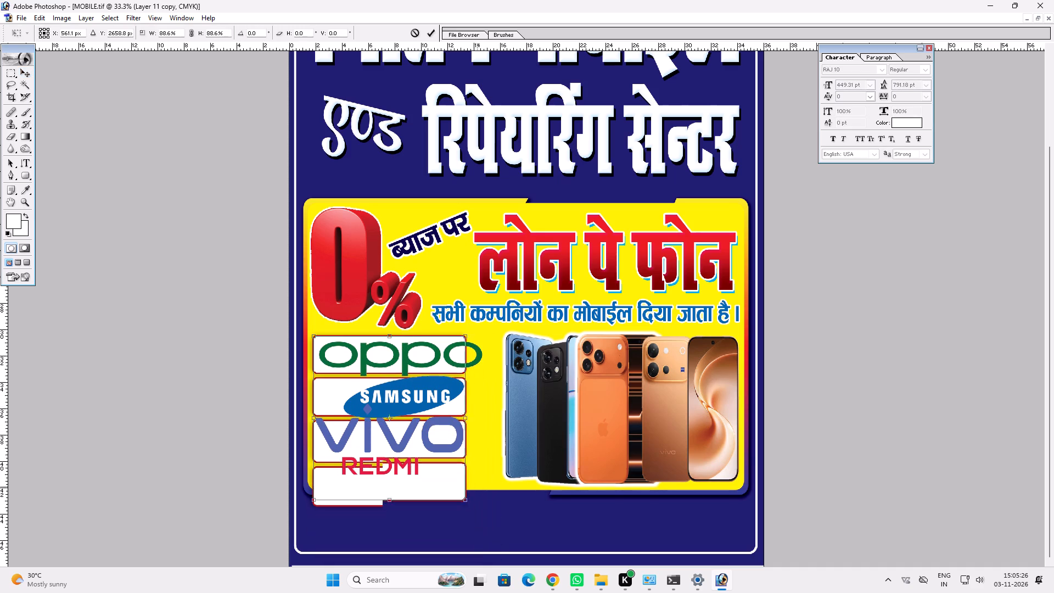
left_click_drag(475, 478, 470, 462, "shift")
left_click_drag(451, 450, 463, 451, "shift")
key("Return")
key("v")
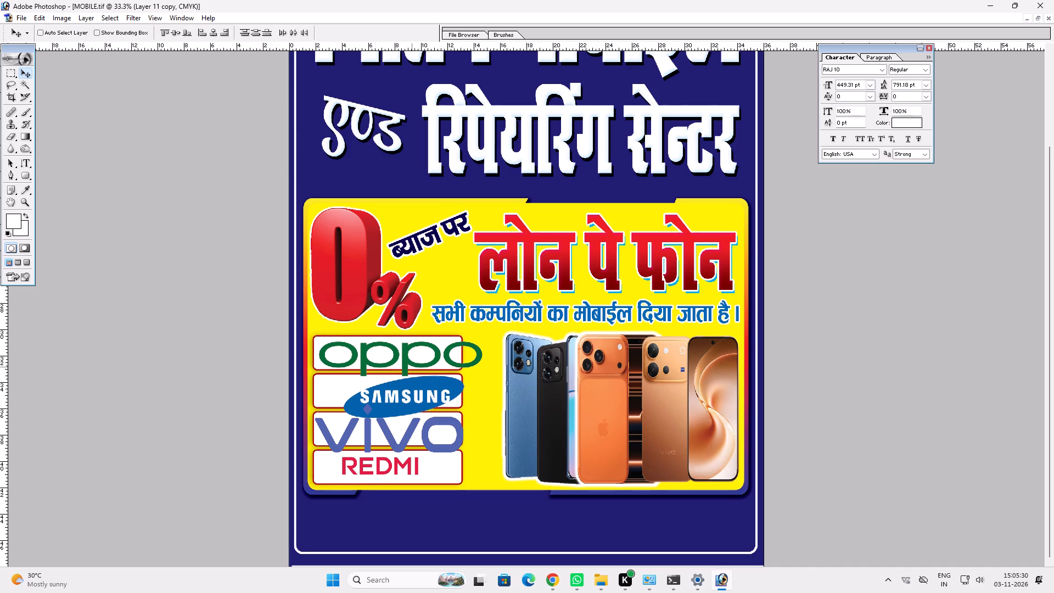
Shrink the oppo logo to fit its smaller white box, widening it slightly to fill the box.
left_click(405, 362, "ctrl")
key("ctrl+t")
left_click_drag(478, 372, 438, 362, "shift")
left_click_drag(439, 355, 449, 353, "shift")
key("Return")
key("v")
left_click(449, 354)
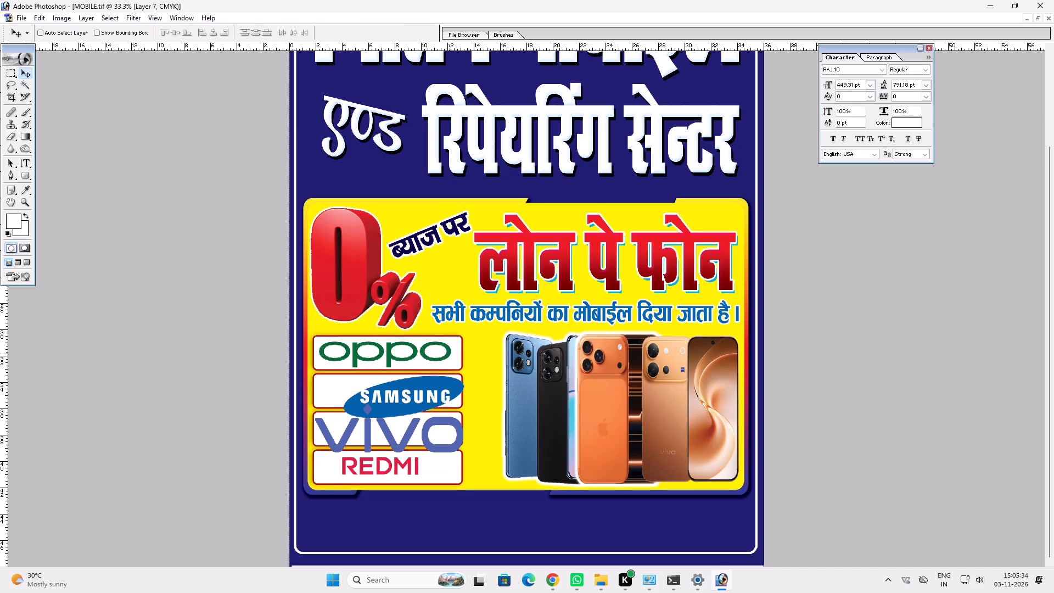
key("ctrl+t")
left_click(453, 349, "shift")
key("Return")
key("v")
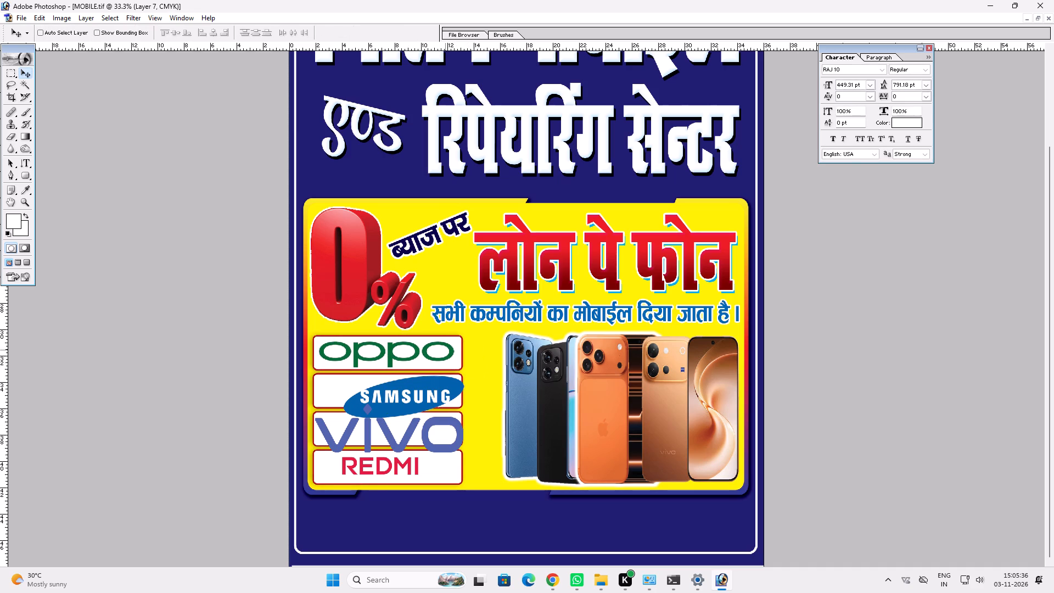
Rotate the SAMSUNG logo clockwise until its blue ellipse lies level.
left_click(430, 386, "ctrl")
key("ctrl+t")
left_click_drag(530, 381, 529, 401)
key("Return")
key("v")
Move the SAMSUNG logo into the second white box, then shrink and stretch it to fit inside.
left_click_drag(459, 402, 438, 395)
key("ctrl+t")
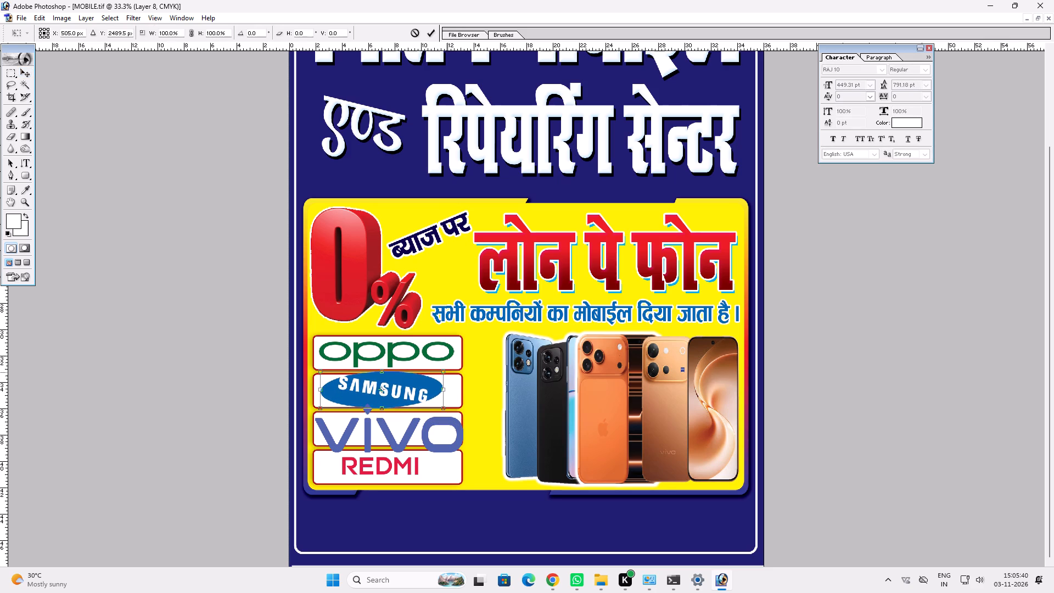
left_click_drag(444, 370, 429, 376, "alt+shift")
left_click_drag(429, 389, 457, 387, "alt+shift")
key("Return")
key("v")
left_click_drag(451, 387, 433, 388)
key("ctrl+t")
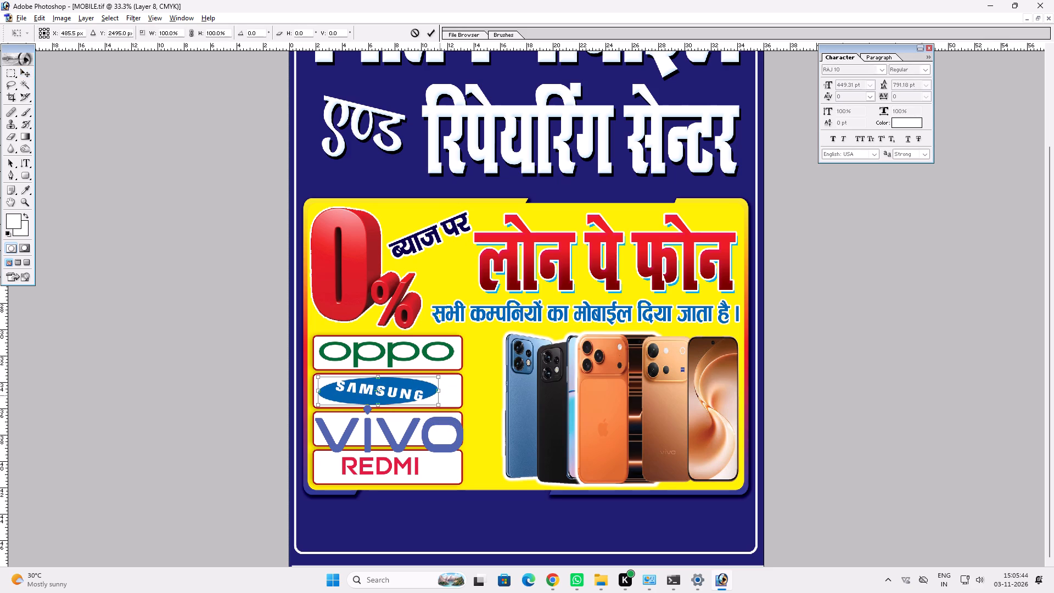
left_click_drag(438, 392, 448, 391, "shift")
key("Return")
key("v")
Resize the vivo logo to fit the third white box, widening it to match the oppo logo and nudging it down.
left_click(435, 419, "ctrl")
key("ctrl+t")
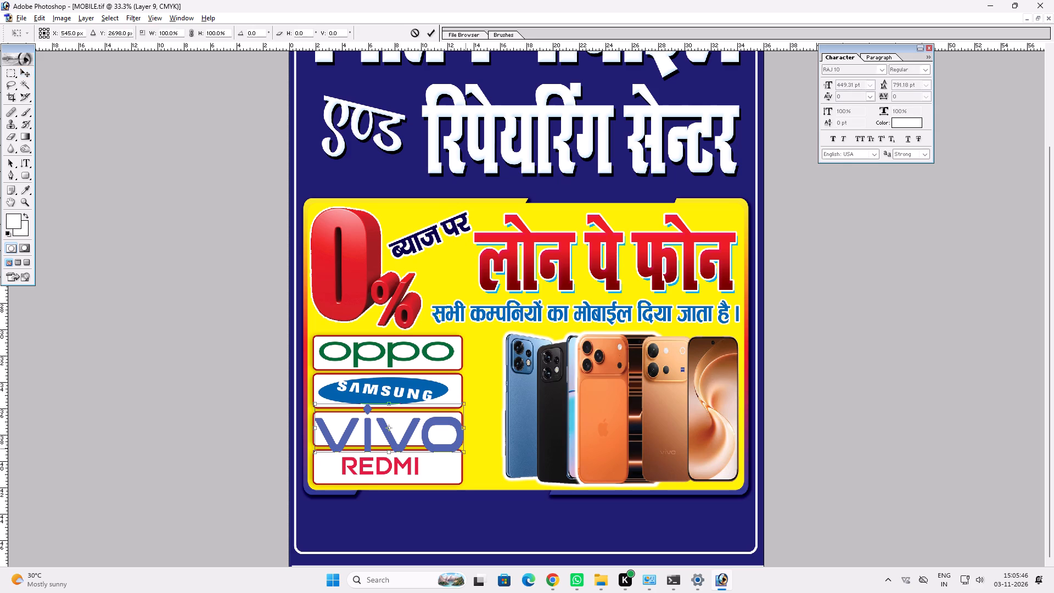
left_click_drag(464, 451, 428, 422, "shift")
left_click_drag(422, 416, 453, 417, "shift")
left_click_drag(451, 404, 431, 411, "alt+shift")
key("Return")
key("v")
left_click_drag(428, 420, 414, 424)
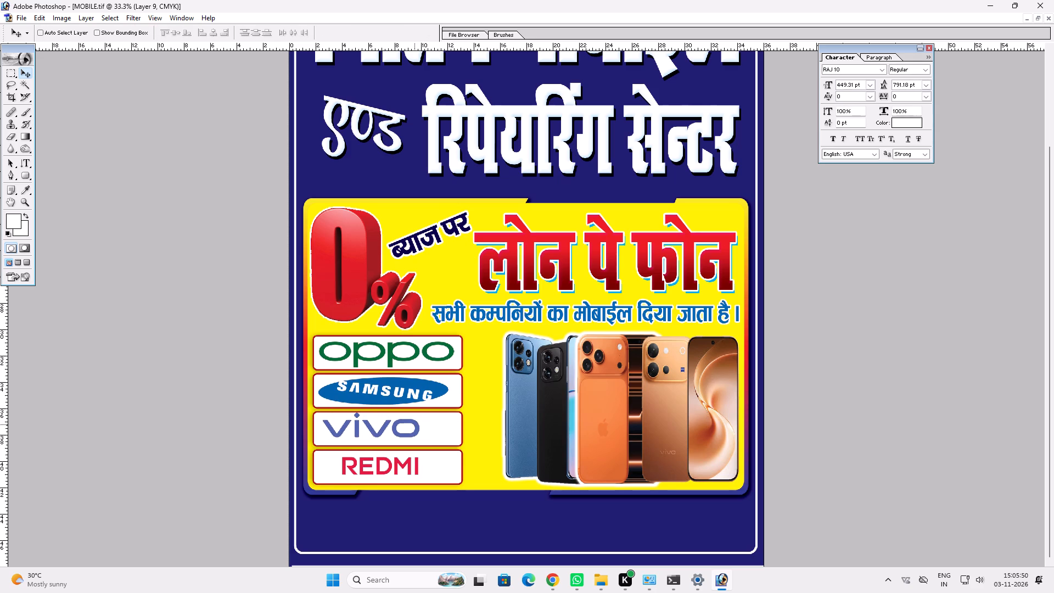
left_click_drag(414, 424, 413, 425)
key("ctrl+t")
left_click_drag(416, 437, 429, 436)
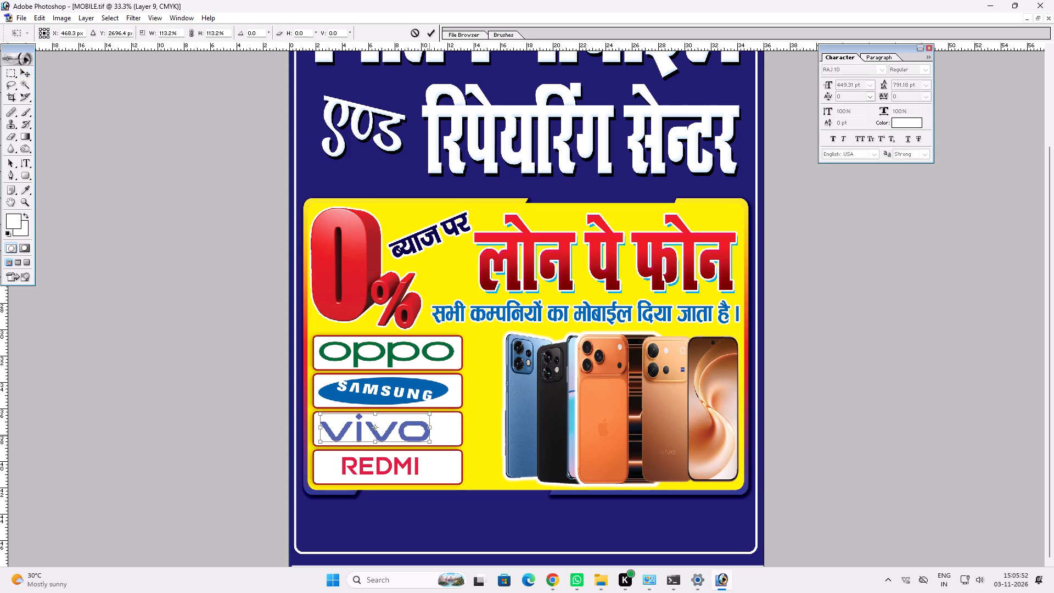
left_click_drag(428, 432, 453, 430, "shift")
key("shift+Return")
key("v")
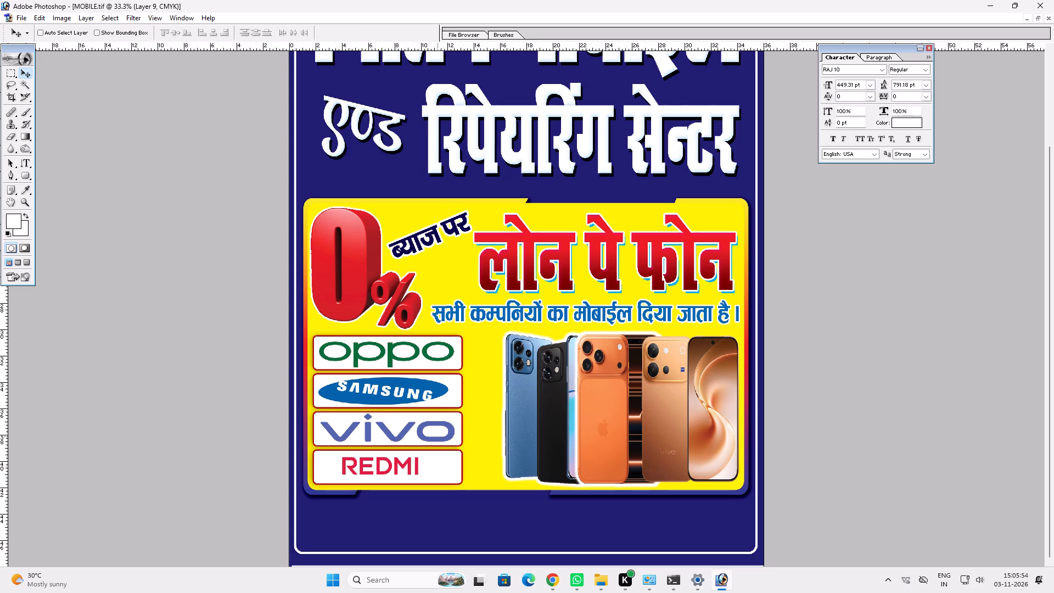
key("Down")
key("Down")
key("v")
Move the REDMI logo to the left side of the fourth white box, then enlarge and widen it to fill the box.
left_click(410, 459, "ctrl")
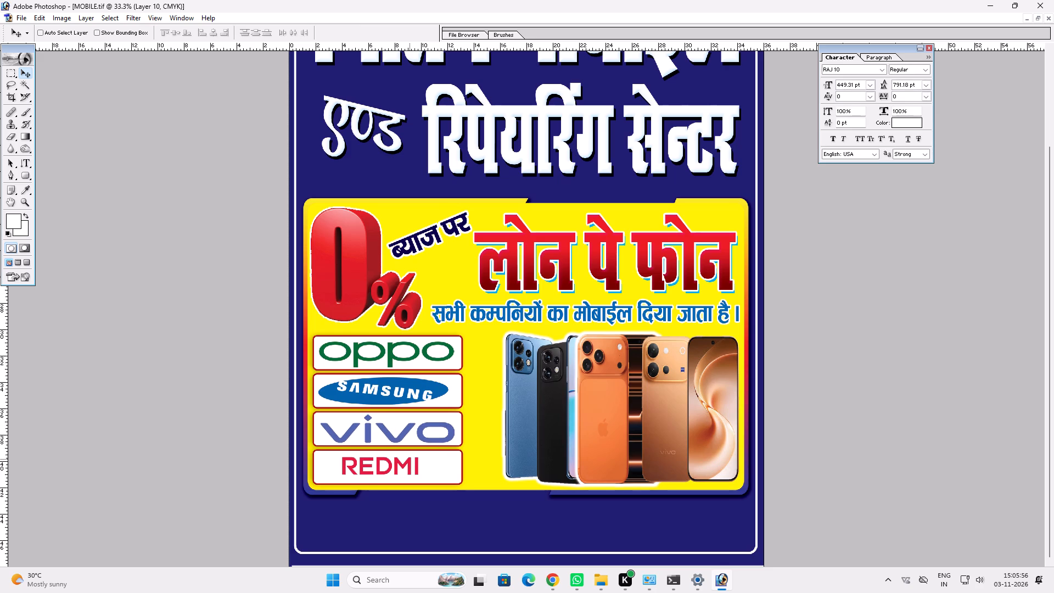
left_click_drag(410, 459, 388, 457)
key("ctrl+t")
left_click_drag(399, 472, 422, 475, "shift")
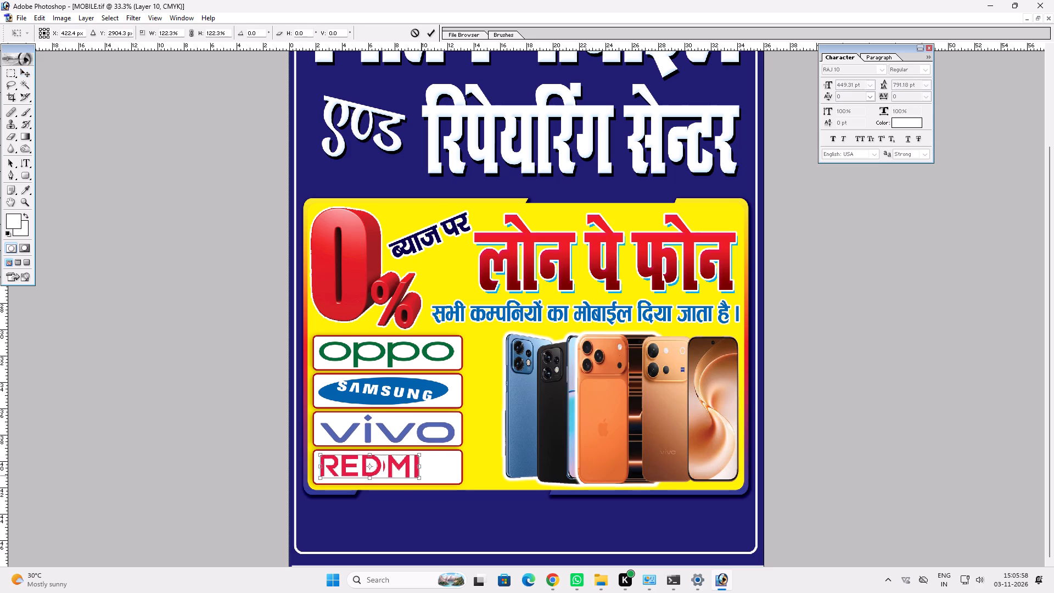
left_click_drag(422, 475, 430, 474, "shift")
left_click_drag(427, 473, 455, 471, "shift")
key("shift+Return")
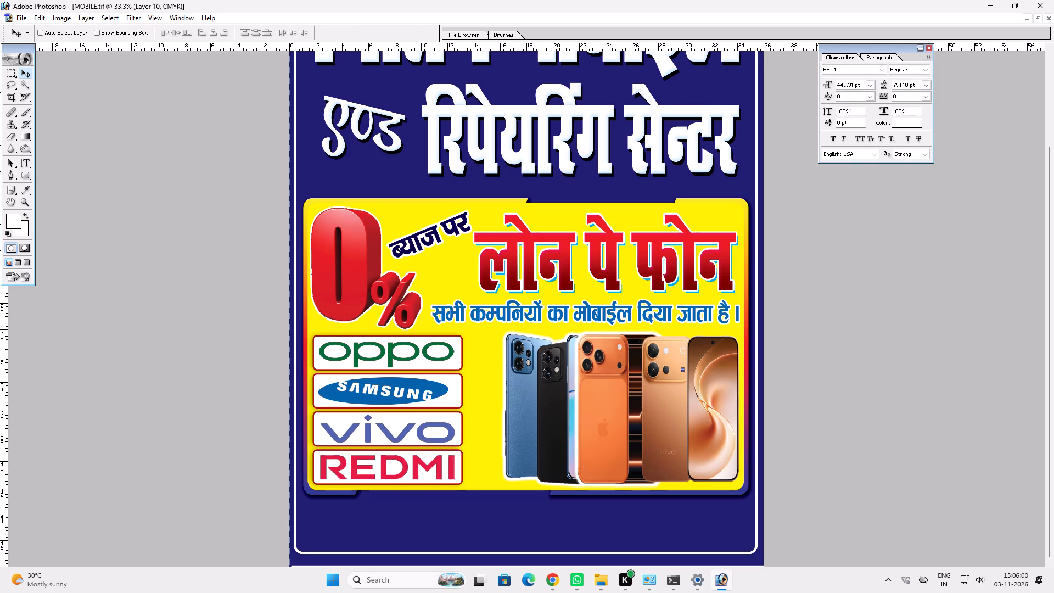
key("v")
Stretch the phones image leftward toward the logo boxes and slightly increase its height.
left_click(579, 418, "ctrl")
key("ctrl+t")
left_click_drag(506, 412, 479, 410, "shift")
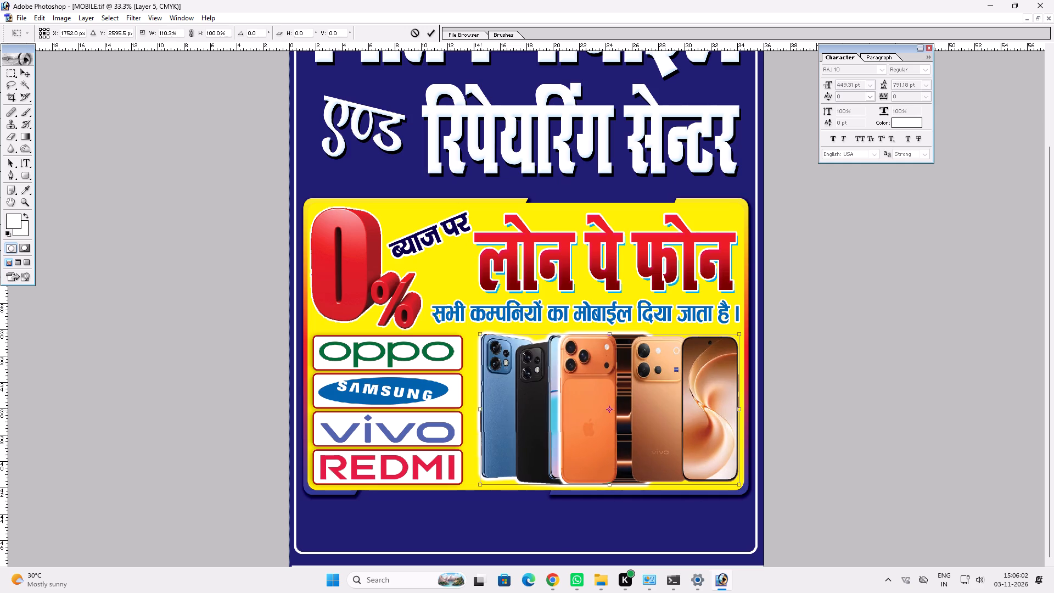
left_click_drag(479, 410, 474, 410, "shift")
left_click_drag(616, 335, 624, 334, "shift")
key("shift+Return")
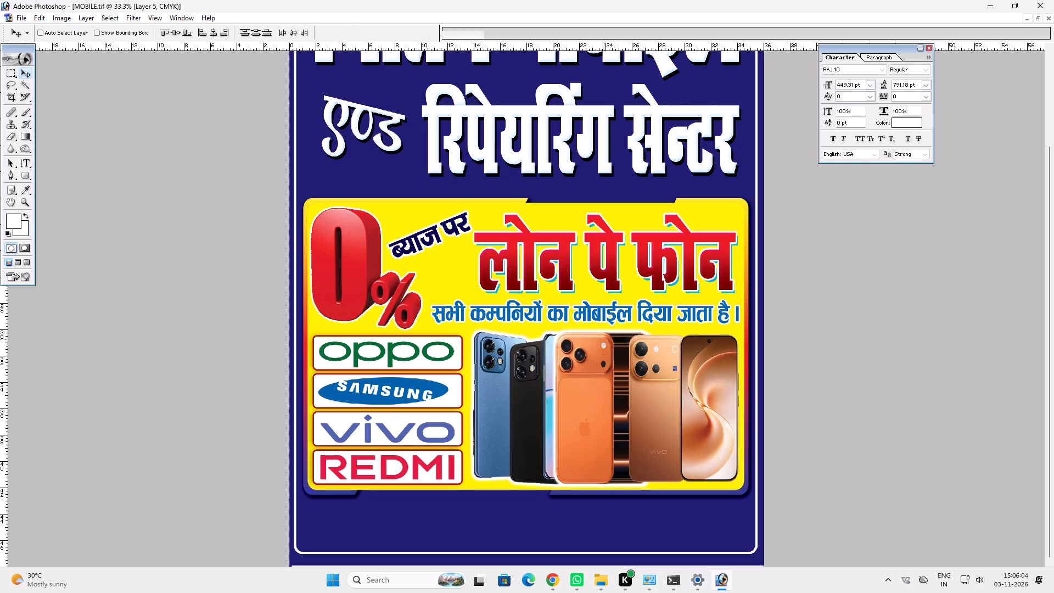
key("v")
Duplicate the रिपेयरिंग सेन्टर text line straight down to the yellow panel's lower edge and begin free-transforming the copy.
key("space")
key("space")
key("space")
key("space")
key("space")
key("space")
key("space")
key("space")
right_click(526, 349)
left_click_drag(537, 351, 547, 353)
key("v")
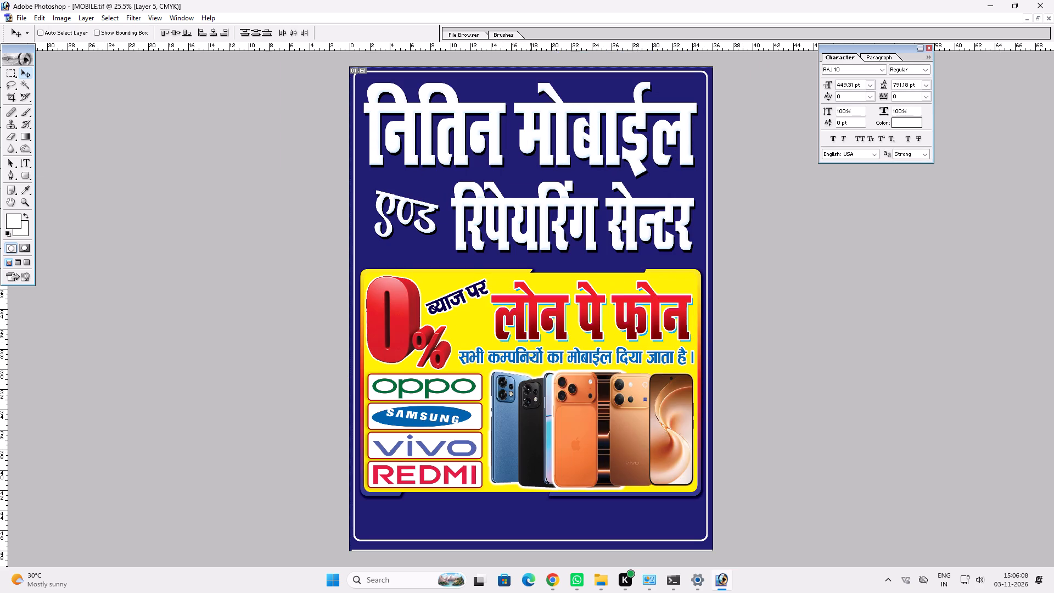
right_click(530, 227)
right_click(530, 227)
left_click(540, 237)
left_click_drag(529, 223, 529, 494, "alt")
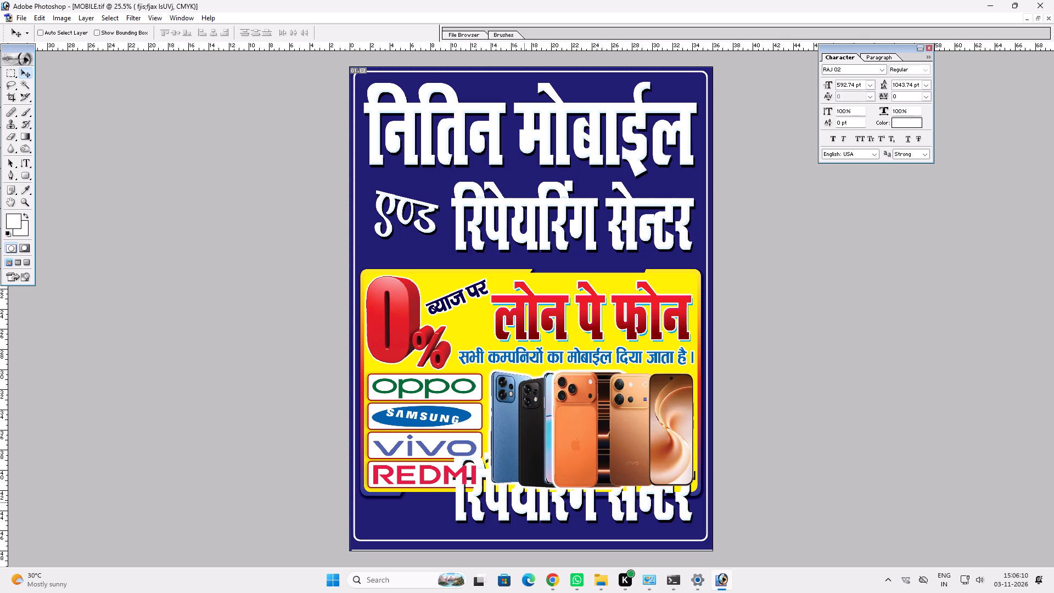
key("alt+l")
key("alt+y")
key("alt+b")
key("ctrl+t")
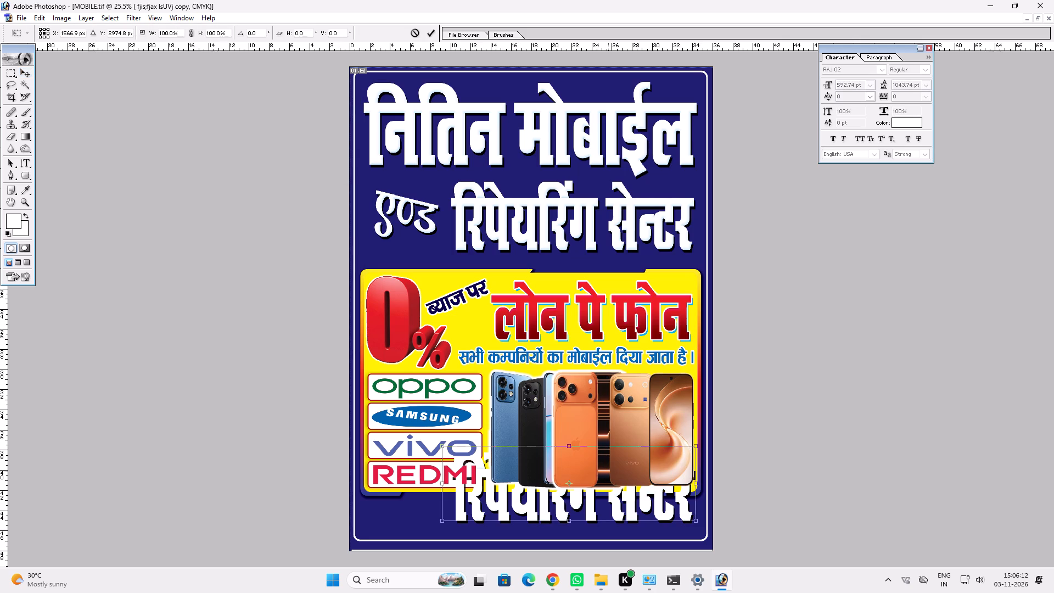
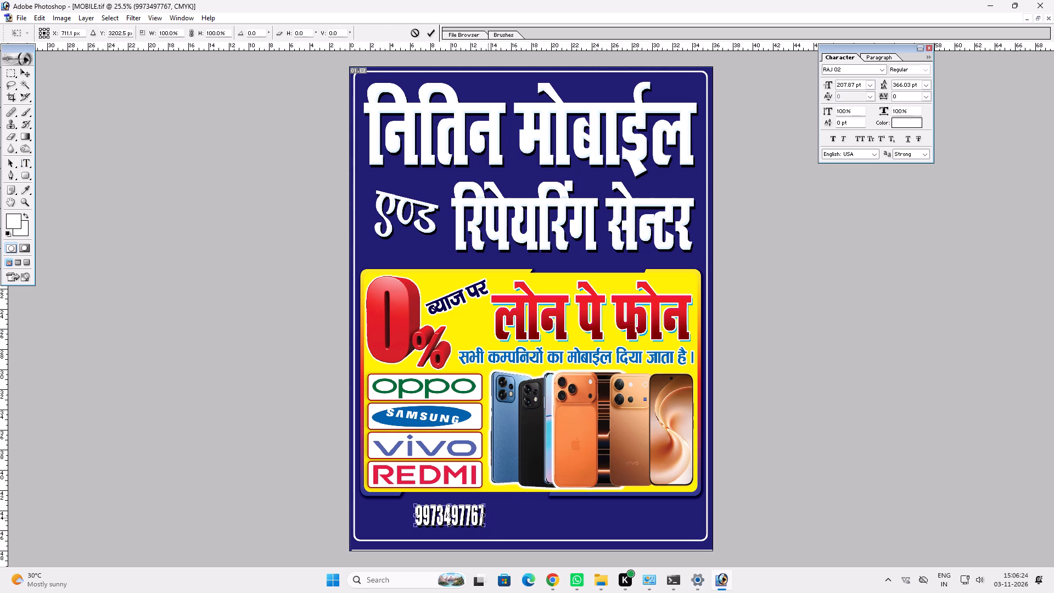
Enlarge and widen the phone-number line across the blue strip below the yellow panel.
left_click_drag(486, 518, 580, 517, "shift")
left_click_drag(578, 524, 643, 528, "shift")
key("shift+Return")
Set the font of the whole phone-number line to RAJ 06.
key("t")
left_click(604, 520)
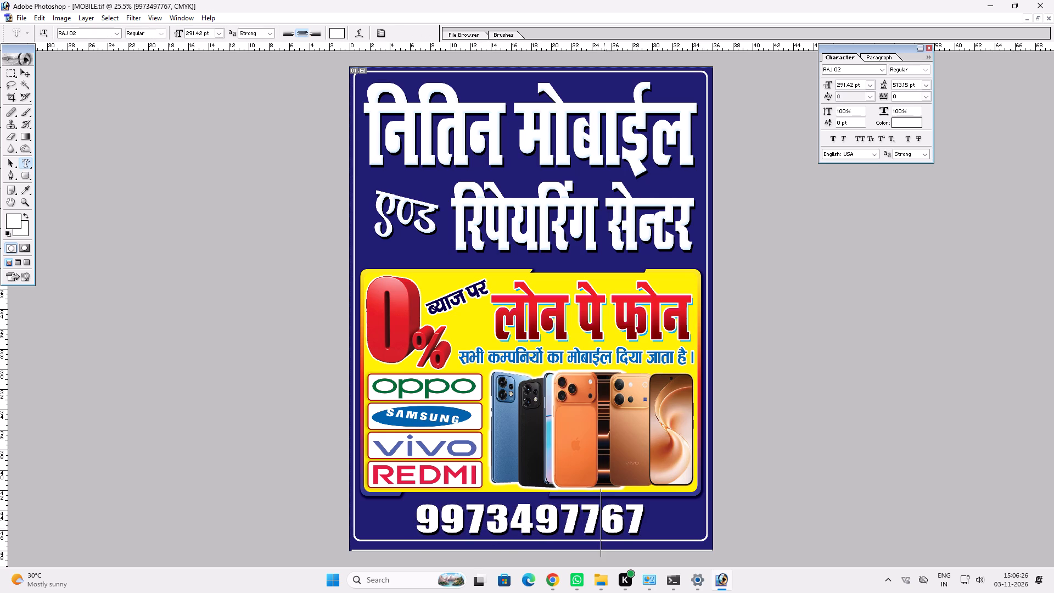
key("ctrl+a")
left_click(85, 35)
key("Up")
key("Up")
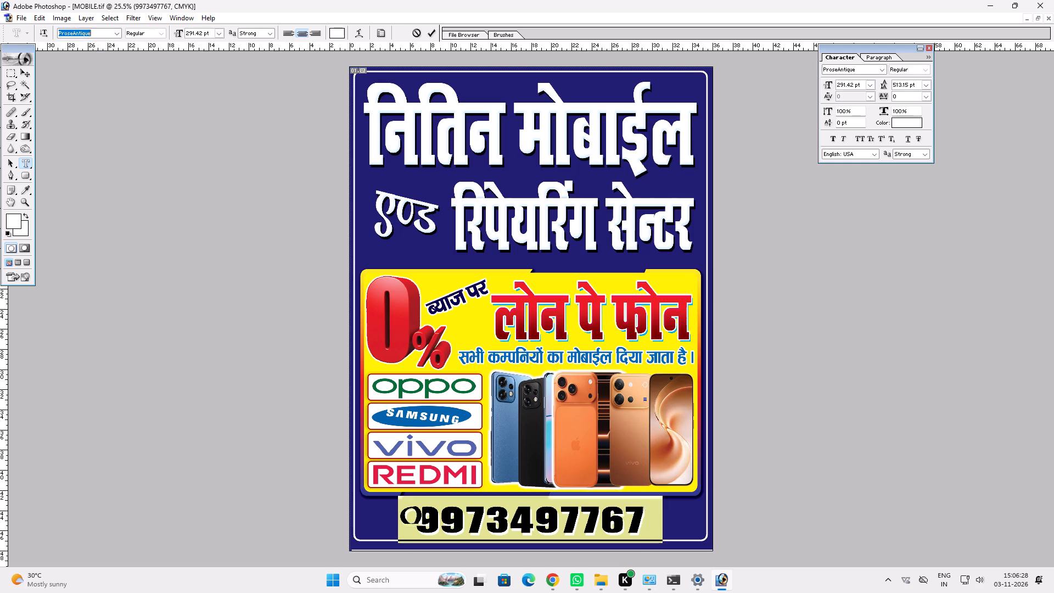
key("Up")
key("Down")
key("Down")
key("Down")
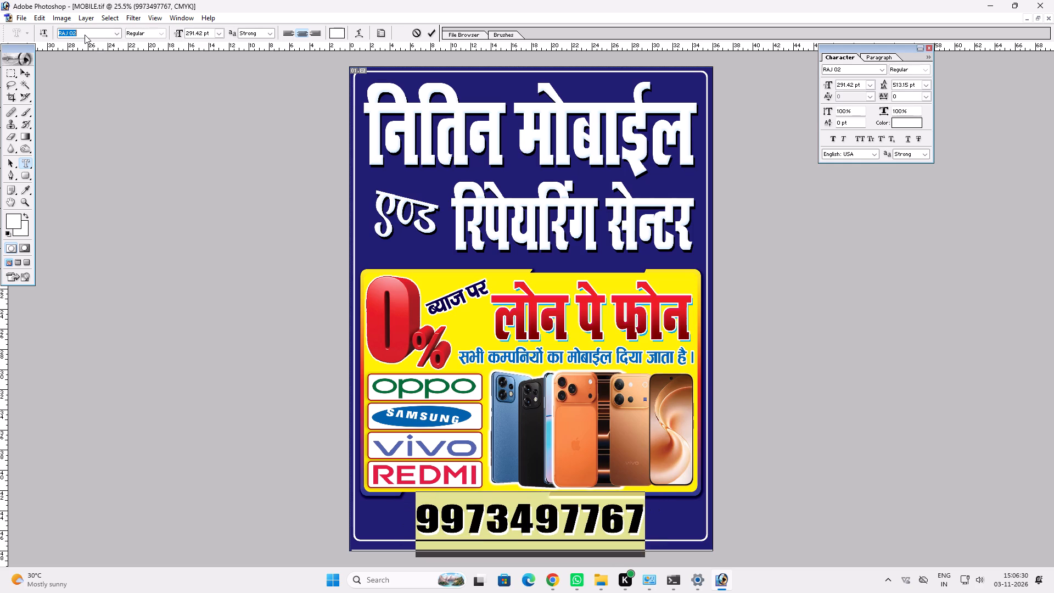
key("Down")
key("Down")
key("Down")
key("Down")
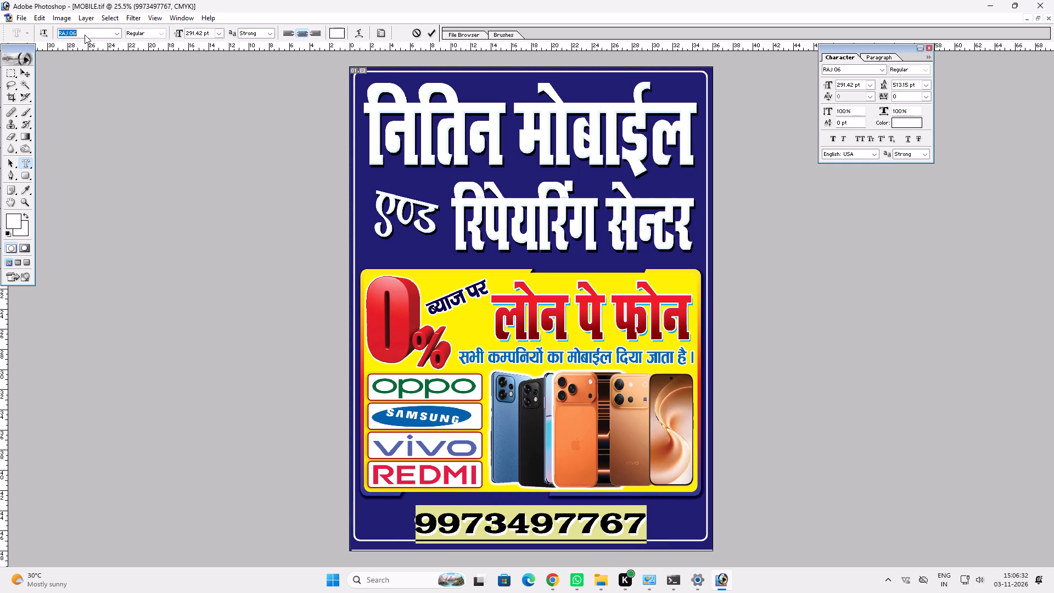
Insert प्रो०:-, the proprietor's name with जी, and मो०:- in front of the phone number.
left_click(418, 538)
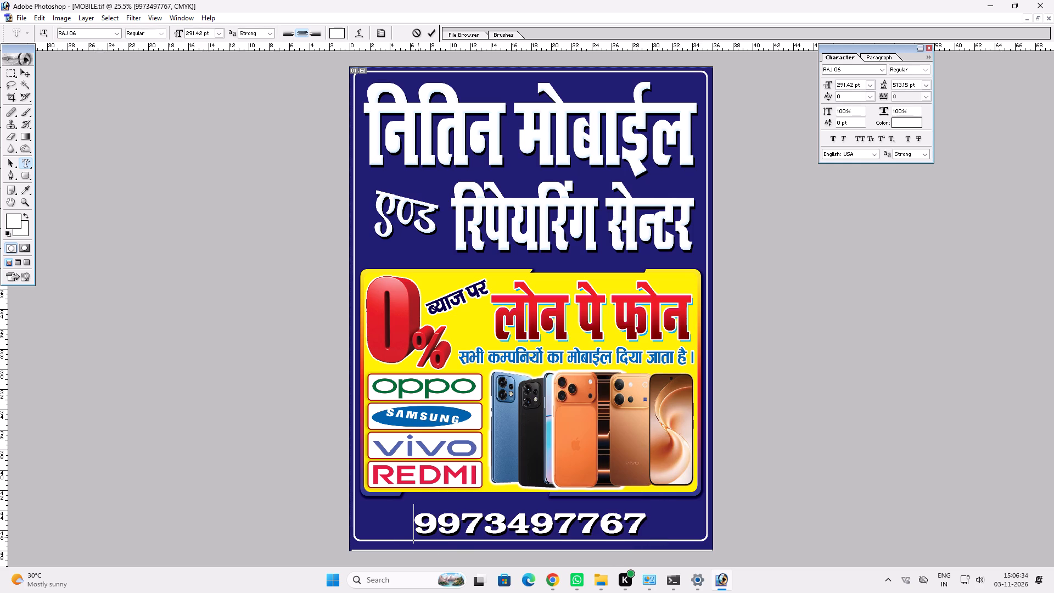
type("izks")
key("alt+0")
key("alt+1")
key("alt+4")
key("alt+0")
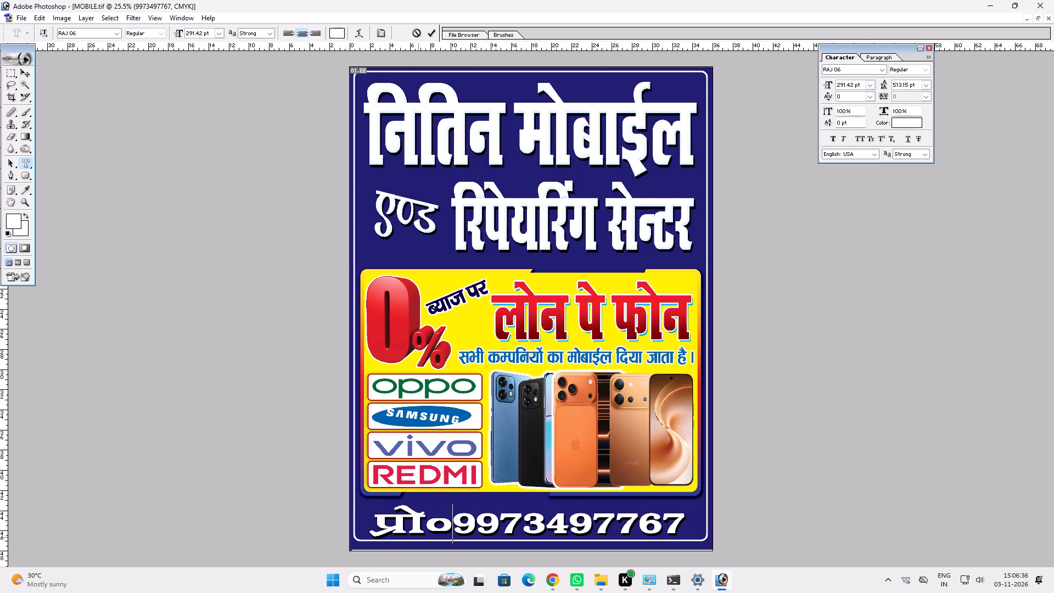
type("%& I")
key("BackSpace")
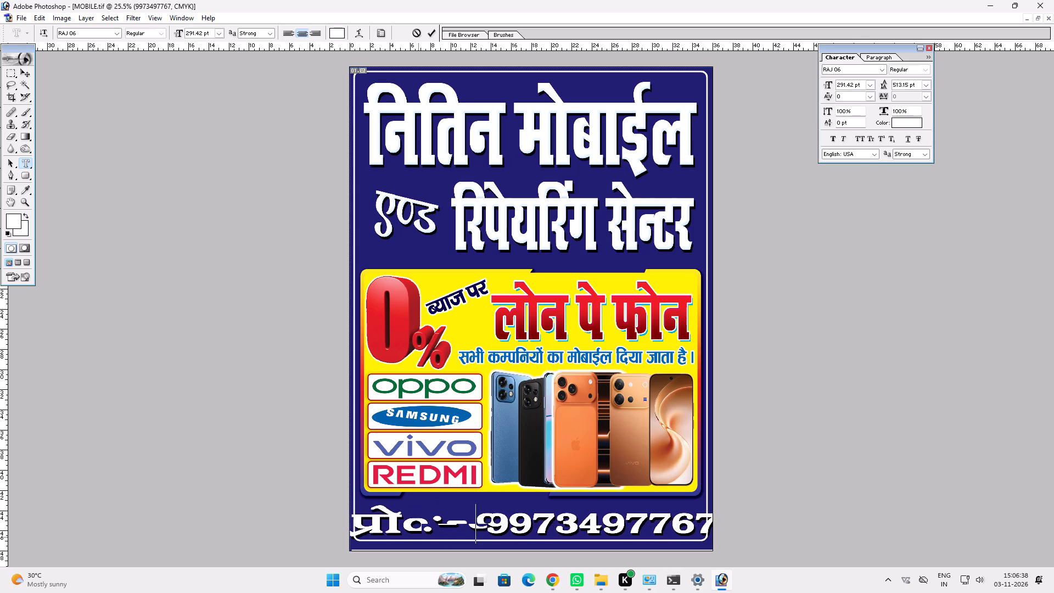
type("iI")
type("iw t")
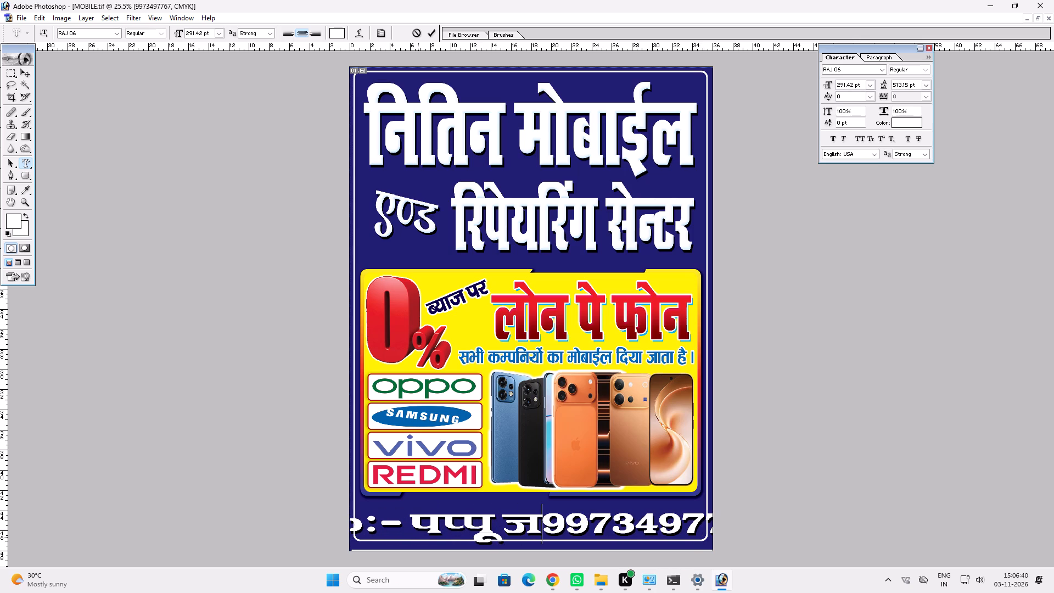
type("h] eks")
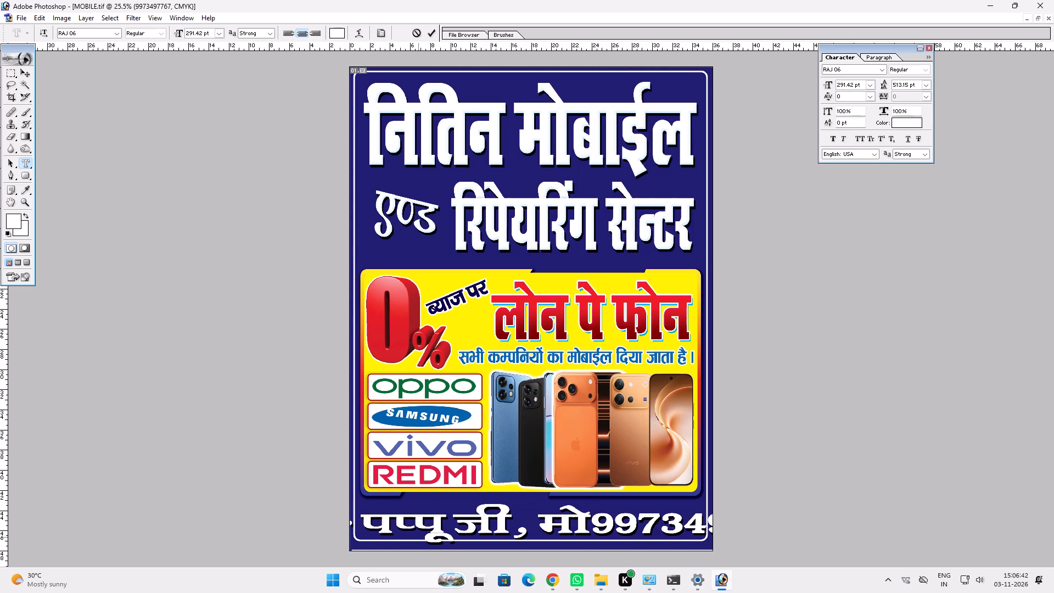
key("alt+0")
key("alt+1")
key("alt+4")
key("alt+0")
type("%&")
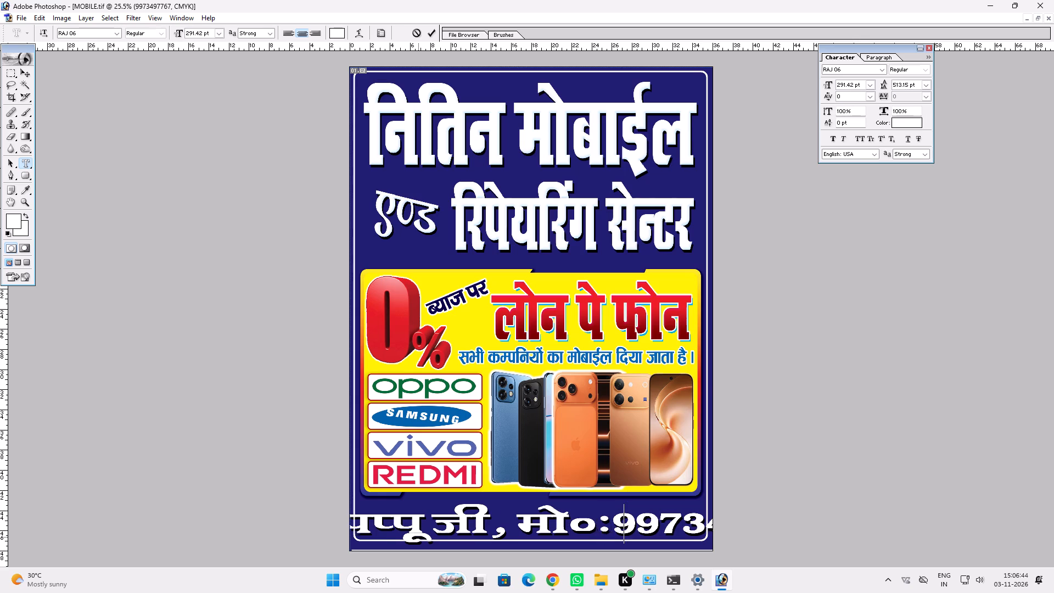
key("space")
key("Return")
Narrow the contact line to about 50% width so it fits inside the banner's white border.
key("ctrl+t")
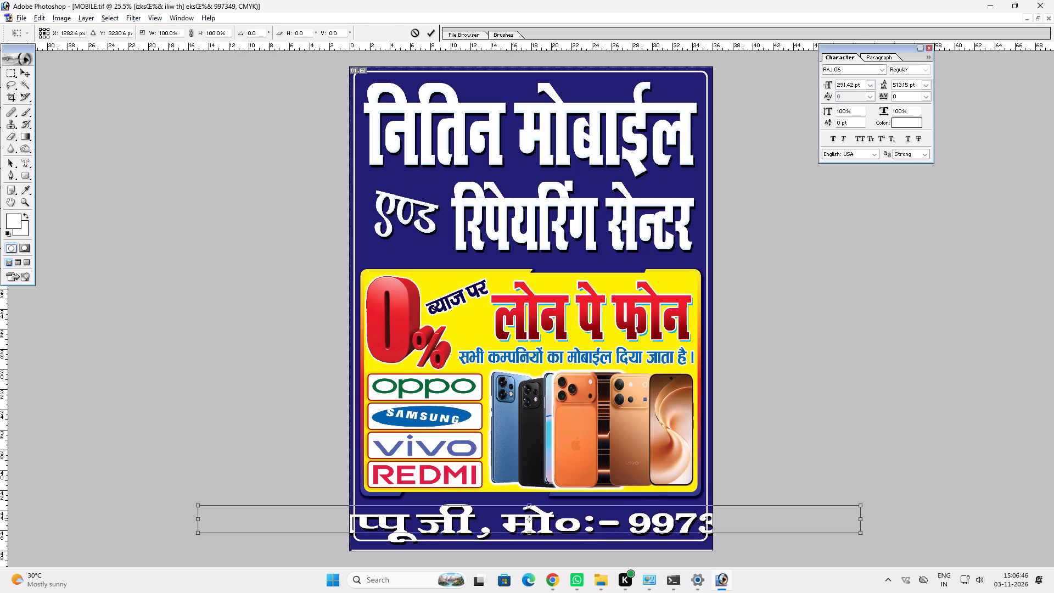
left_click_drag(855, 518, 689, 525, "alt+shift")
left_click_drag(702, 536, 674, 527, "alt+shift")
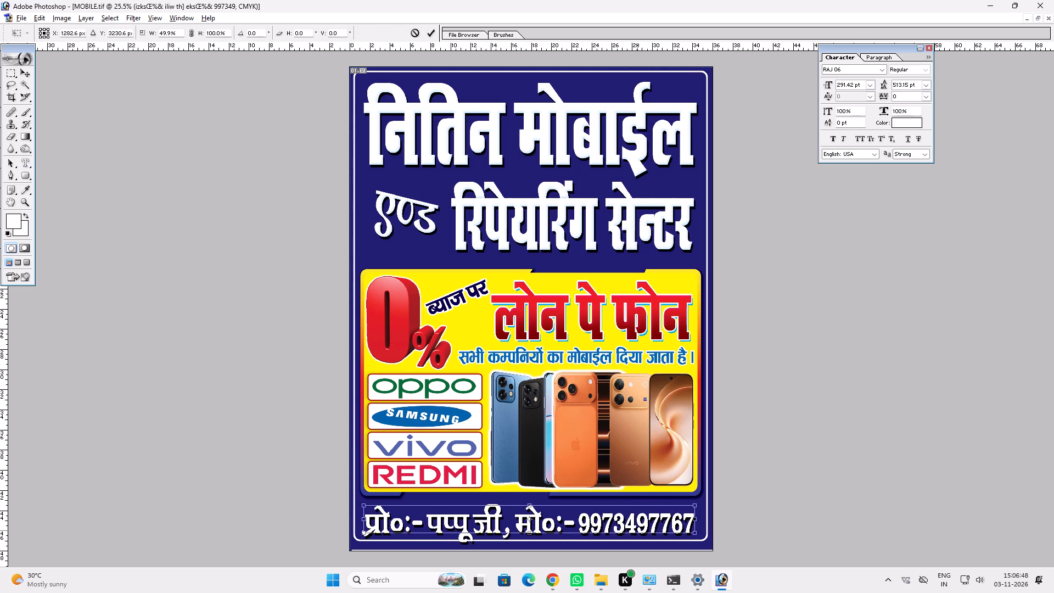
key("Return")
key("Return")
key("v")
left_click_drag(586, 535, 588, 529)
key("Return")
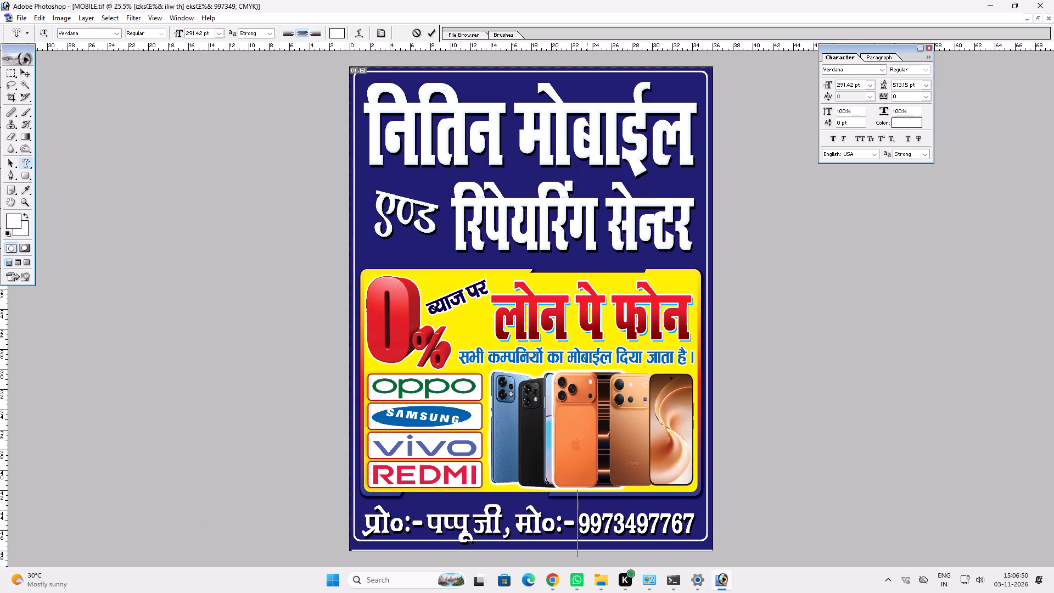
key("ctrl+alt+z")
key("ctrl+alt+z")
Reduce the contact line's height slightly from its lower edge, leaving more space above the bottom border.
key("ctrl+t")
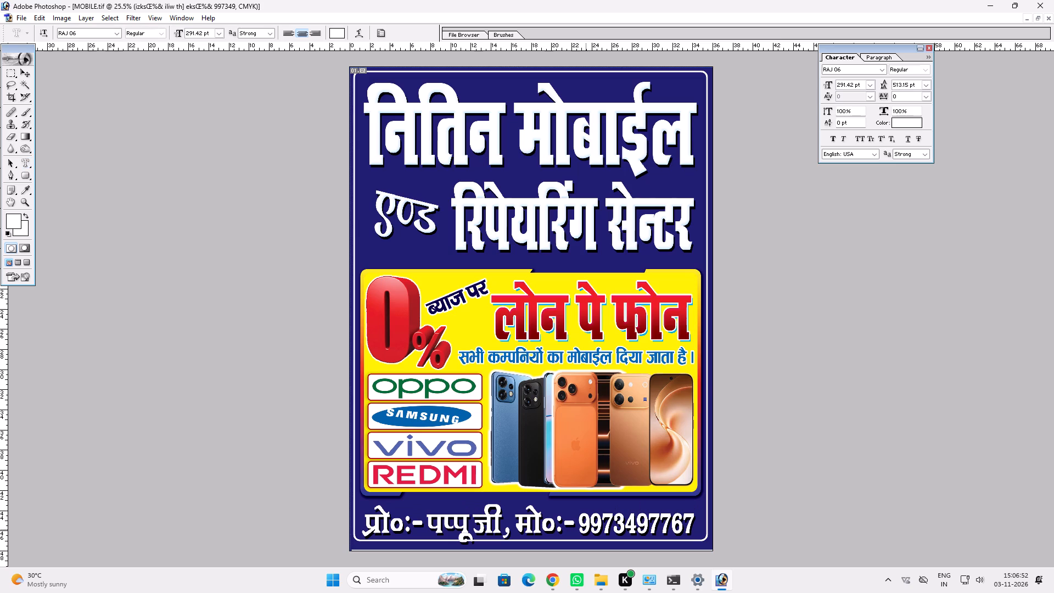
left_click_drag(586, 533, 594, 529, "shift")
key("shift+Return")
key("v")
left_click(556, 541)
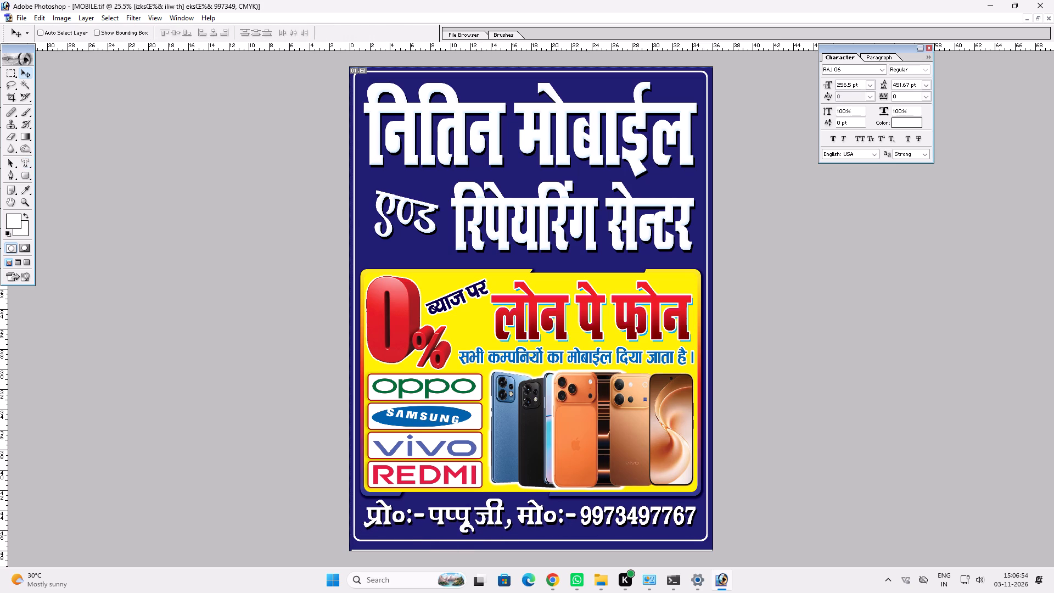
Link the 0%, ब्याज पर and लोन पे फोन layers to the yellow panel layer, checking with trial moves that are undone.
right_click(470, 315)
left_click(486, 320)
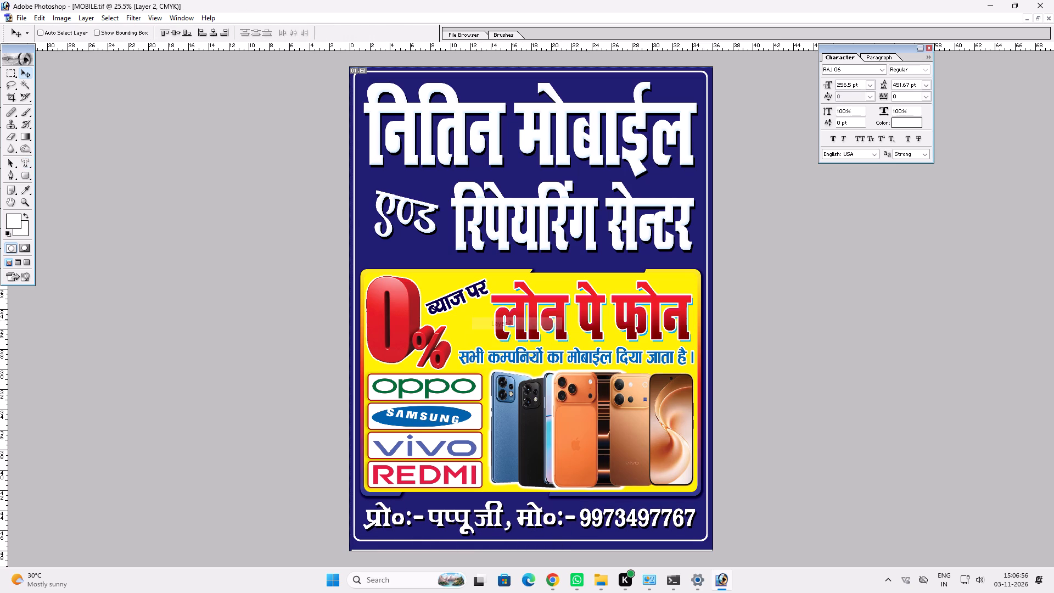
left_click_drag(484, 309, 498, 311)
key("ctrl+z")
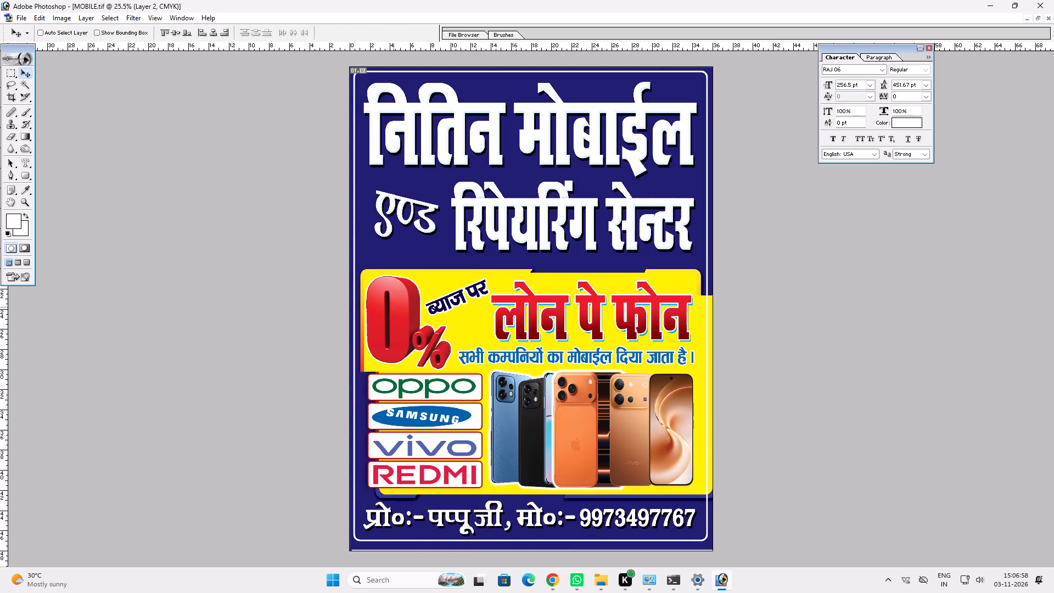
left_click(401, 293, "ctrl+shift")
left_click(444, 307, "ctrl+shift")
left_click_drag(444, 307, 464, 317)
key("ctrl+z")
left_click(519, 300, "ctrl+shift")
left_click_drag(519, 300, 535, 312)
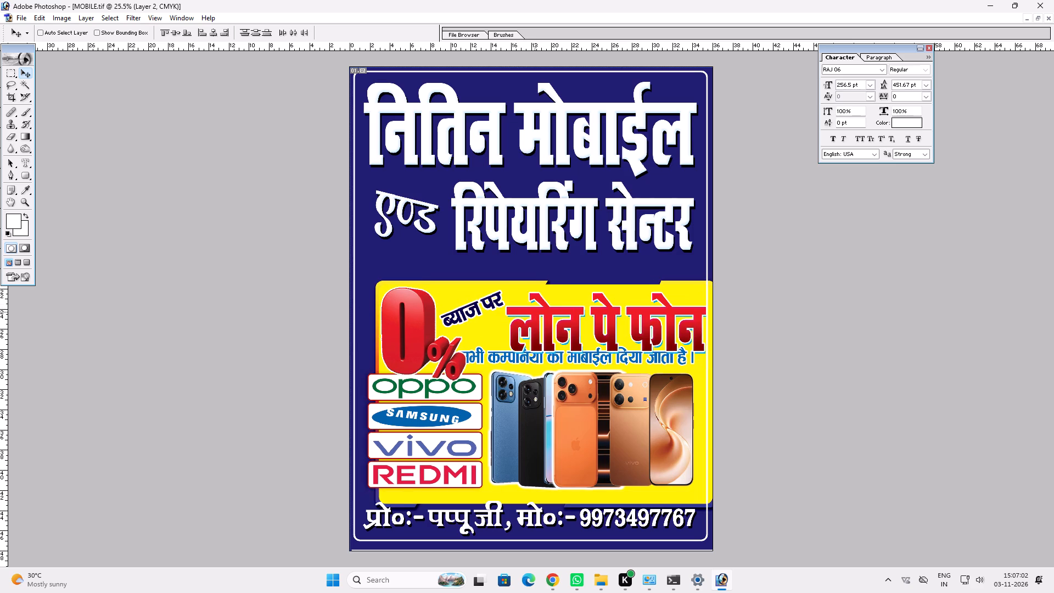
key("ctrl+z")
Link the सभी कम्पनियों का मोबाईल line and the four white logo boxes to the yellow panel, undoing the trial moves.
left_click(513, 355, "ctrl+shift")
left_click_drag(514, 355, 520, 340)
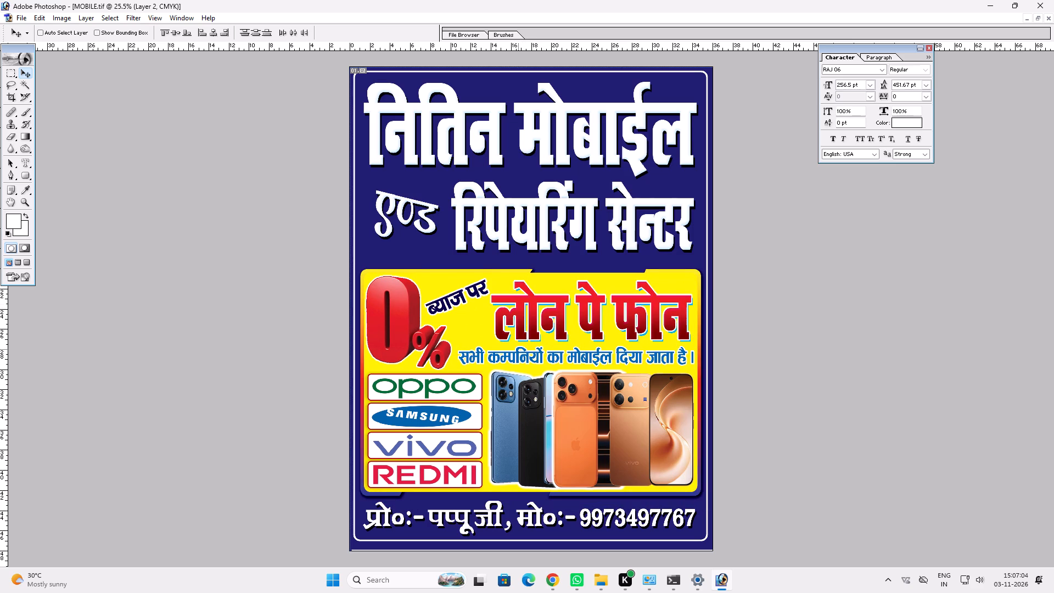
left_click_drag(520, 340, 521, 338)
key("ctrl+z")
left_click(473, 393, "ctrl+shift")
left_click(471, 405, "ctrl+shift")
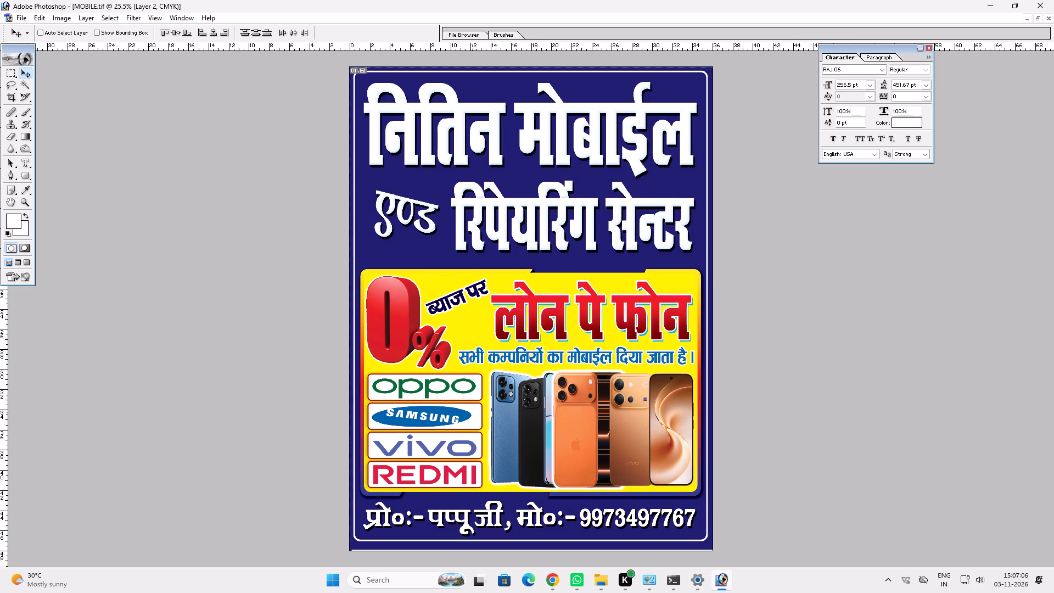
left_click(476, 438, "ctrl+shift")
left_click(478, 465, "ctrl+shift")
left_click_drag(477, 465, 488, 467)
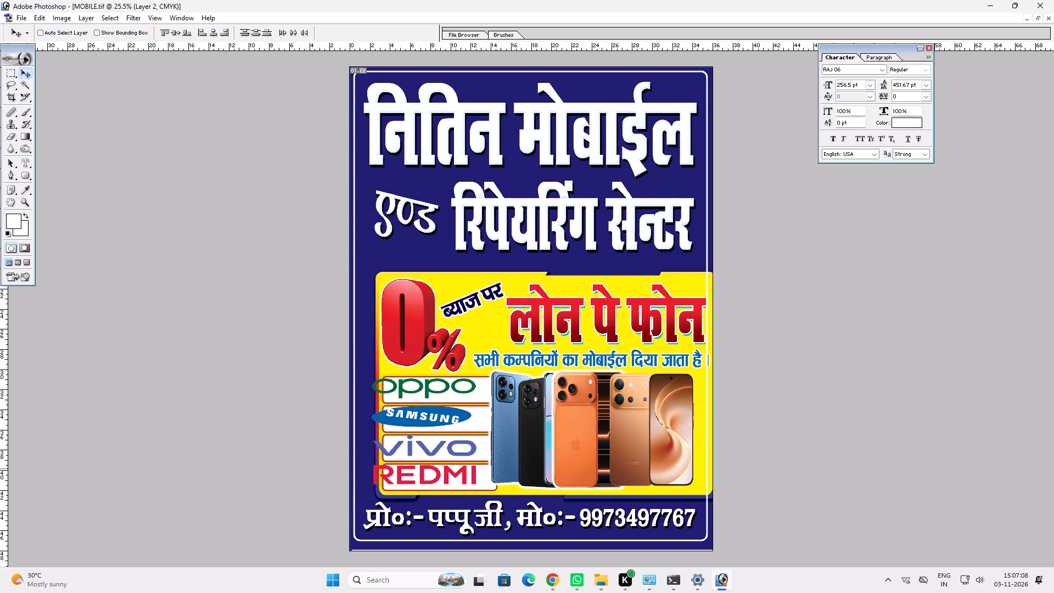
key("ctrl+z")
Link the four brand logos and the left phones image to the yellow panel, then shift the linked group slightly upward.
left_click(473, 468, "ctrl+shift")
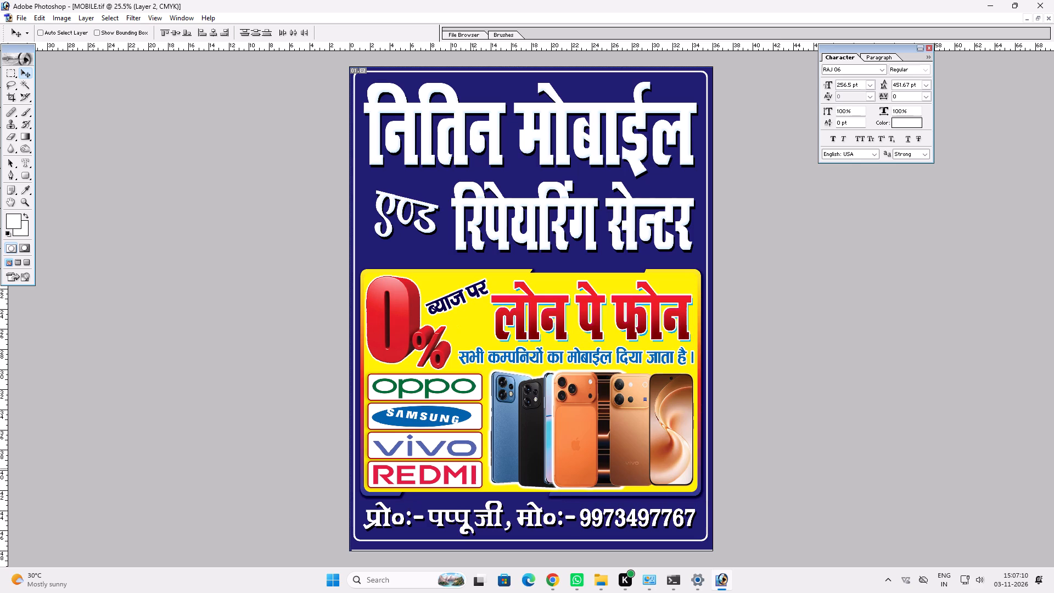
left_click(474, 449, "ctrl+shift")
left_click(466, 415, "ctrl+shift")
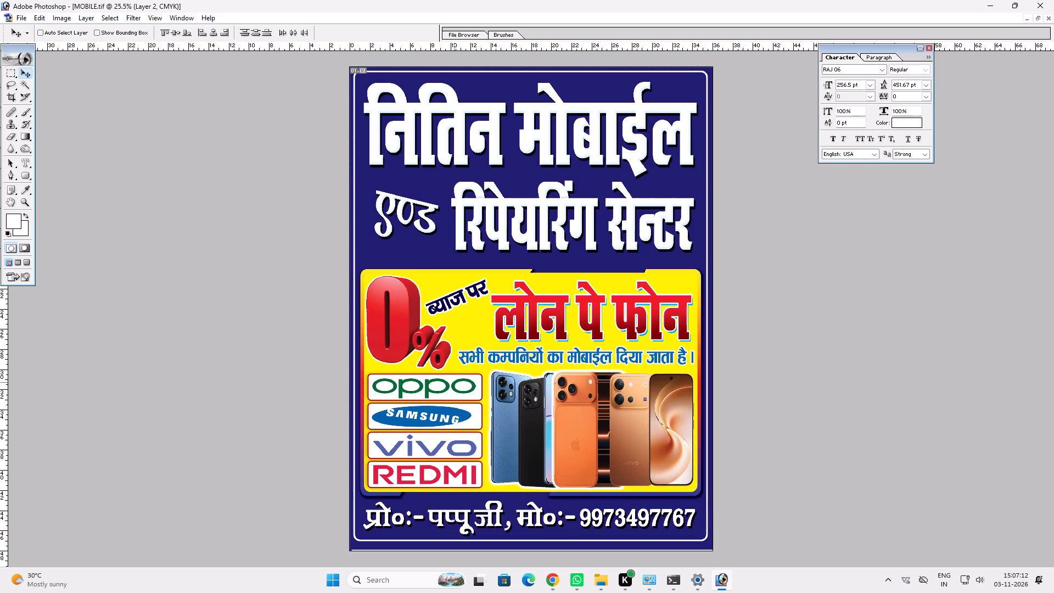
left_click(454, 382, "ctrl+shift")
left_click_drag(454, 382, 479, 387)
key("ctrl+z")
left_click(497, 393, "ctrl+shift")
left_click_drag(497, 393, 500, 381)
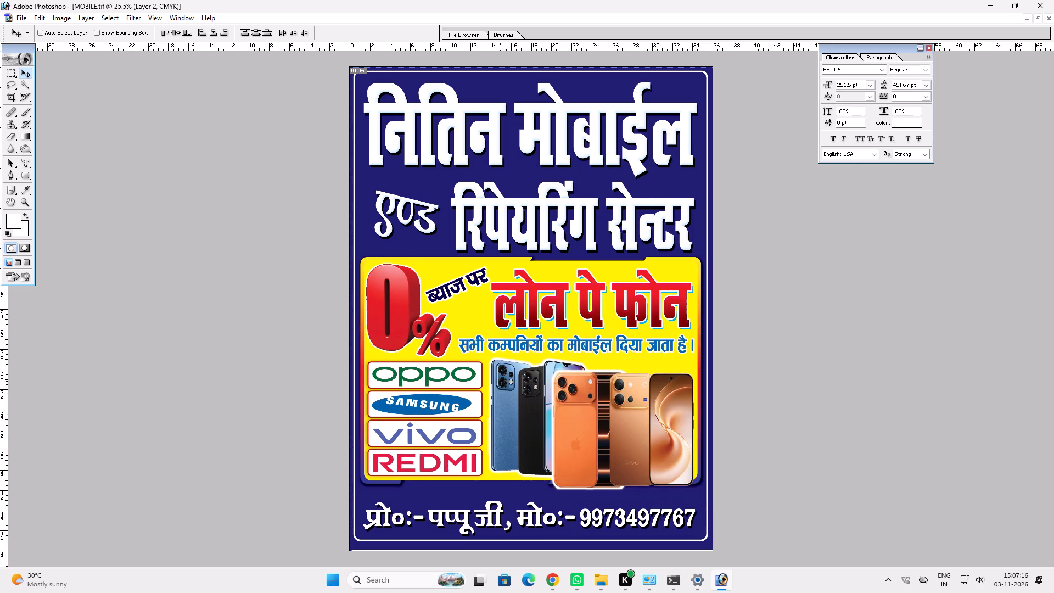
left_click_drag(500, 381, 498, 381)
Reduce the height of the रिपेयरिंग सेन्टर text slightly from its lower edge to clear the yellow panel.
left_click(559, 221, "ctrl")
key("ctrl+t")
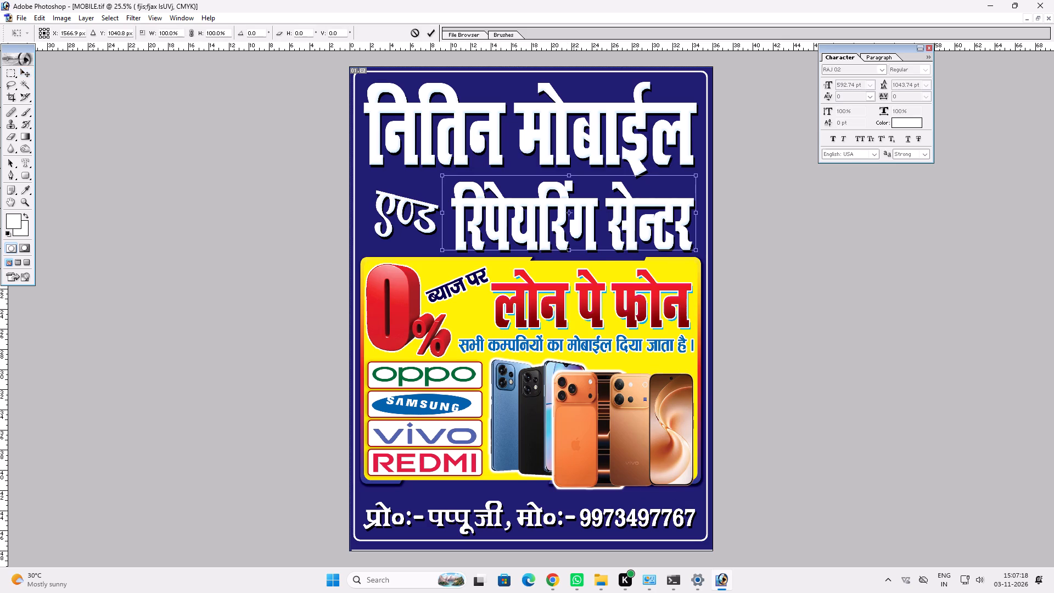
left_click_drag(574, 249, 584, 244, "shift")
key("shift+Return")
key("v")
Choose the round many-pointed starburst as the custom shape.
key("u")
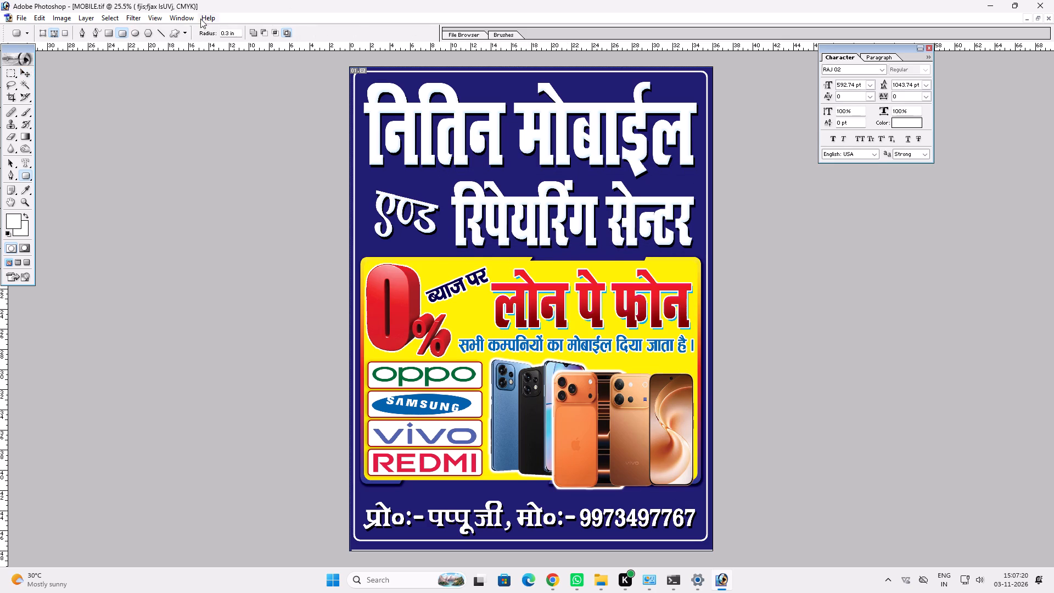
left_click(144, 28)
left_click(176, 31)
left_click(238, 32)
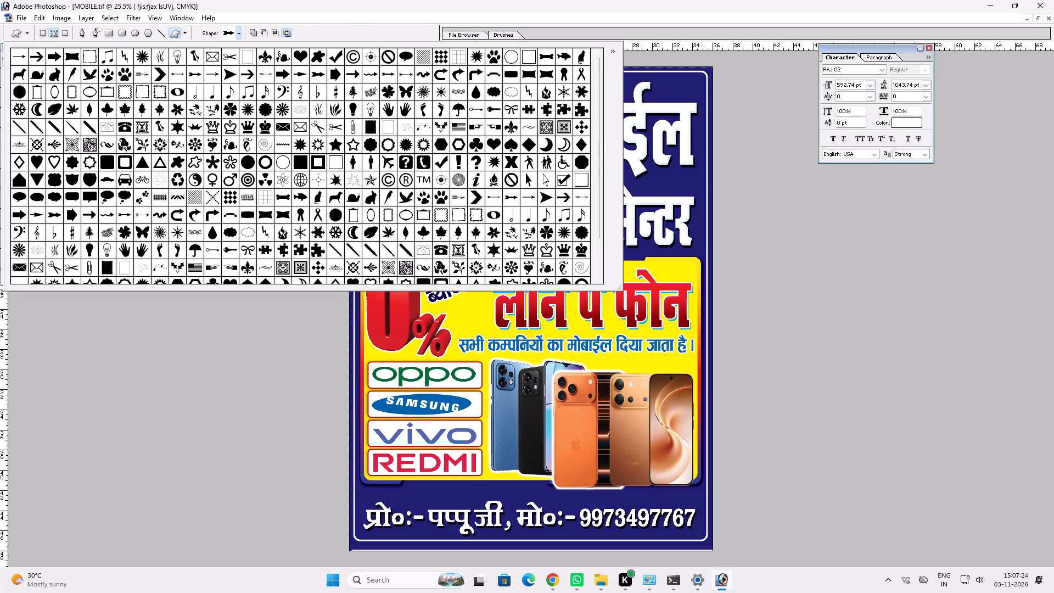
left_click(19, 87)
left_click(520, 383)
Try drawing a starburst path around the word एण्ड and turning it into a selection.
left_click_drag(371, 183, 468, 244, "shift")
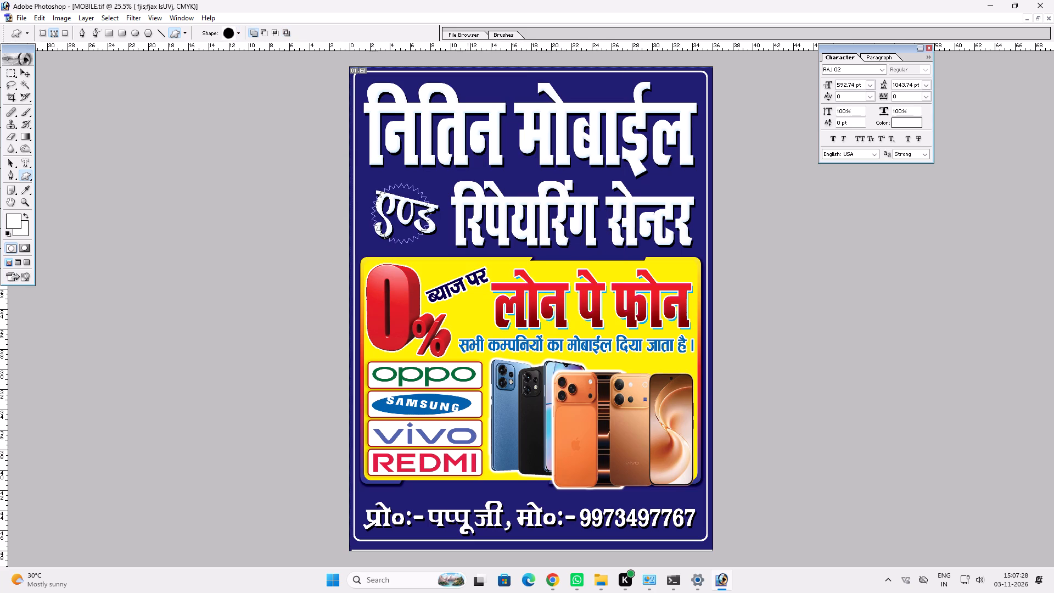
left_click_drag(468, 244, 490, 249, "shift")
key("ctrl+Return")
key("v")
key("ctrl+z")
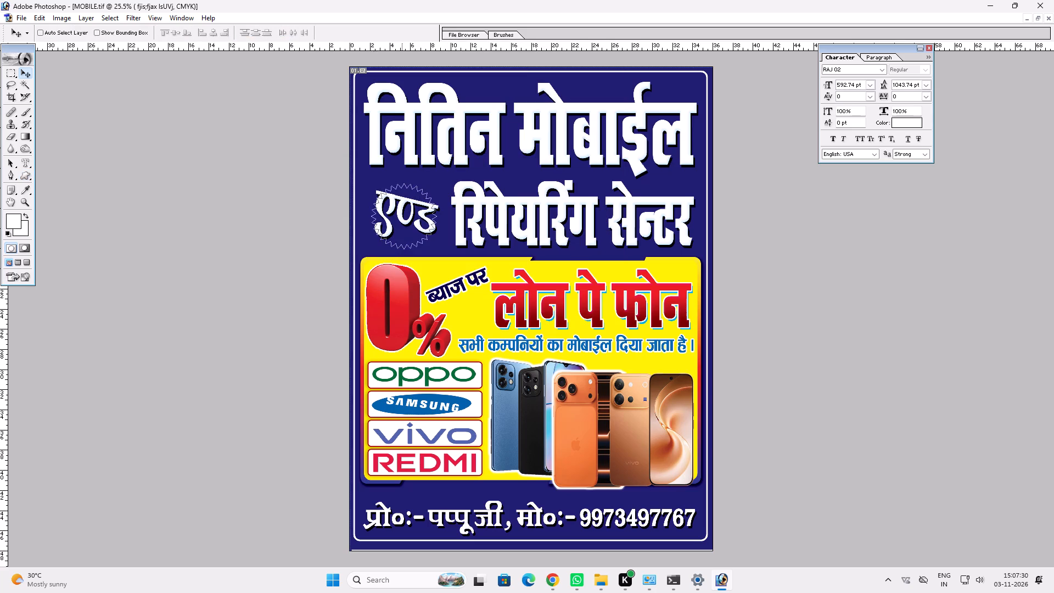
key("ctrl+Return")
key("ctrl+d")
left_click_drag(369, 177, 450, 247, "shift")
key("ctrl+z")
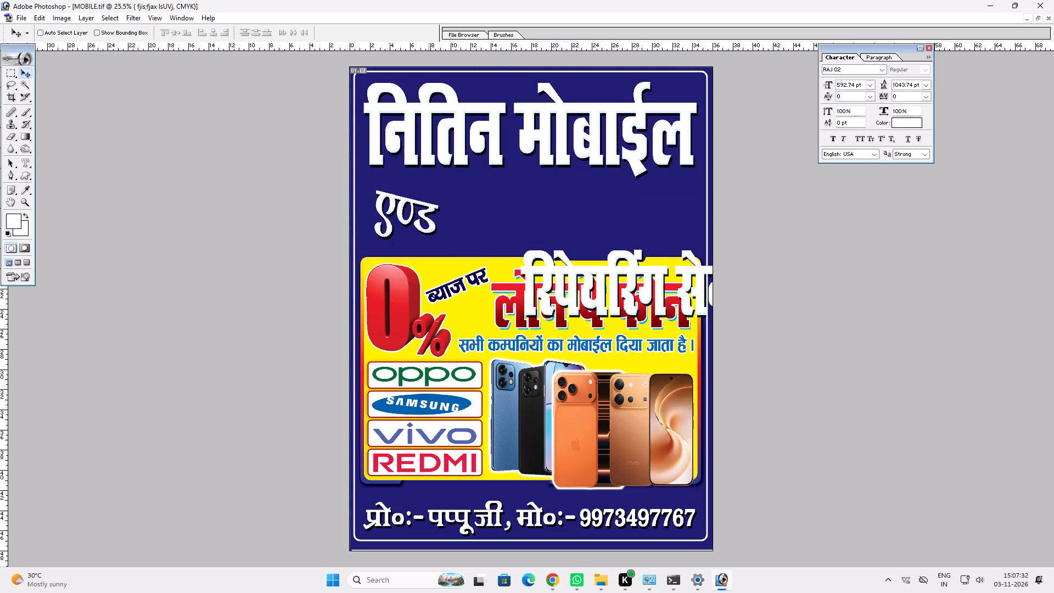
Draw a starburst selection around एण्ड, copy that area from an underlying layer into a new layer, and bring it to the front.
key("u")
left_click_drag(367, 177, 468, 247, "shift")
key("ctrl+Return")
key("v")
right_click(438, 244)
left_click(473, 261)
key("ctrl+c")
key("ctrl+v")
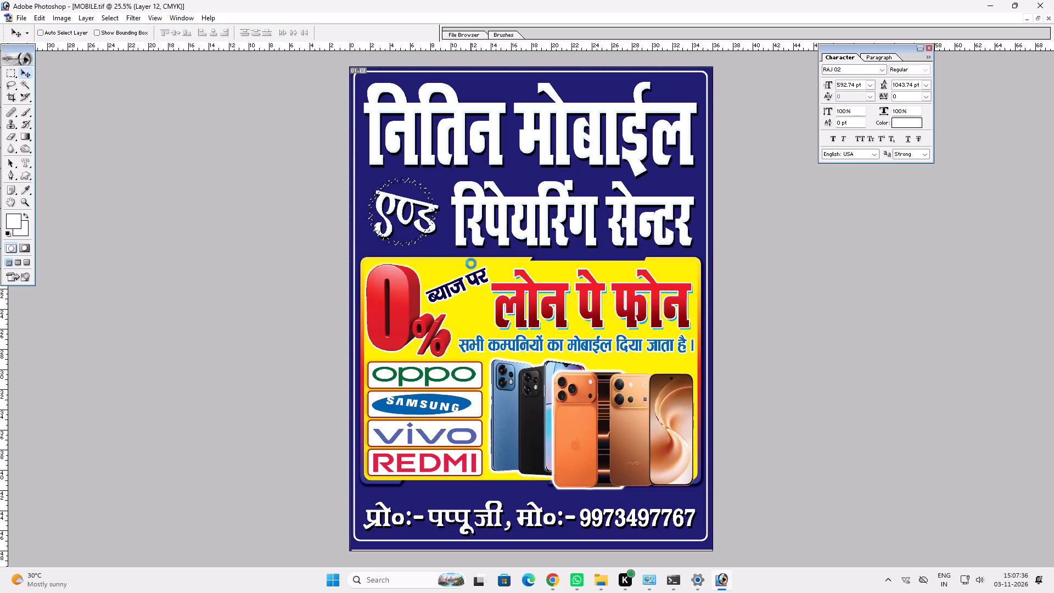
key("ctrl+shift+bracketright")
Enlarge the white starburst slightly around its centre.
key("ctrl+t")
left_click_drag(439, 172, 446, 170, "alt+shift")
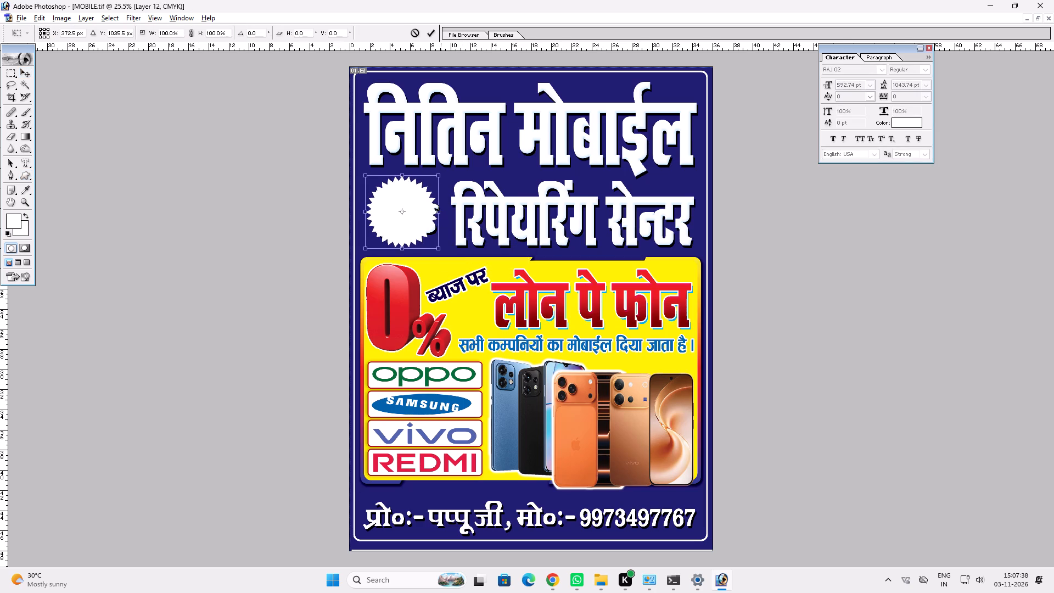
key("shift+Return")
key("v")
Duplicate the white starburst and give the copy a yellow Color Overlay.
key("ctrl+j")
key("alt+l")
type("yn")
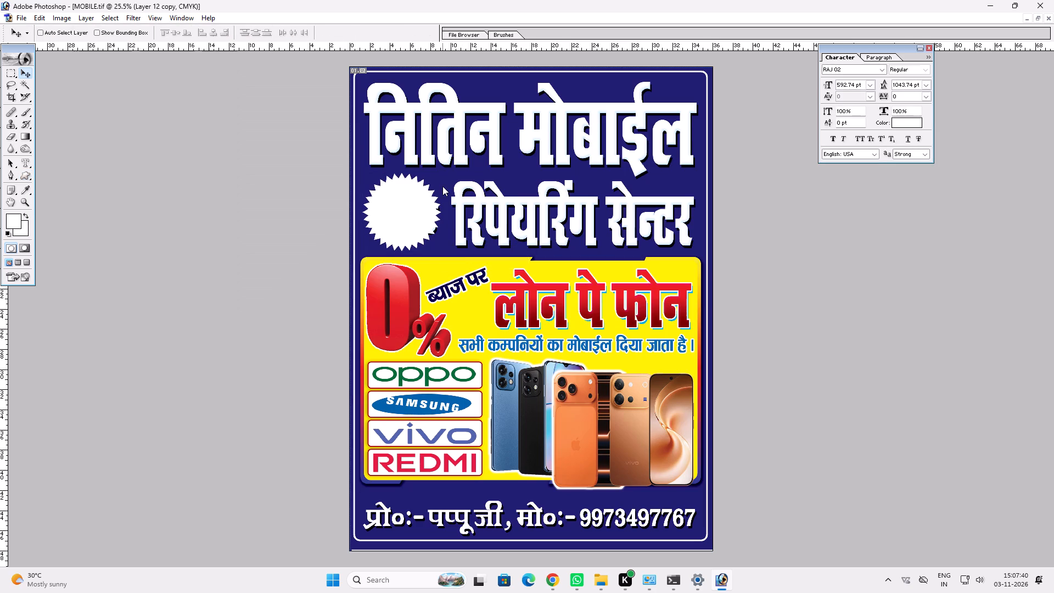
left_click(476, 477)
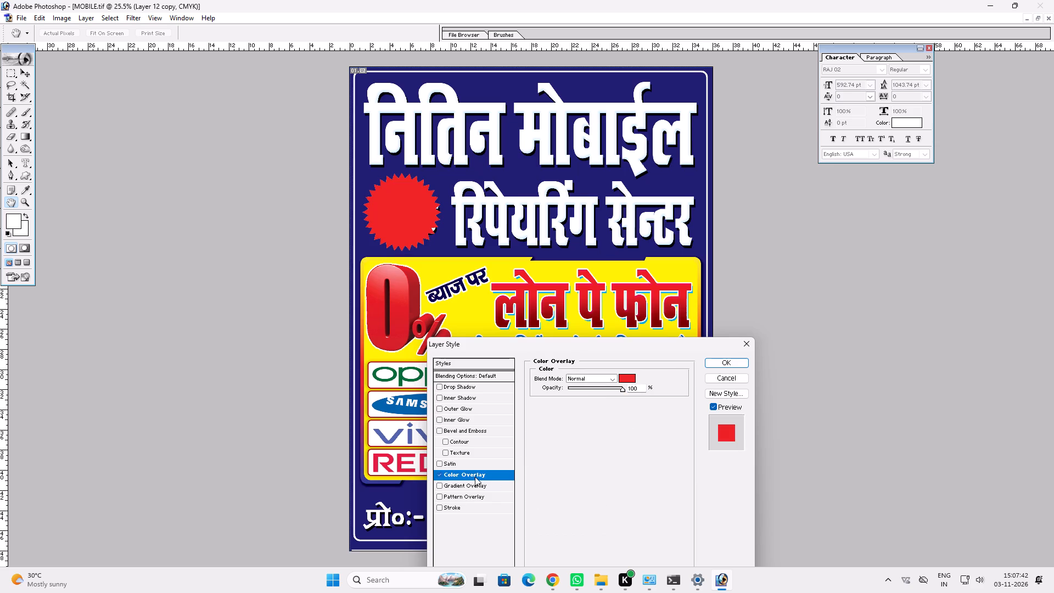
left_click(626, 377)
left_click(680, 270)
key("Return")
key("Return")
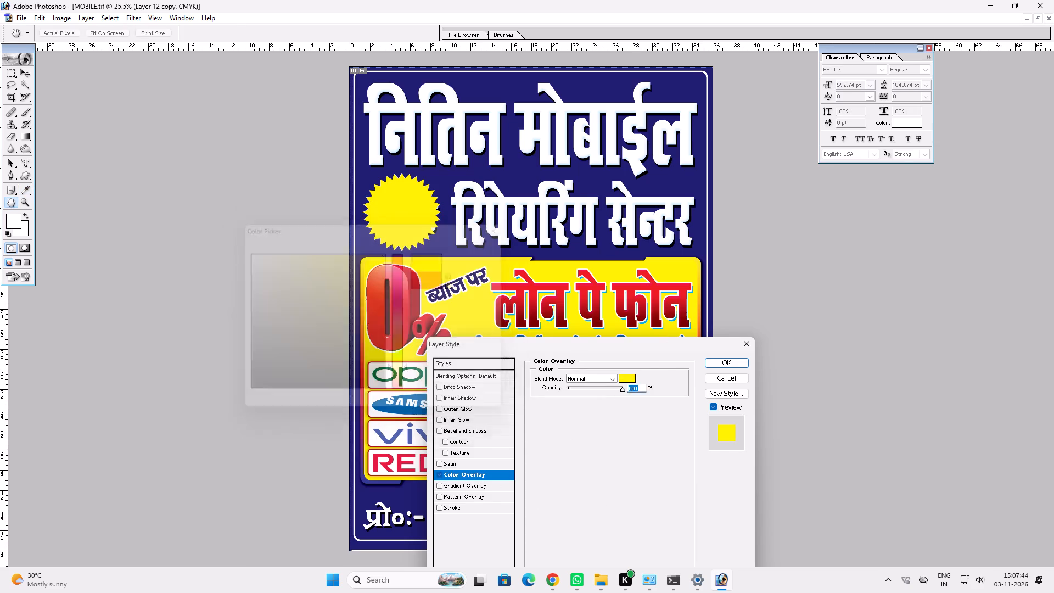
Shrink the yellow starburst slightly around its centre so the starburst beneath forms a border.
key("ctrl+t")
left_click_drag(440, 169, 435, 174, "alt+shift")
key("Return")
key("v")
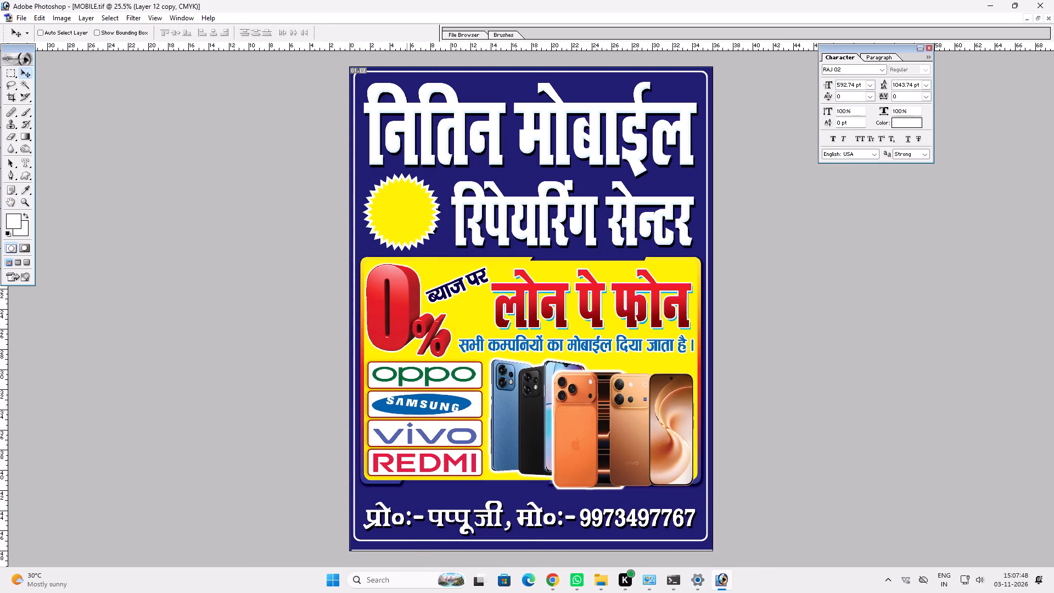
Apply a Color Overlay to the white starburst behind the yellow one, with magenta 100 and yellow 0.
right_click(406, 193)
left_click(440, 214)
key("alt+l")
key("alt+y")
key("n")
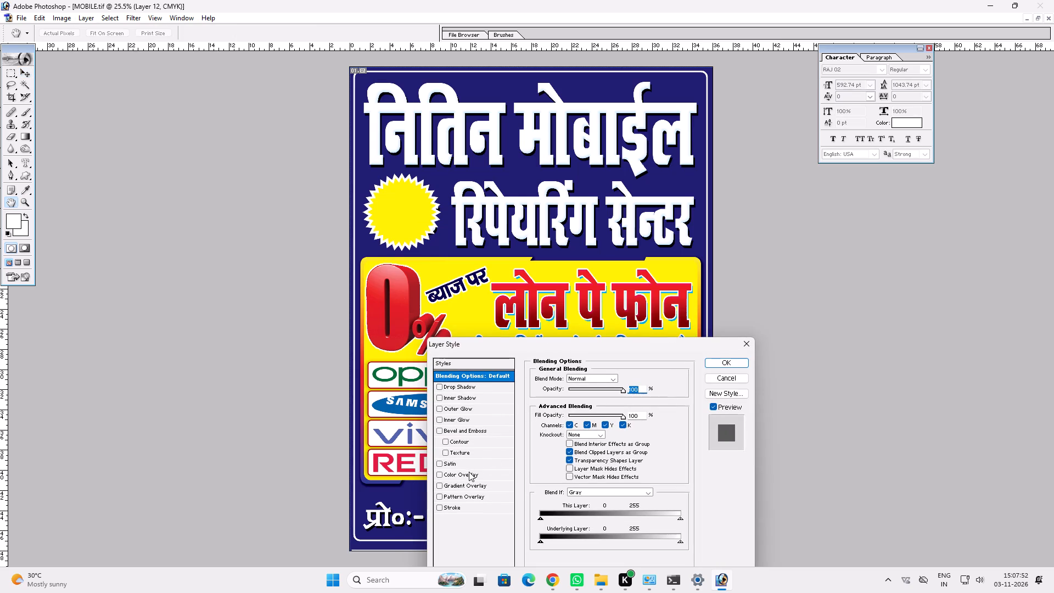
left_click(469, 473)
left_click(626, 378)
key("Tab")
type("100")
key("Tab")
key("0")
key("Return")
key("Return")
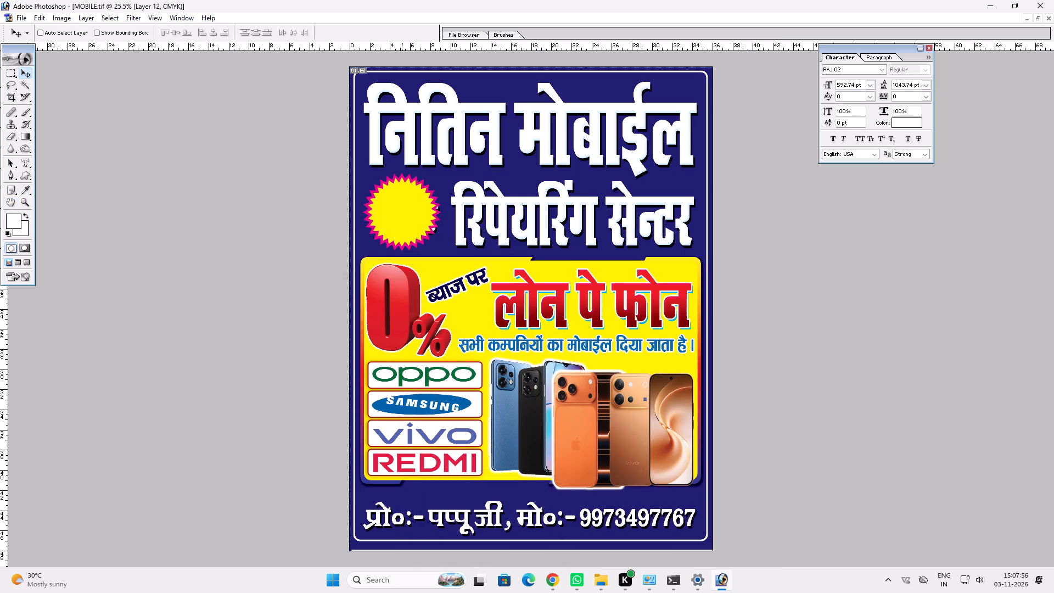
Bring the एण्ड text layer to the front, above both starbursts.
right_click(402, 212)
left_click(420, 200)
right_click(436, 208)
right_click(436, 208)
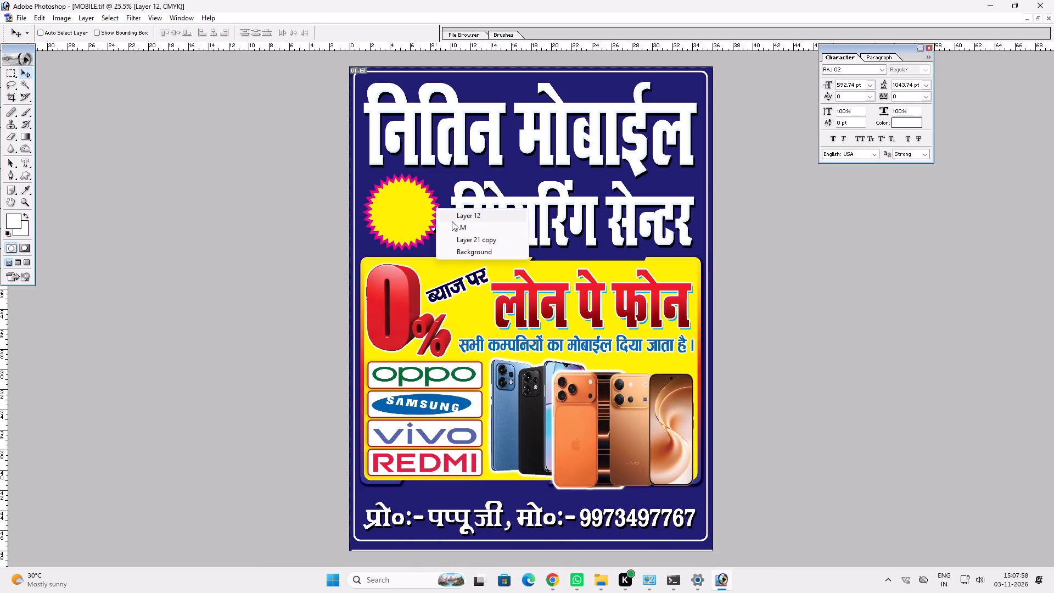
left_click(455, 225)
key("ctrl+shift+bracketright")
Scale the word एण्ड down to about 288 pt and fit it inside the yellow starburst.
key("v")
key("ctrl+t")
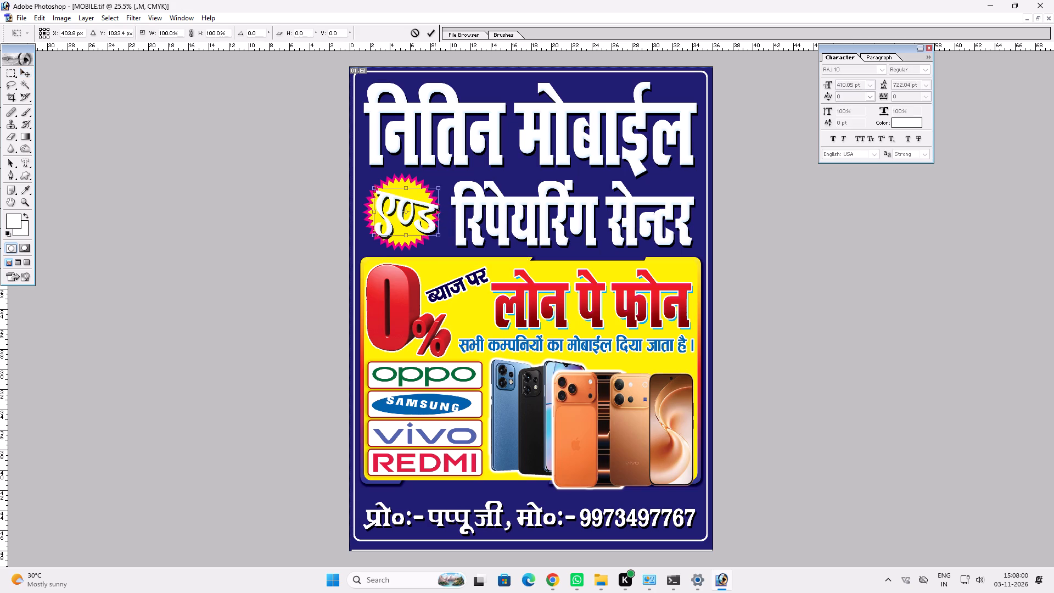
left_click_drag(436, 231, 428, 222, "alt+shift")
key("shift+Return")
key("v")
left_click(418, 221)
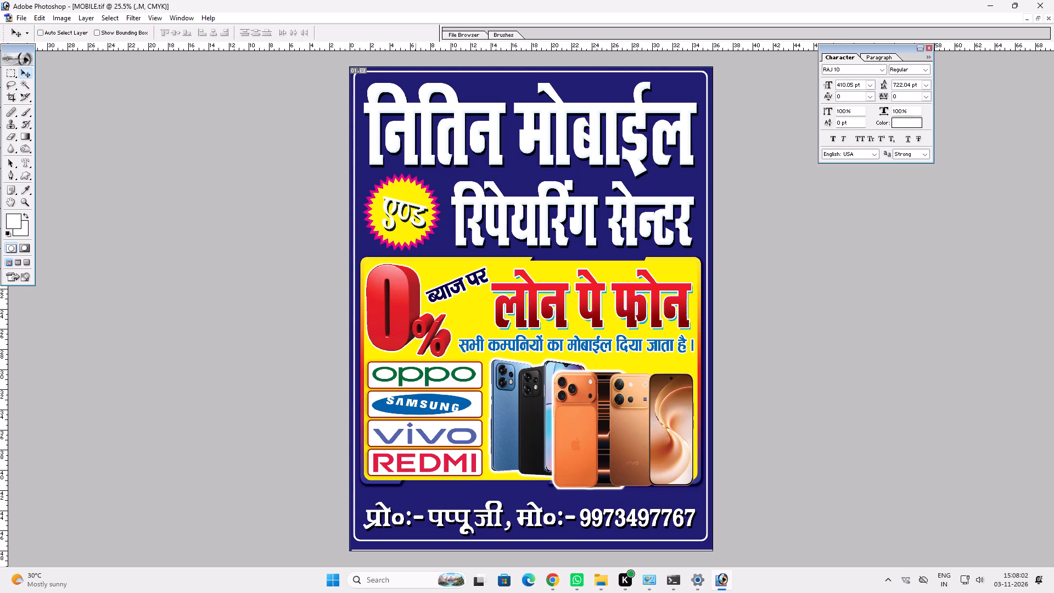
Copy the layer style of the लोन पे फोन heading and paste it onto the word एण्ड.
key("v")
right_click(520, 302)
left_click(531, 307)
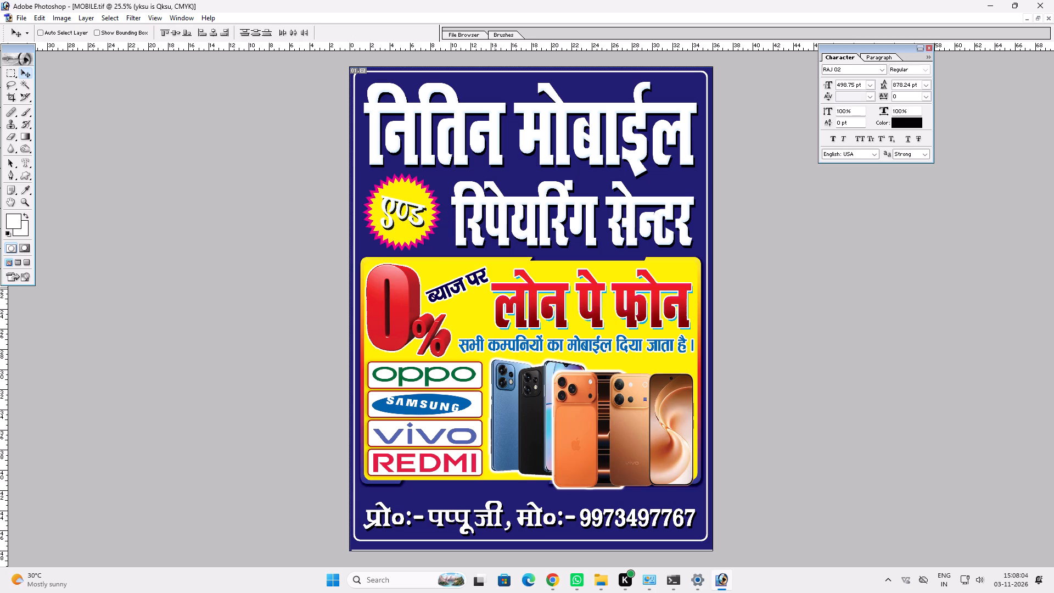
key("alt+l")
key("alt+y")
key("c")
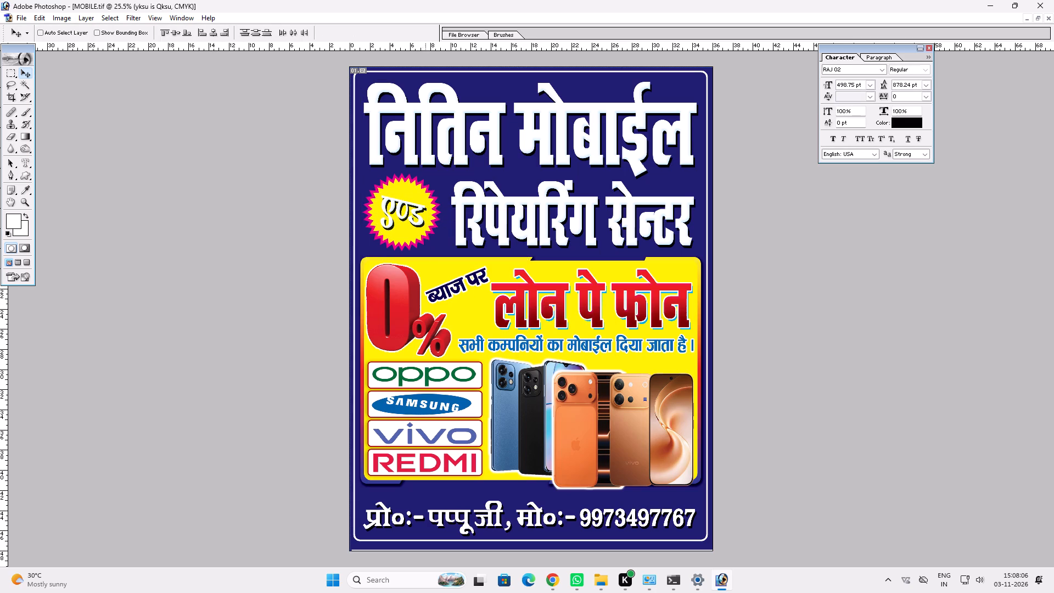
left_click(421, 219, "ctrl")
key("alt+l")
key("alt+y")
key("p")
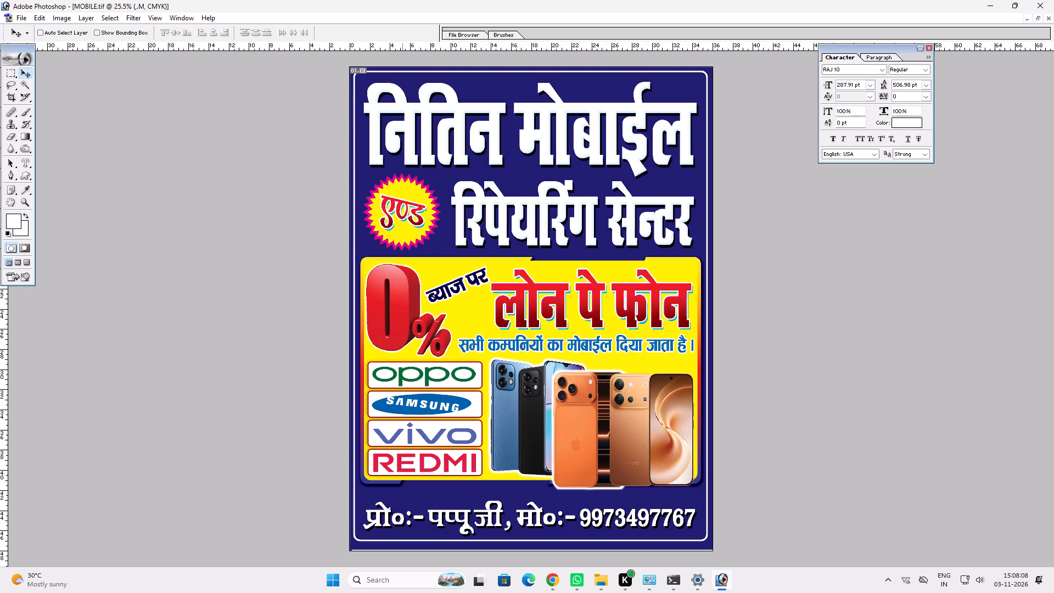
Adjust the drop shadow distance of एण्ड and reduce its stroke size.
key("alt+l")
type("yd")
left_click(580, 424)
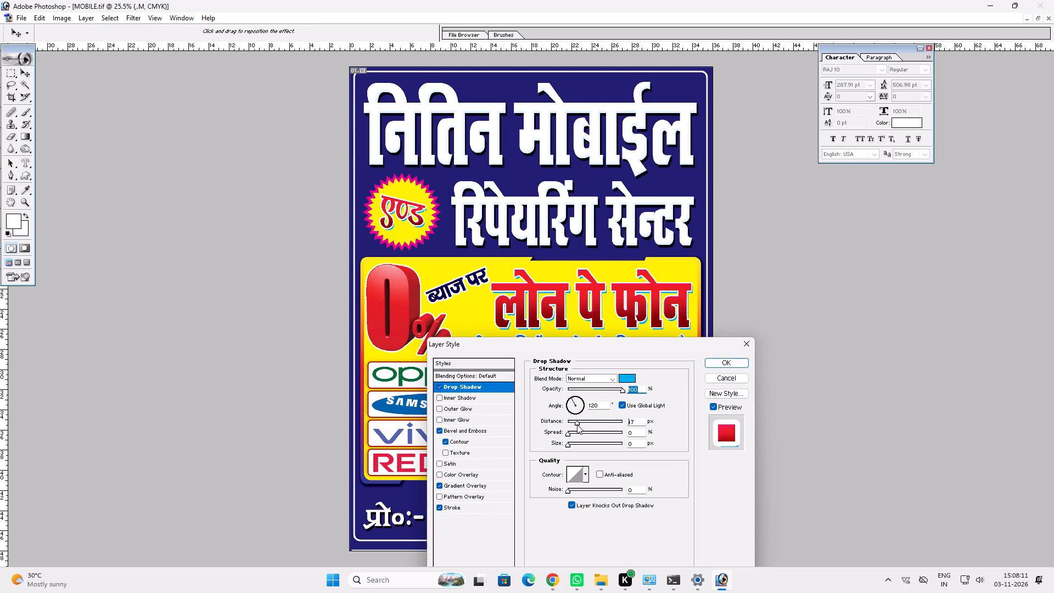
left_click(456, 504)
left_click_drag(632, 379, 624, 378)
scroll(636, 404, "down", 1)
key("Return")
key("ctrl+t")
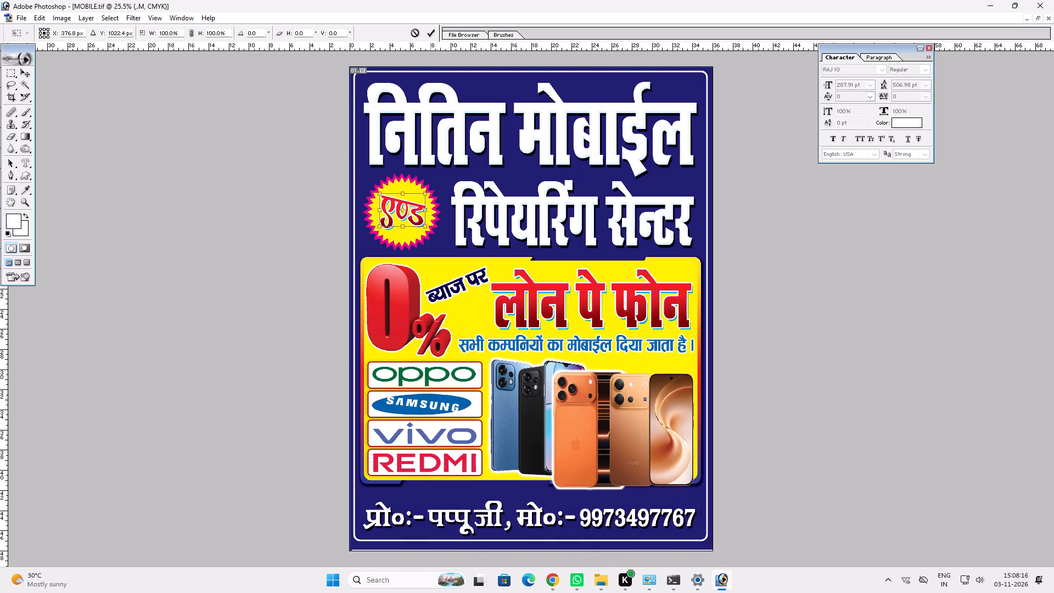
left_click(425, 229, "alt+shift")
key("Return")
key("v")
Add a drop shadow to the magenta starburst, increasing the shadow's distance and size.
right_click(415, 231)
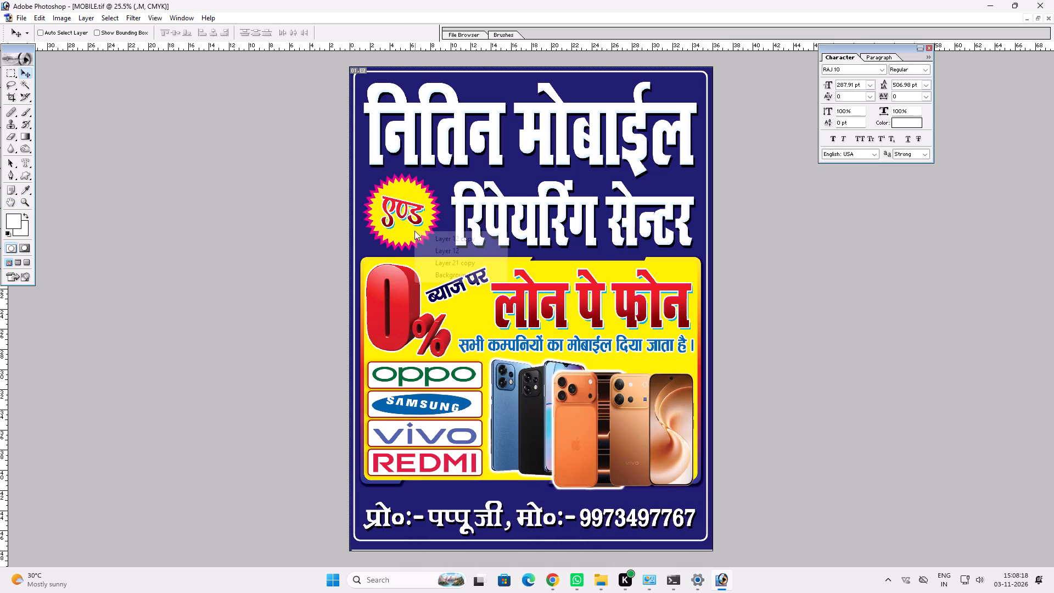
left_click(448, 247)
key("alt+l")
type("yd")
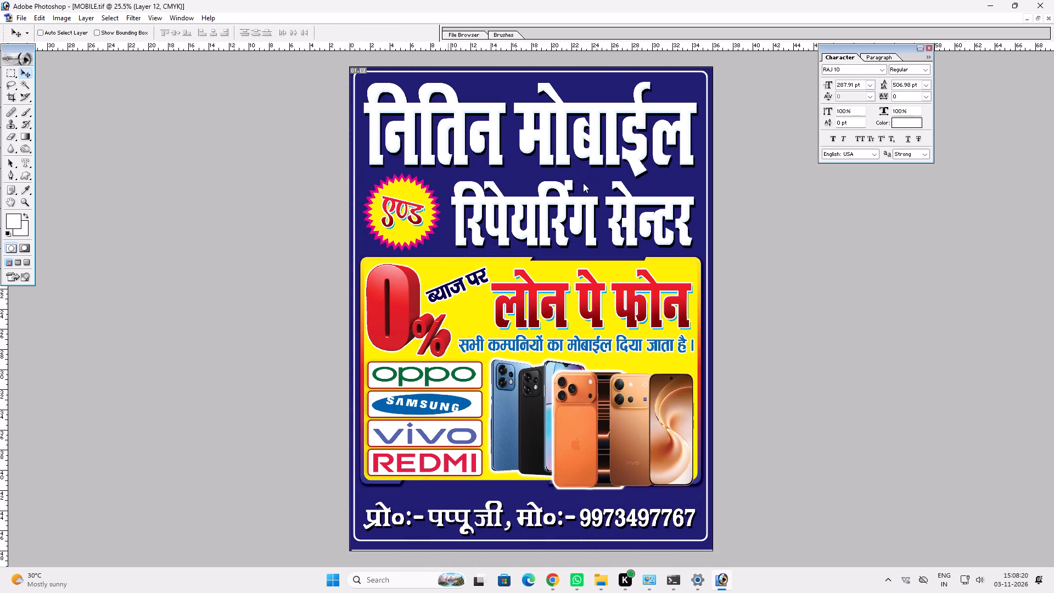
left_click_drag(570, 421, 579, 420)
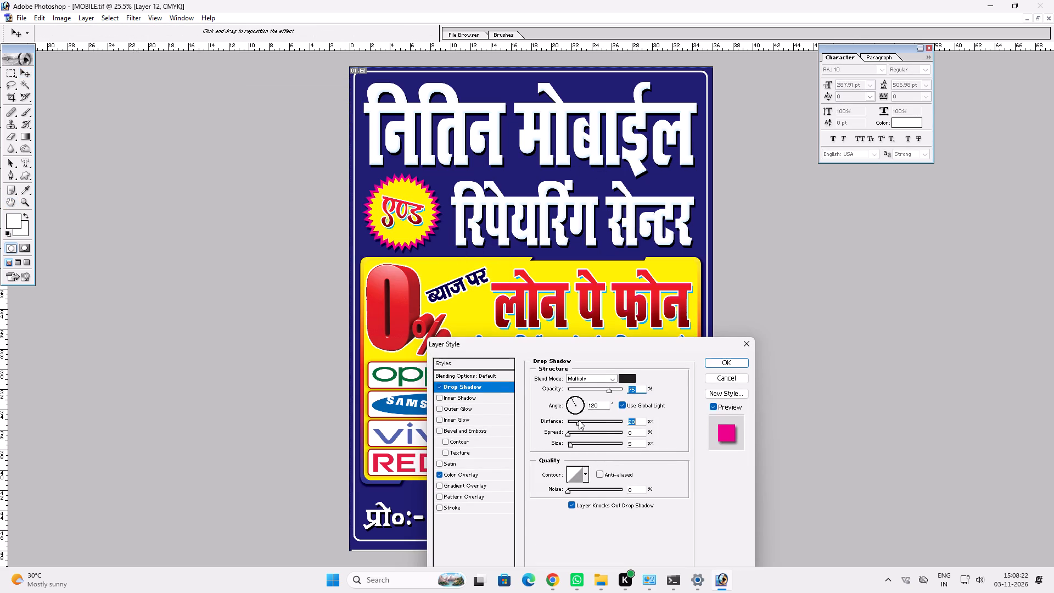
left_click_drag(579, 420, 578, 420)
left_click(575, 446)
left_click(576, 440)
key("Return")
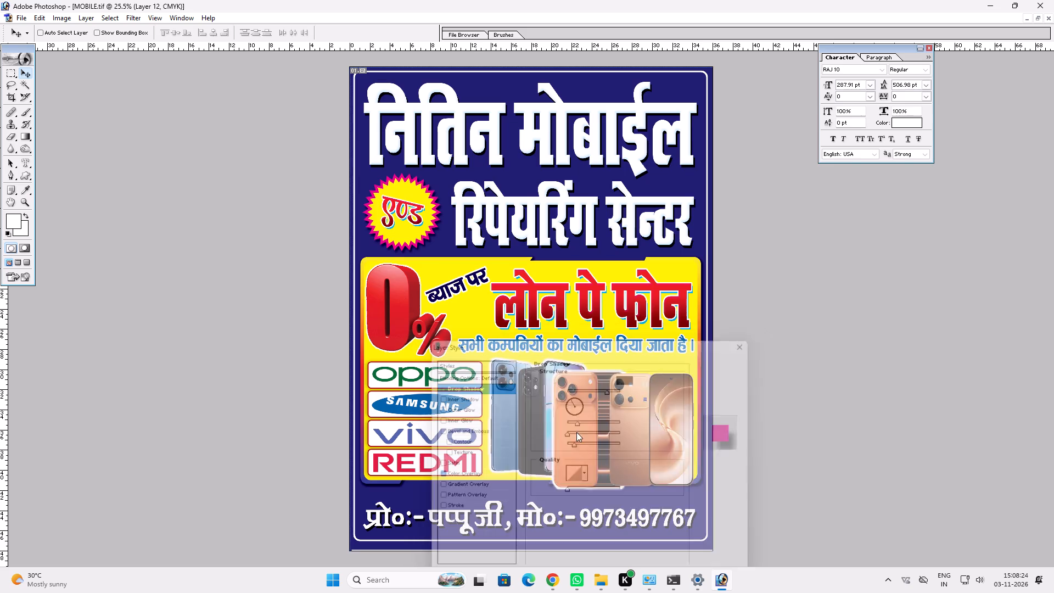
key("Return")
key("v")
key("v")
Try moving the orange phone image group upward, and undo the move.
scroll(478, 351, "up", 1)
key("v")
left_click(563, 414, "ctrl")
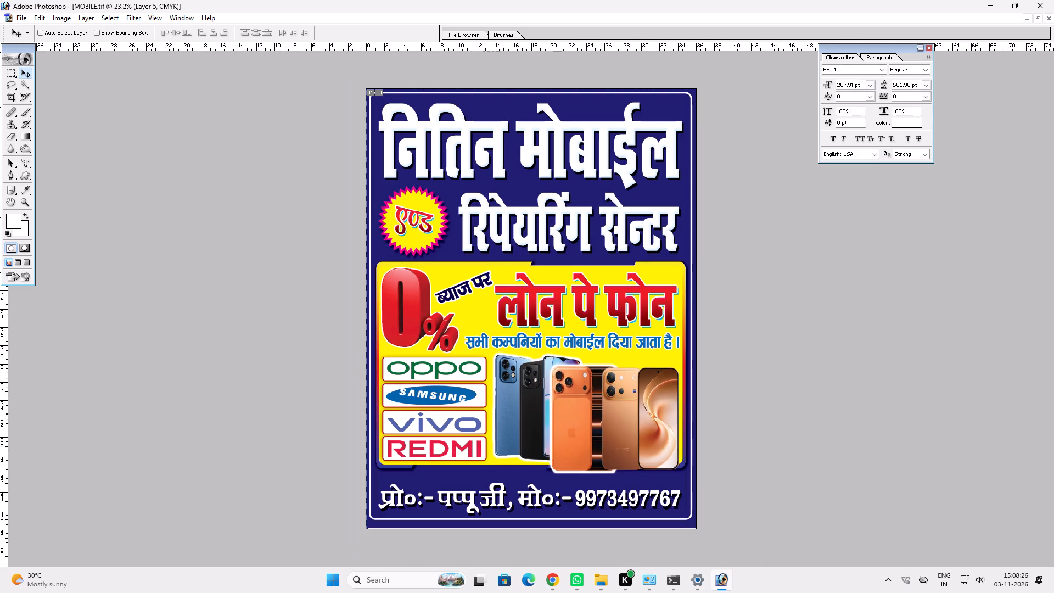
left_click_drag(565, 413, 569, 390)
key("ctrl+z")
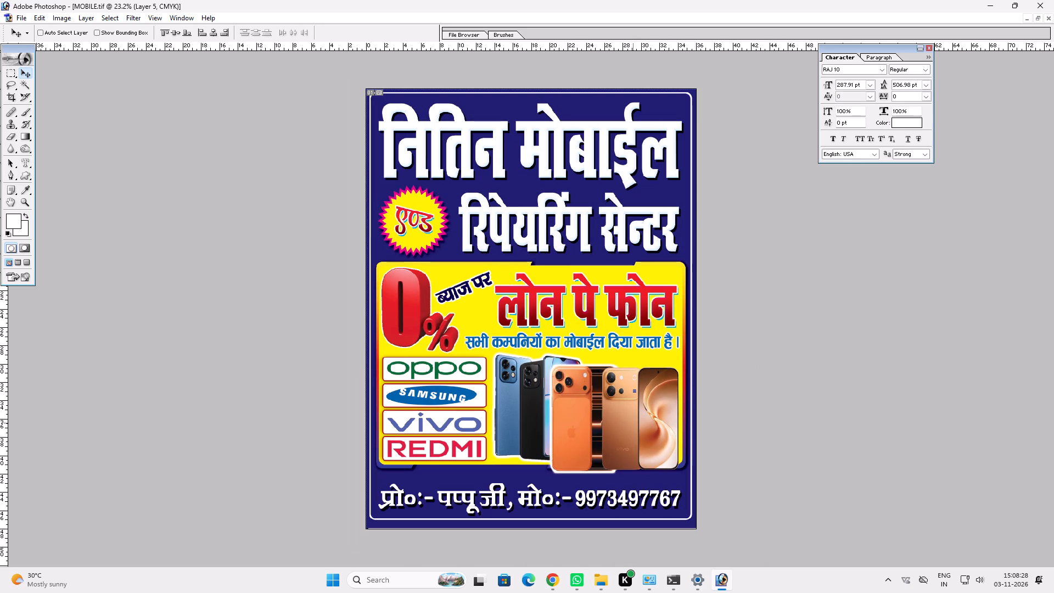
Narrow the orange phone group to about 90% width and raise it to fit inside the yellow panel beside the blue phones.
key("ctrl+t")
left_click_drag(650, 472, 652, 465, "shift")
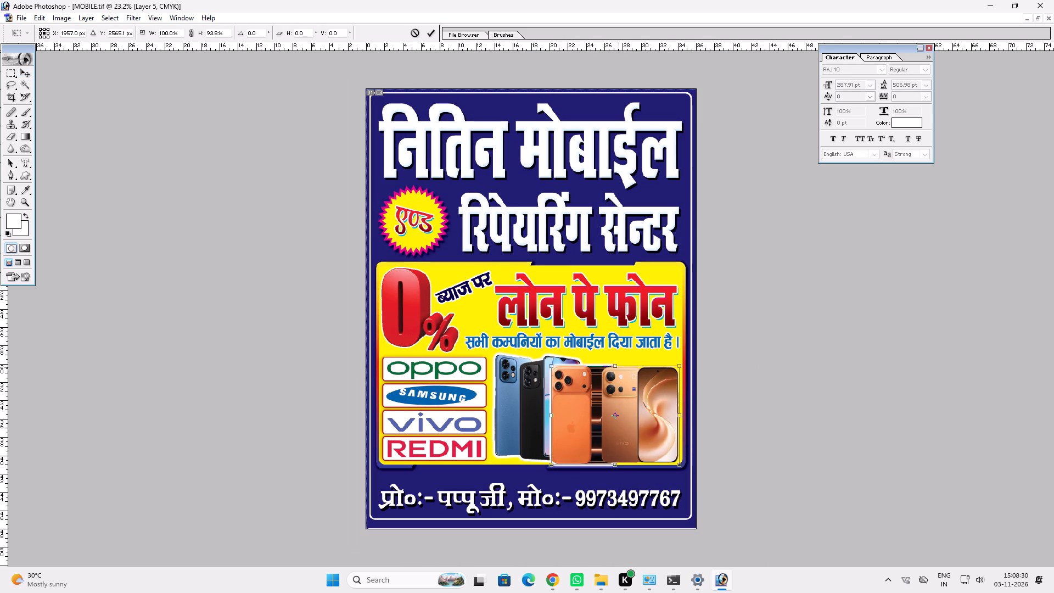
left_click_drag(553, 388, 567, 383, "shift")
left_click_drag(588, 368, 592, 360, "shift")
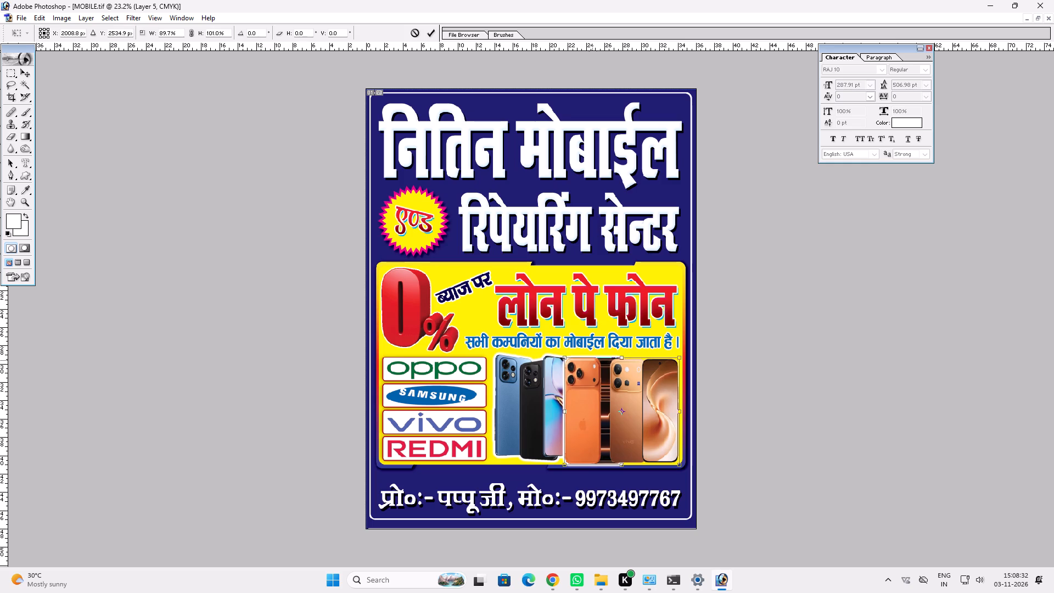
left_click_drag(592, 360, 593, 360, "shift")
key("shift+Return")
key("v")
key("Up")
key("Up")
key("ctrl+t")
left_click_drag(613, 463, 619, 461, "alt+shift")
key("Return")
key("v")
Shift all the phone images together slightly toward the brand logos.
double_click(537, 407, "ctrl+shift")
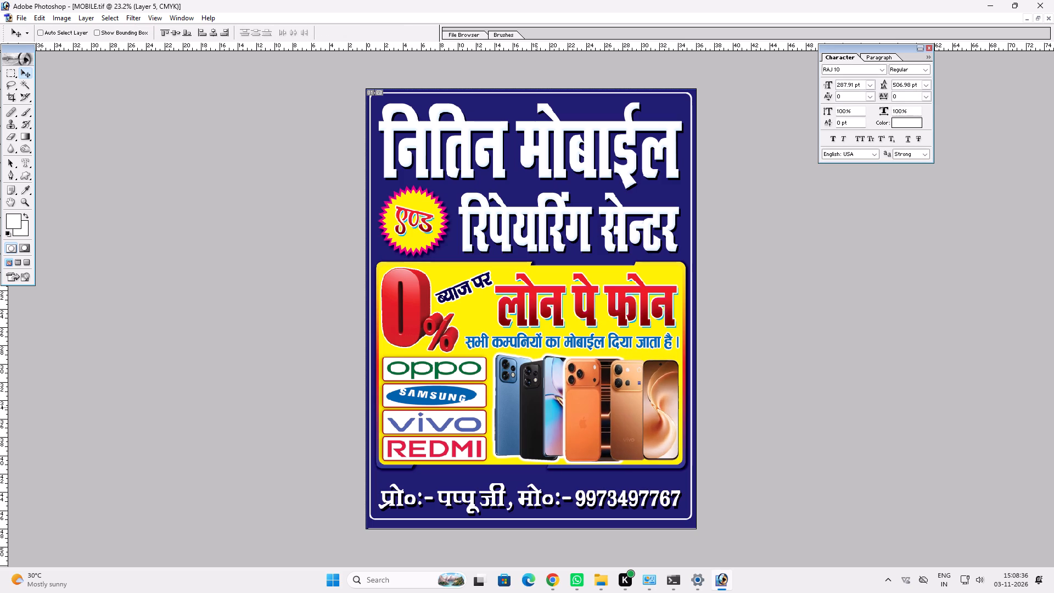
key("ctrl+t")
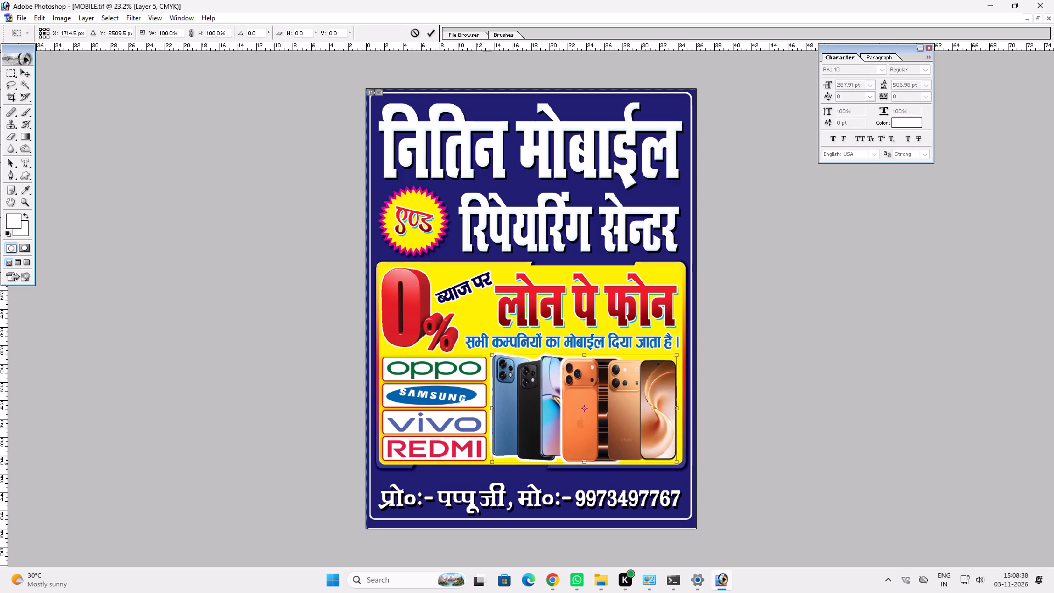
left_click(641, 462, "shift")
key("shift+Return")
key("v")
left_click(592, 417)
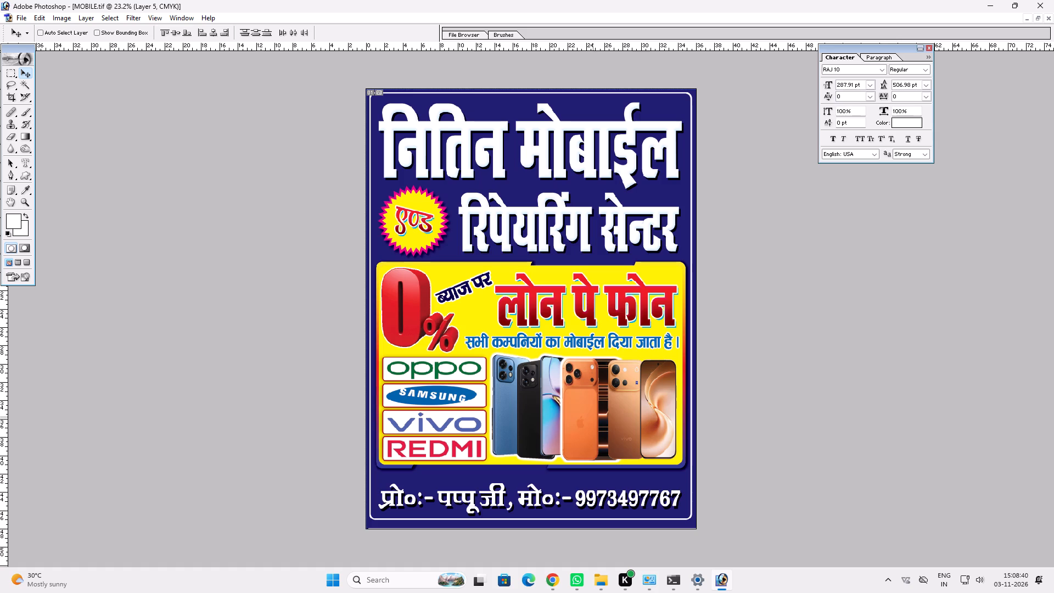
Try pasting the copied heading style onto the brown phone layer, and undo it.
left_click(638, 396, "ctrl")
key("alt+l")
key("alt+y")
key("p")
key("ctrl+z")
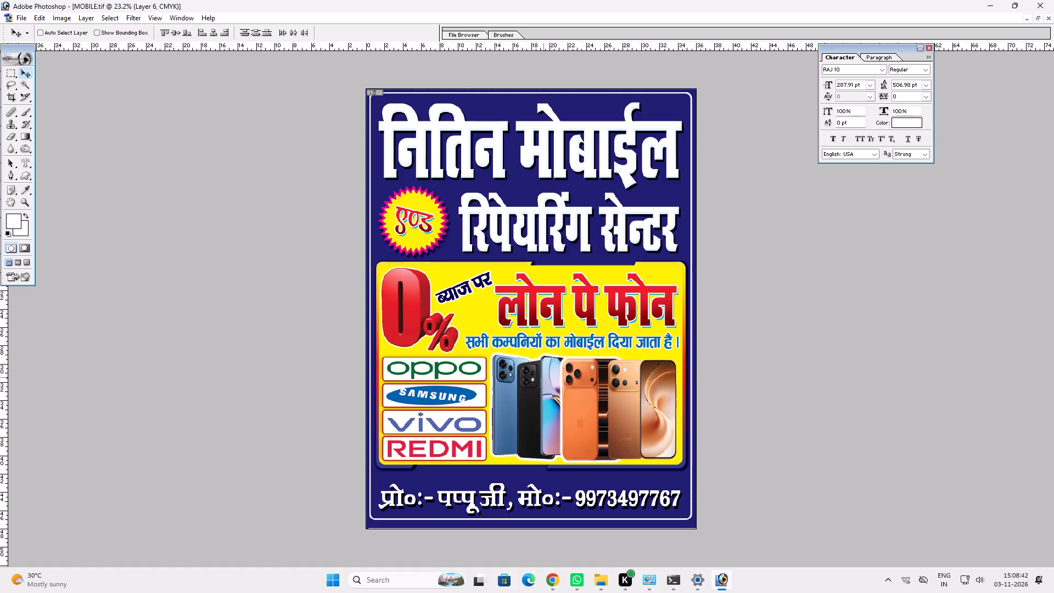
Copy the layer style of the blue and black phones and paste it onto the brown phone layer.
right_click(543, 377)
left_click(558, 382)
key("alt+l")
key("alt+y")
key("alt+c")
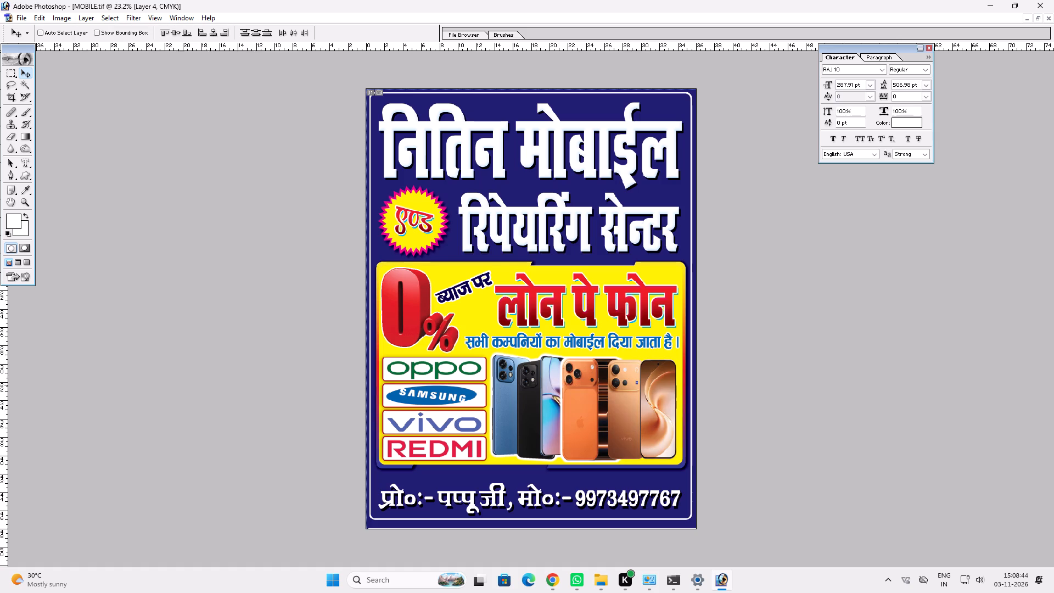
left_click(626, 384, "ctrl")
key("alt+l")
key("alt+y")
type("pvv")
left_click(606, 395, "shift")
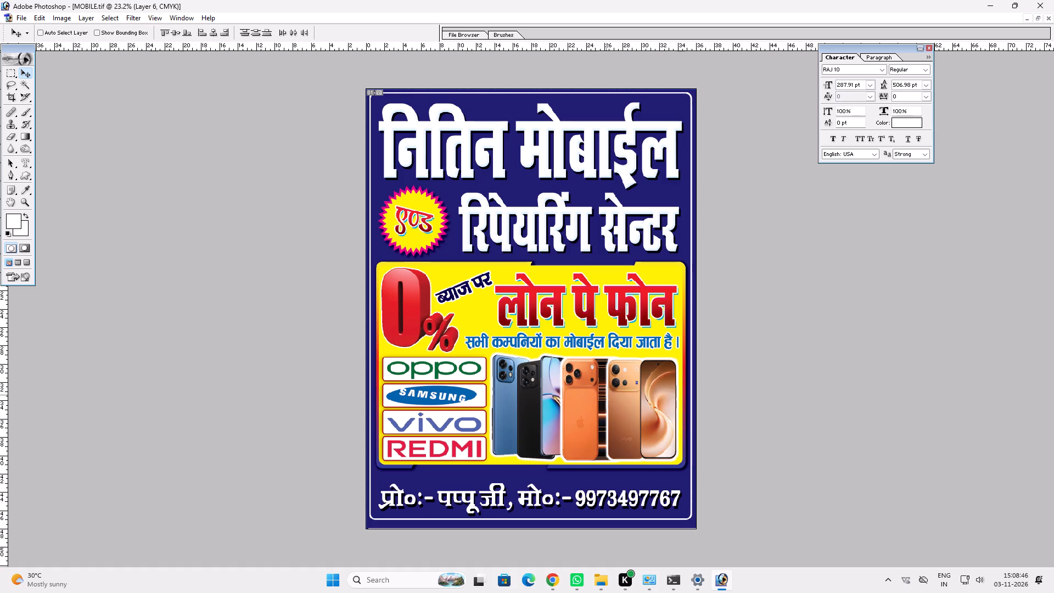
Move the bottom contact line up slightly and stretch it taller, to about 314 pt.
left_click(537, 493, "ctrl")
left_click_drag(537, 491, 537, 488)
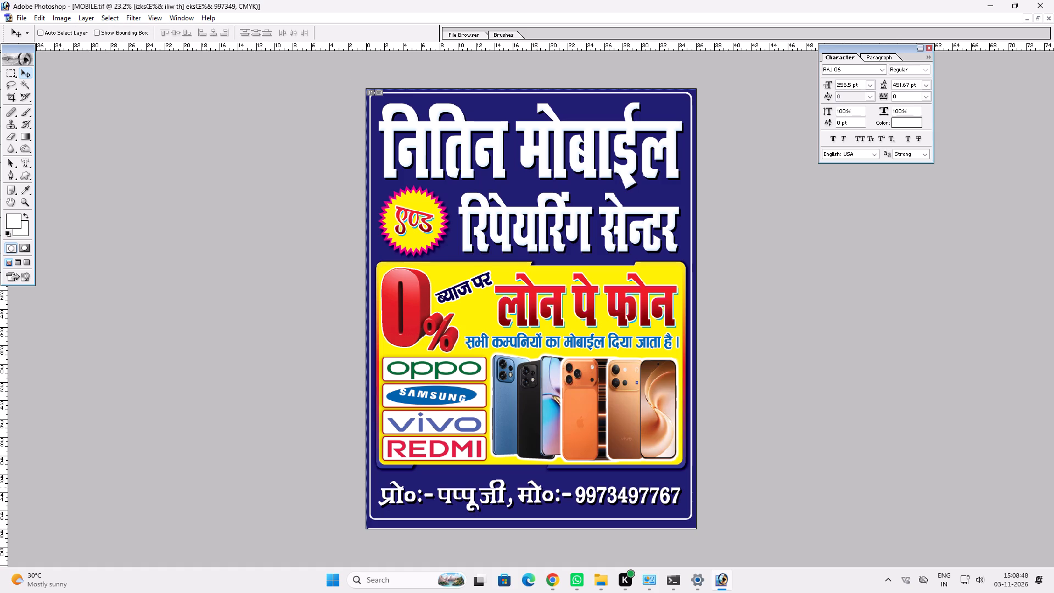
left_click_drag(537, 488, 537, 486)
key("ctrl+t")
left_click(599, 504)
left_click(597, 501, "shift")
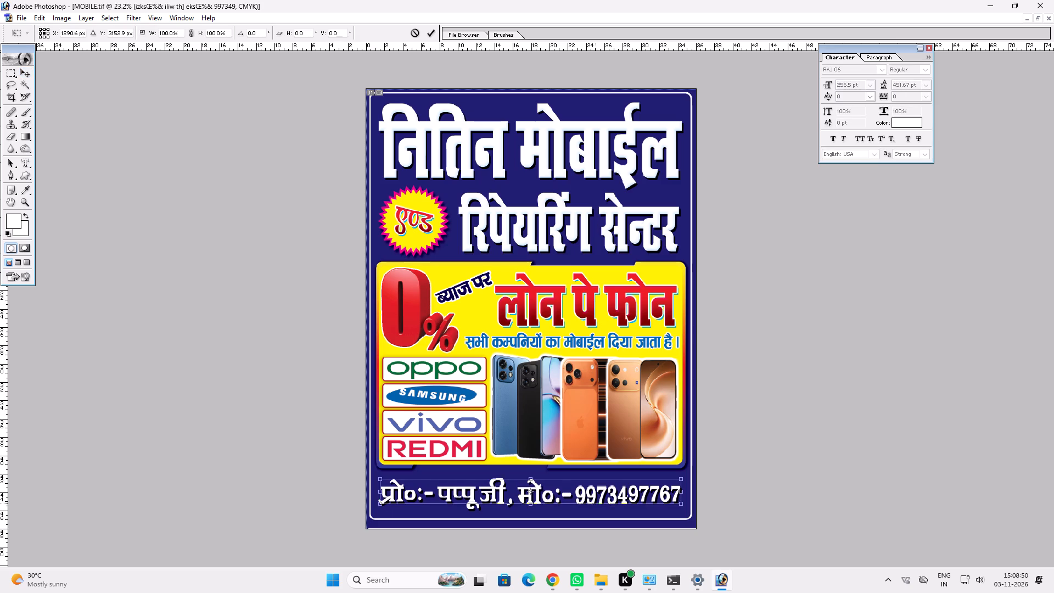
key("shift+Return")
key("v")
left_click(567, 509)
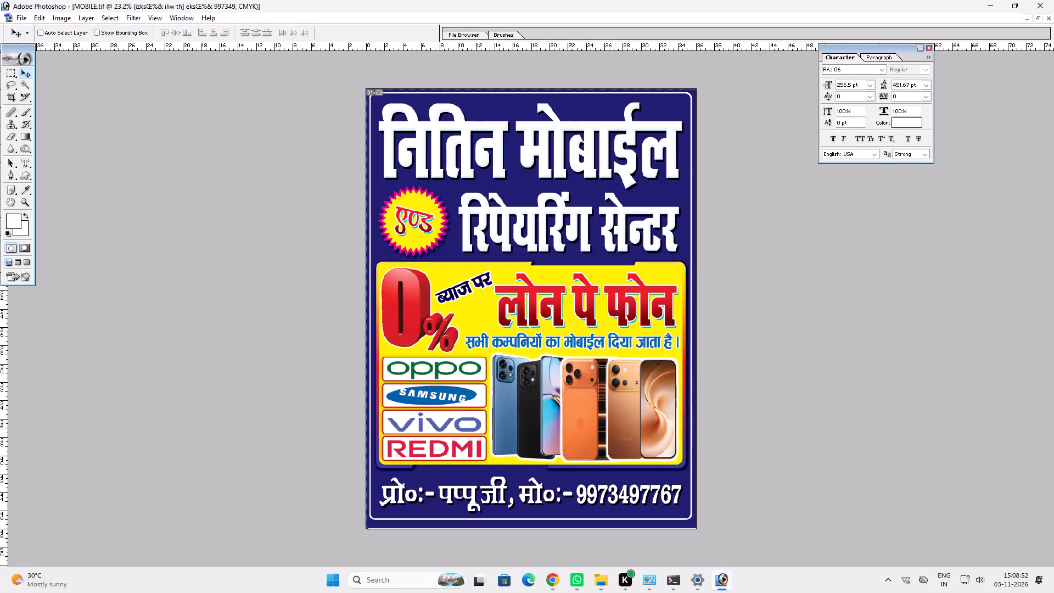
key("ctrl+t")
left_click_drag(567, 479, 571, 478, "shift")
key("shift+Return")
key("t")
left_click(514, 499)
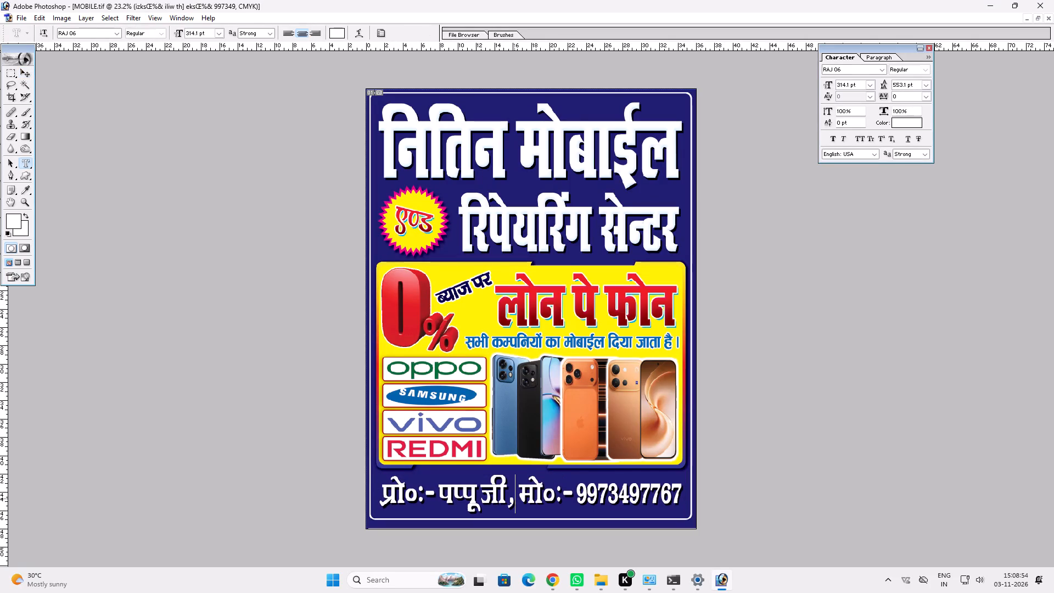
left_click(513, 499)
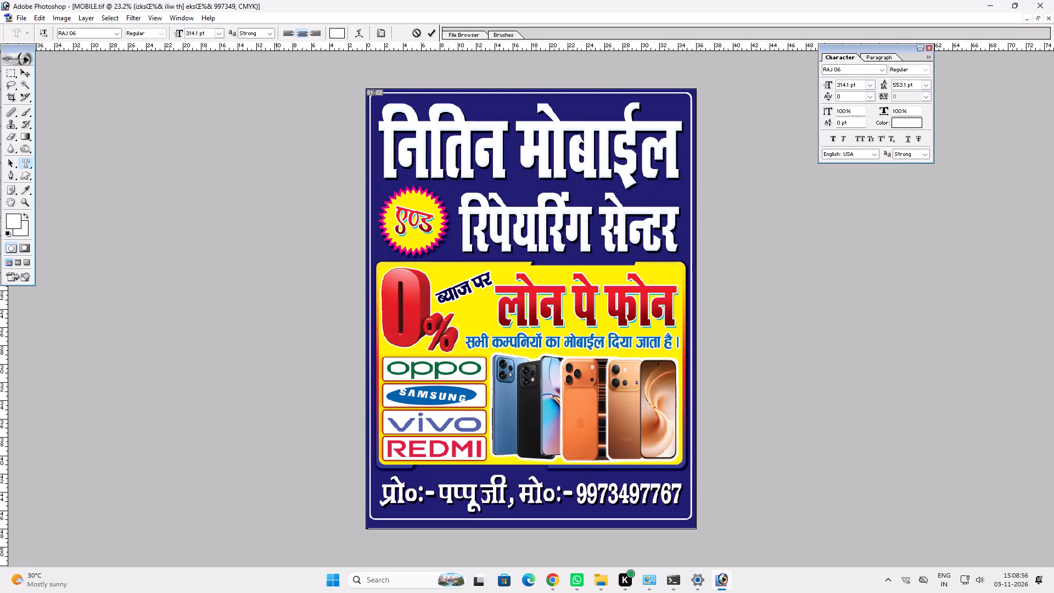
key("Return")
Apply a yellow Color Overlay to the bottom contact line by setting magenta to 0.
key("alt+l")
key("alt+y")
key("n")
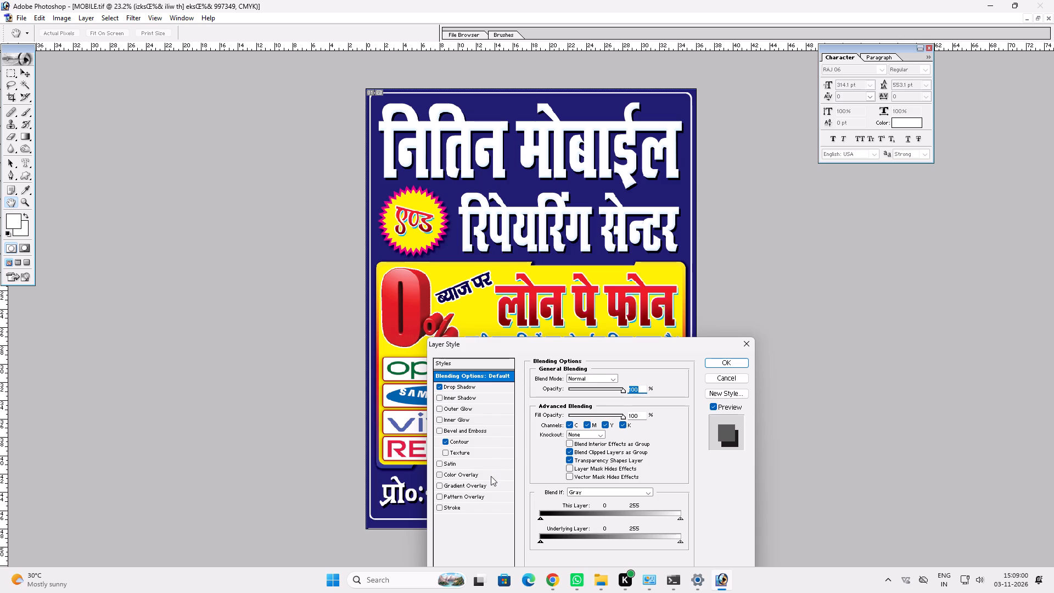
left_click(491, 476)
left_click(629, 376)
key("Tab")
key("0")
key("Return")
key("Return")
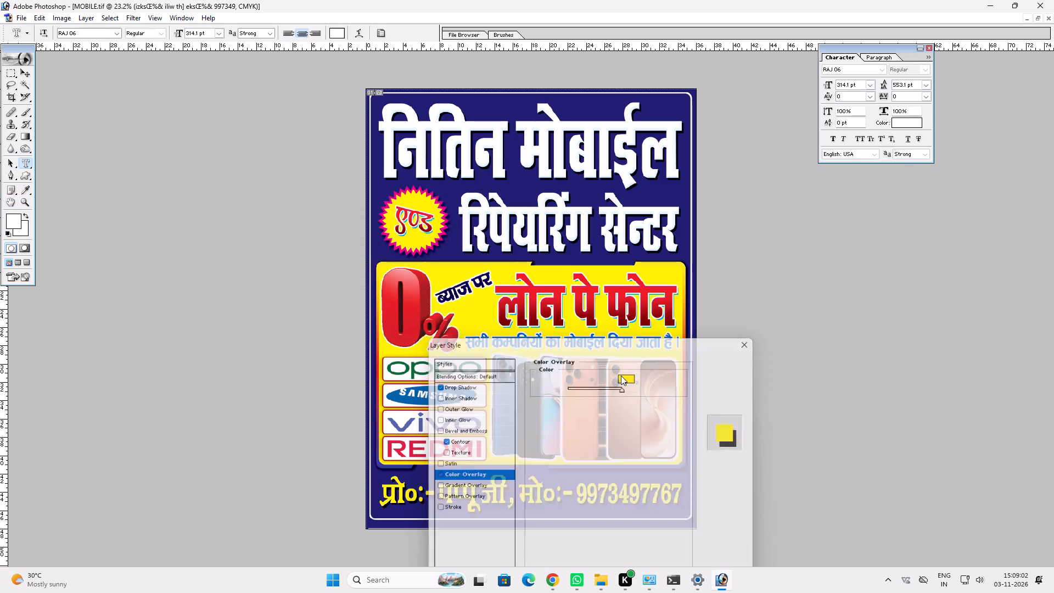
Reduce the height of the contact line slightly, to about 301 pt.
key("ctrl+t")
left_click(616, 507, "shift")
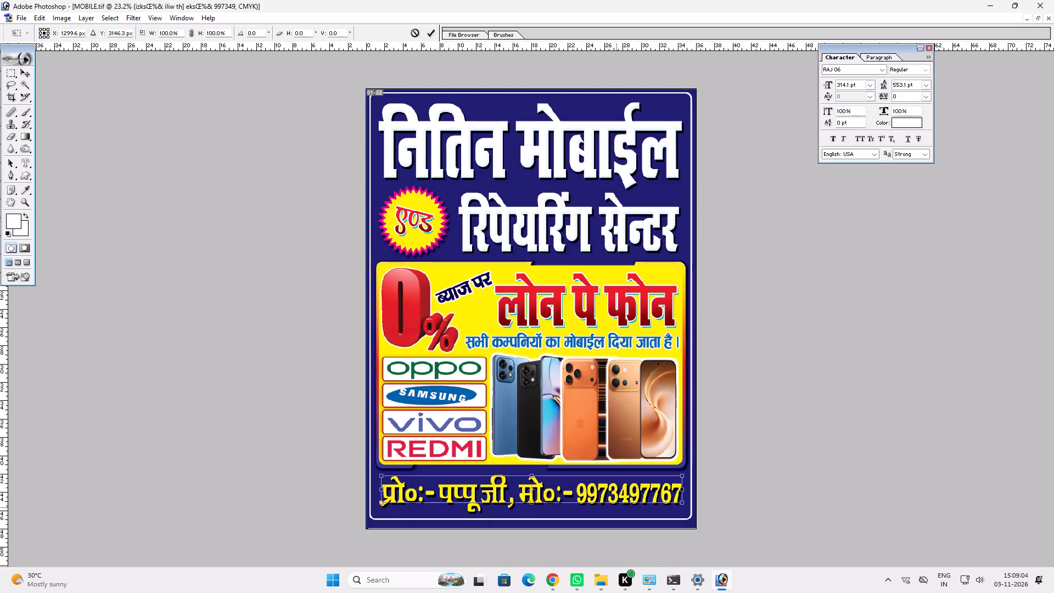
key("shift+Return")
key("v")
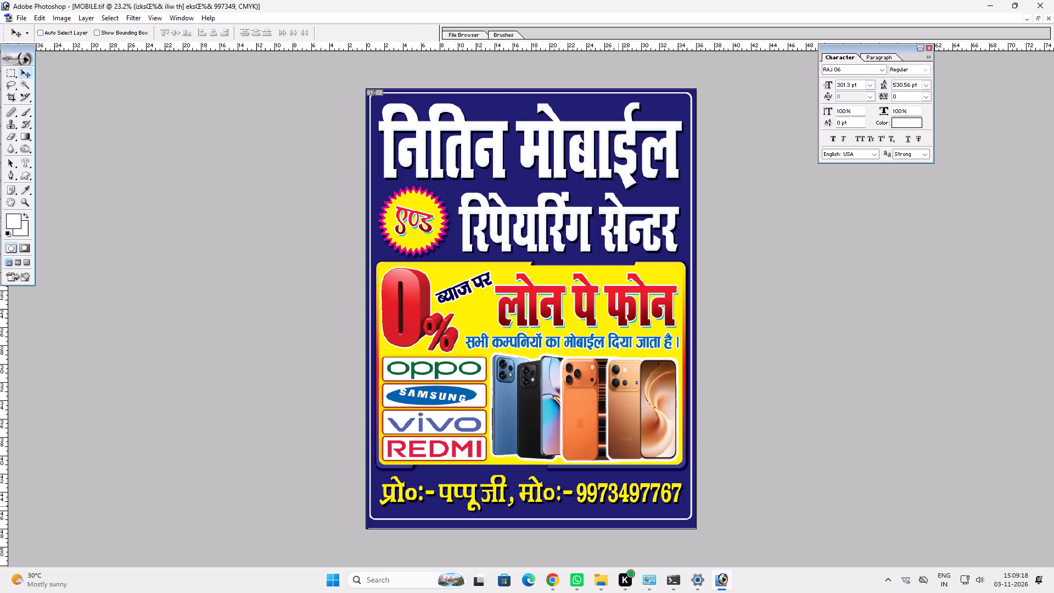
Select the phone number in the contact line and copy it.
key("t")
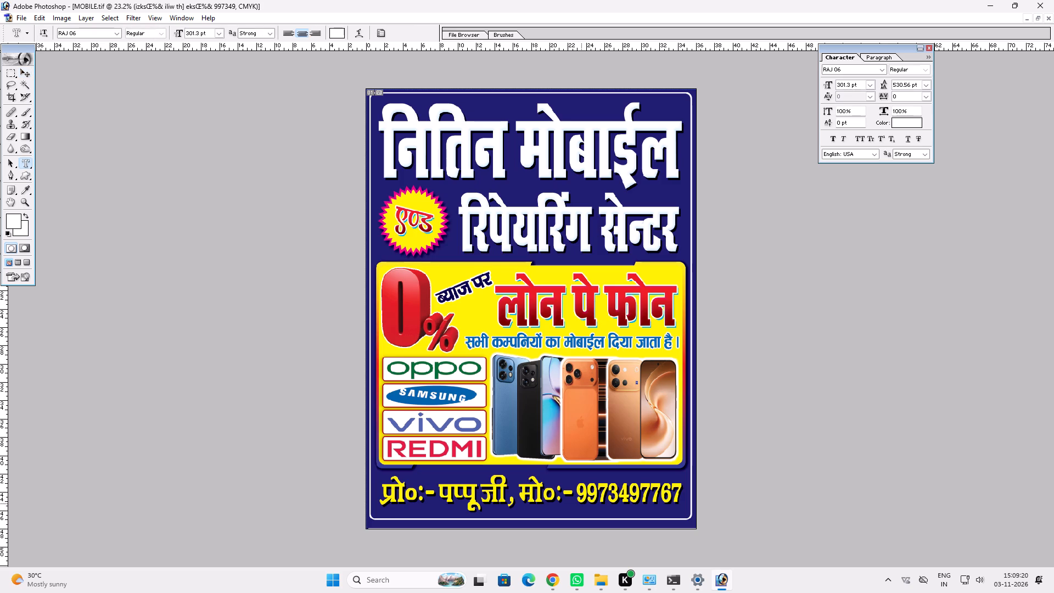
left_click_drag(576, 502, 679, 498)
key("ctrl+c")
key("ctrl+c")
key("ctrl+c")
key("ctrl+c")
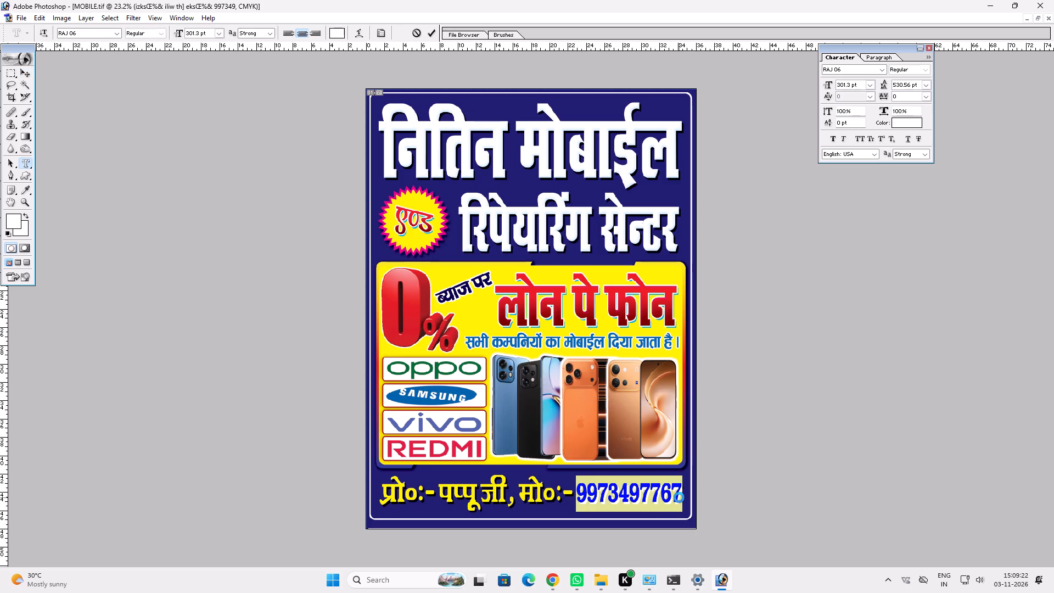
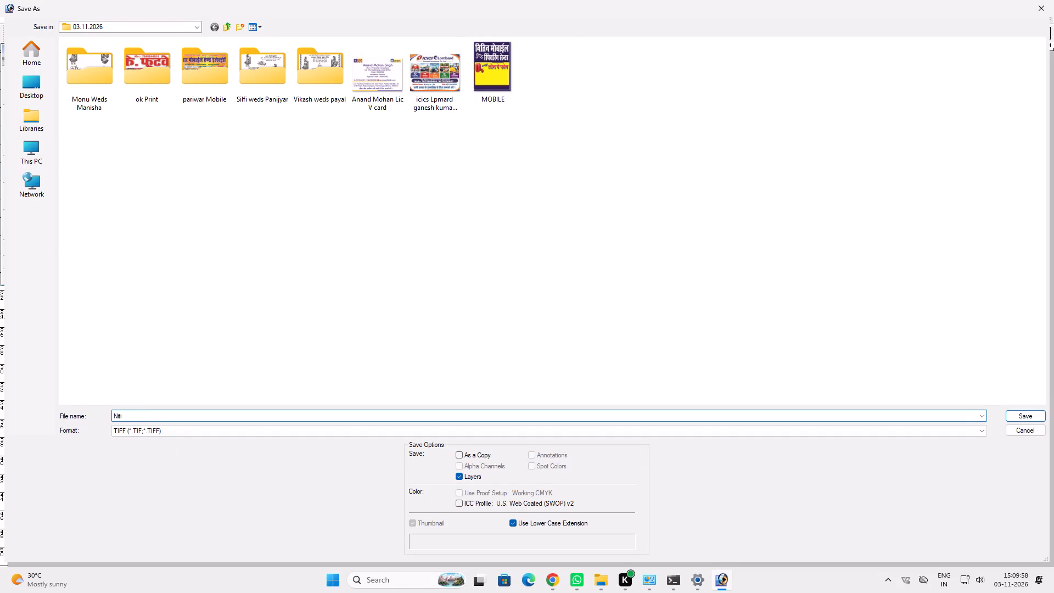
Save the banner in the 03.11.2026 folder as a TIFF named "Nitin Mobile 3x4= 2 pc Backlite", accepting the save options.
type("n Mobile")
key("space")
type("3x")
type("4= 2 p")
key("space")
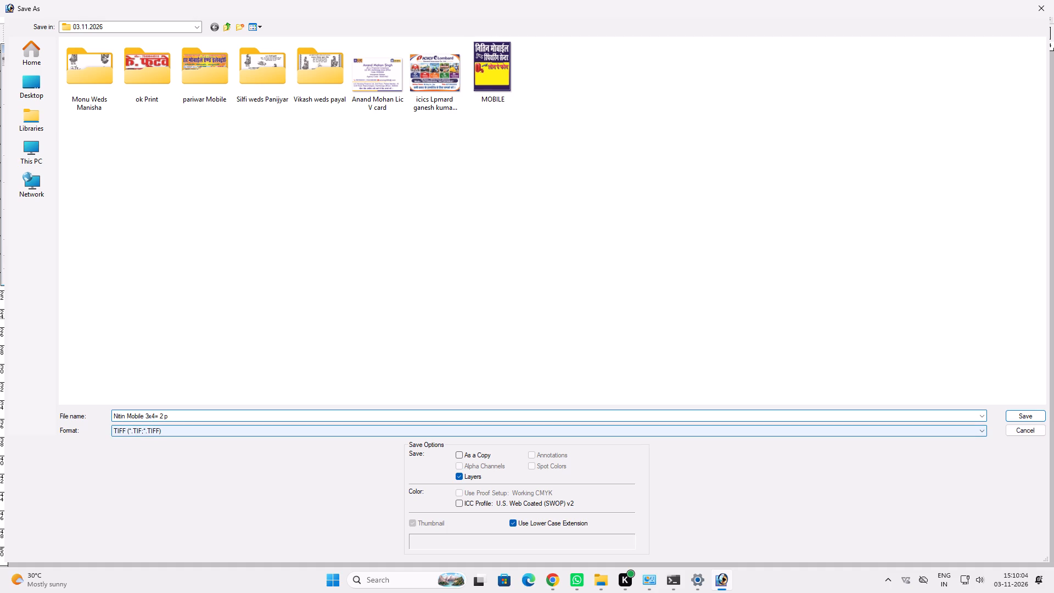
key("BackSpace")
type("c Backli")
type("te")
key("space")
key("Return")
key("Return")
key("Return")
Close the saved Nitin Mobile banner and the Ankit Mobile 4x6 document.
key("ctrl+w")
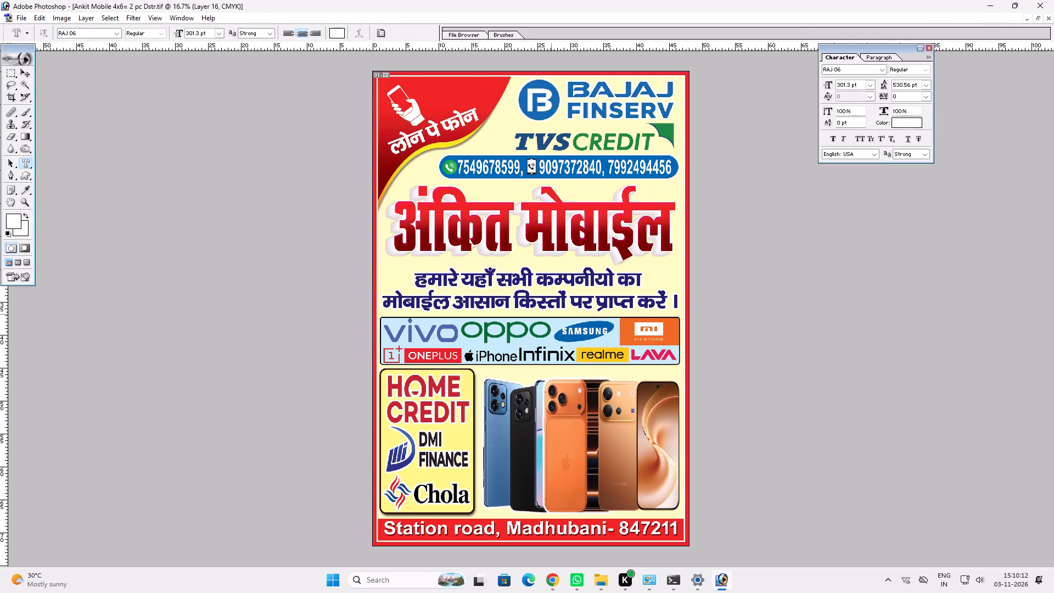
key("ctrl+w")
Bring up the file-opening dialog and select the MOBILE file in the 03.11.2026 folder.
double_click(551, 314)
left_click(504, 91)
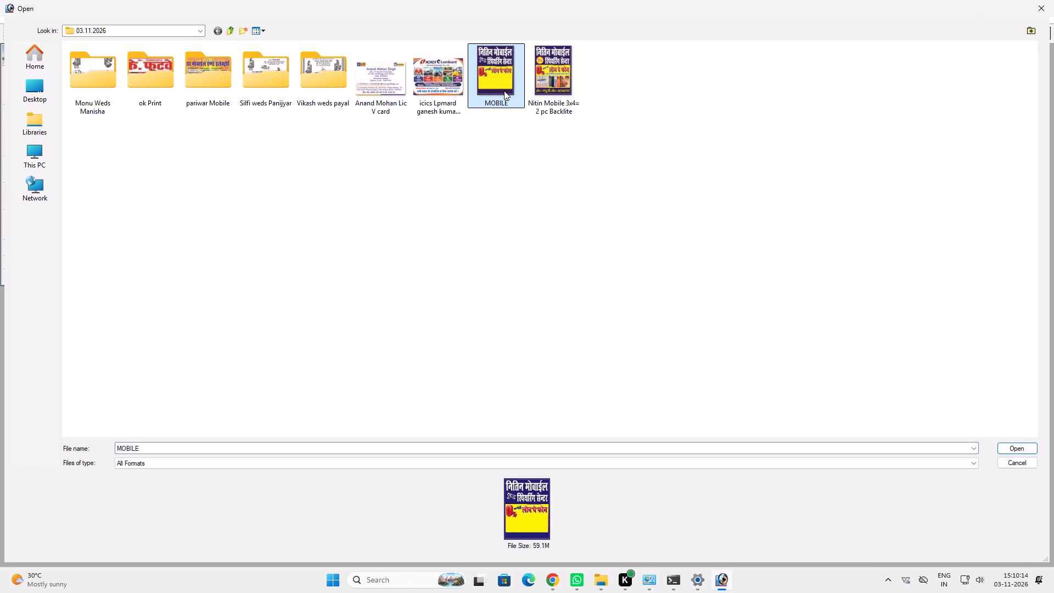
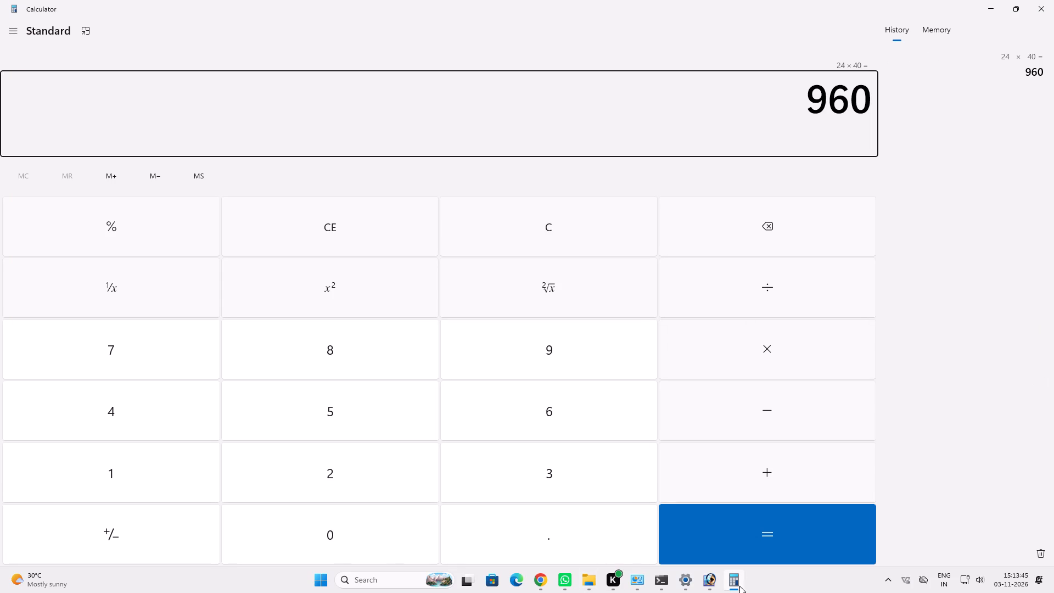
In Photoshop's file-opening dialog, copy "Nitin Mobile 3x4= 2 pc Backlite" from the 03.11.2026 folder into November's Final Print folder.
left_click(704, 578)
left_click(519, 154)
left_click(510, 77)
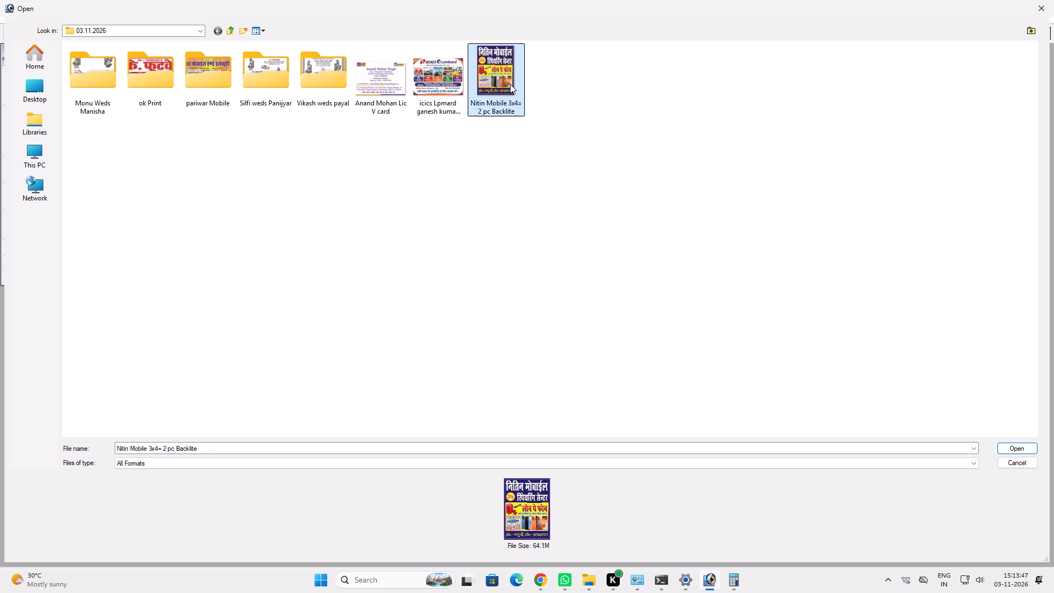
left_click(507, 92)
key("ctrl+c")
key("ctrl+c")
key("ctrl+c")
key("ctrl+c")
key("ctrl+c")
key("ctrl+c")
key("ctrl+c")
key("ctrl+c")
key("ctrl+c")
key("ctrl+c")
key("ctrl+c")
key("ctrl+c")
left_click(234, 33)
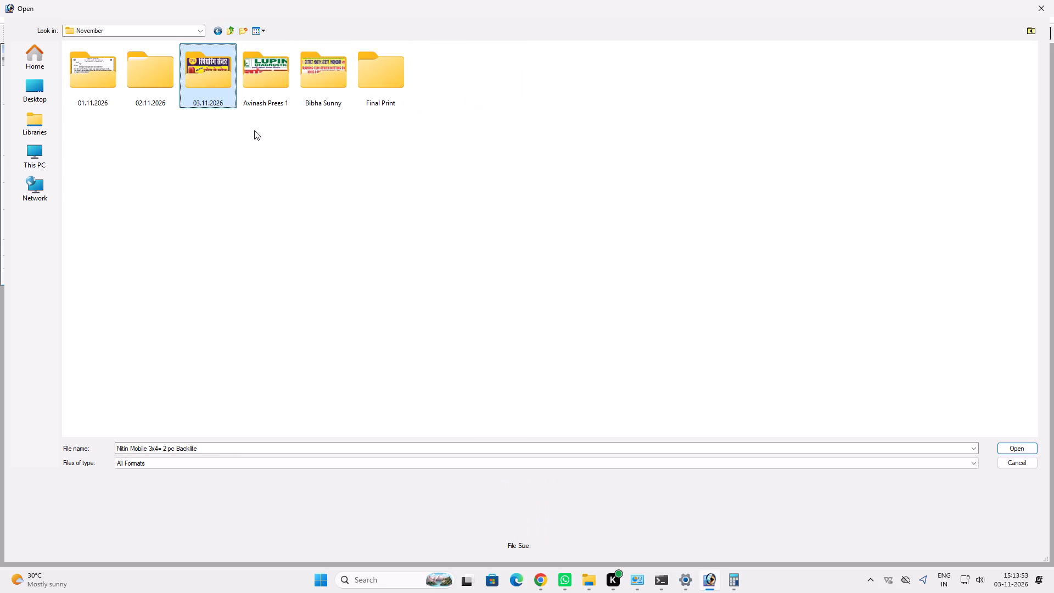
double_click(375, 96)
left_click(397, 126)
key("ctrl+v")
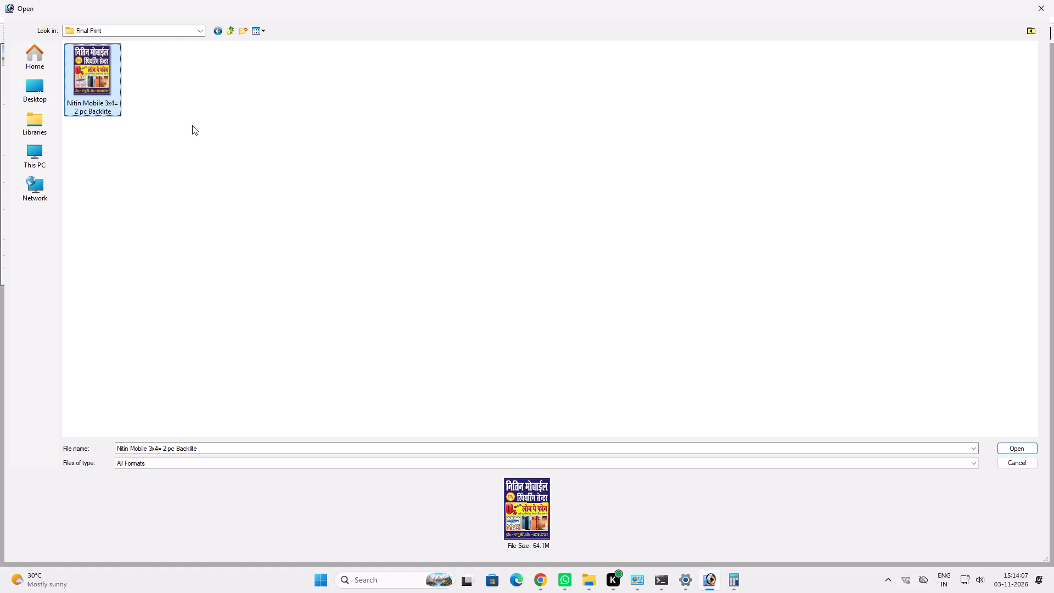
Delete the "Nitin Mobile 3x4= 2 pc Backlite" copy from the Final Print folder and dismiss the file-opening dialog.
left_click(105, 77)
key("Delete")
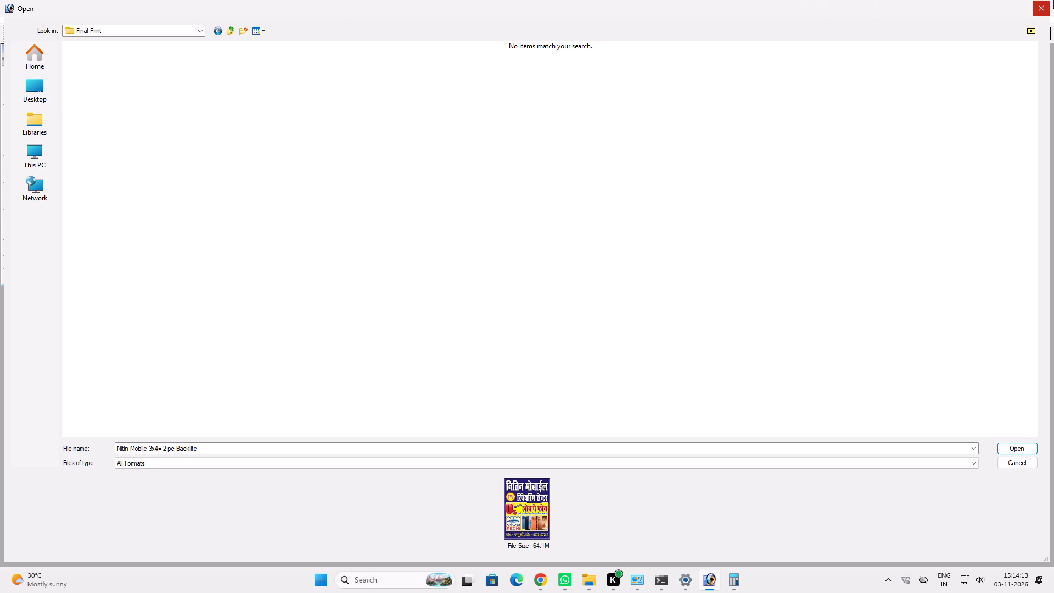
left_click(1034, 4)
Open "Nitin Mobile 3x4= 2 pc Backlite" from the 03.11.2026 folder, review the banner in full-screen view, and close it.
double_click(583, 394)
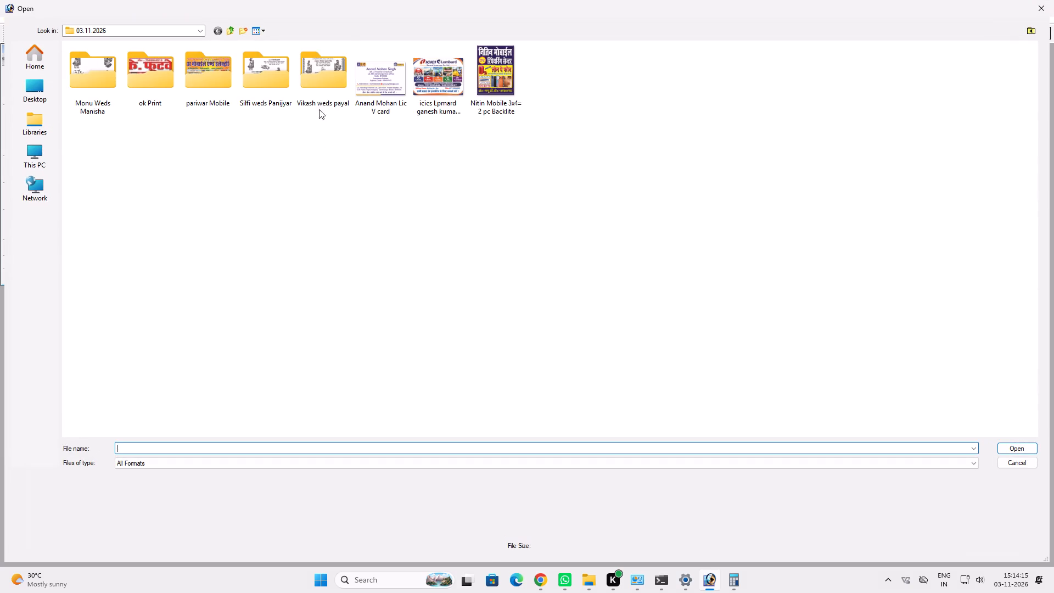
left_click(483, 68)
key("Return")
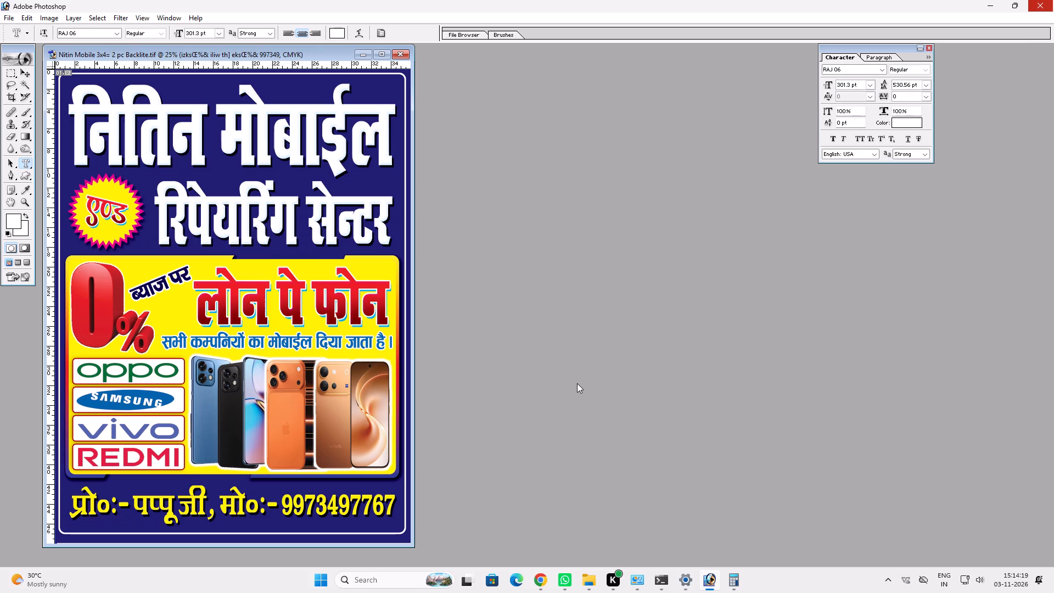
key("f")
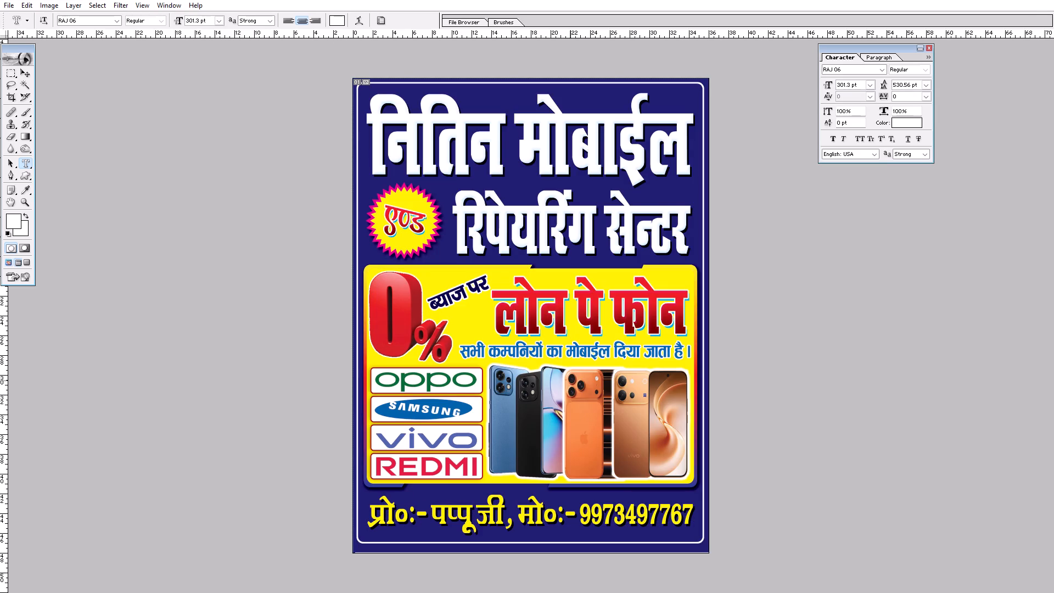
key("ctrl+w")
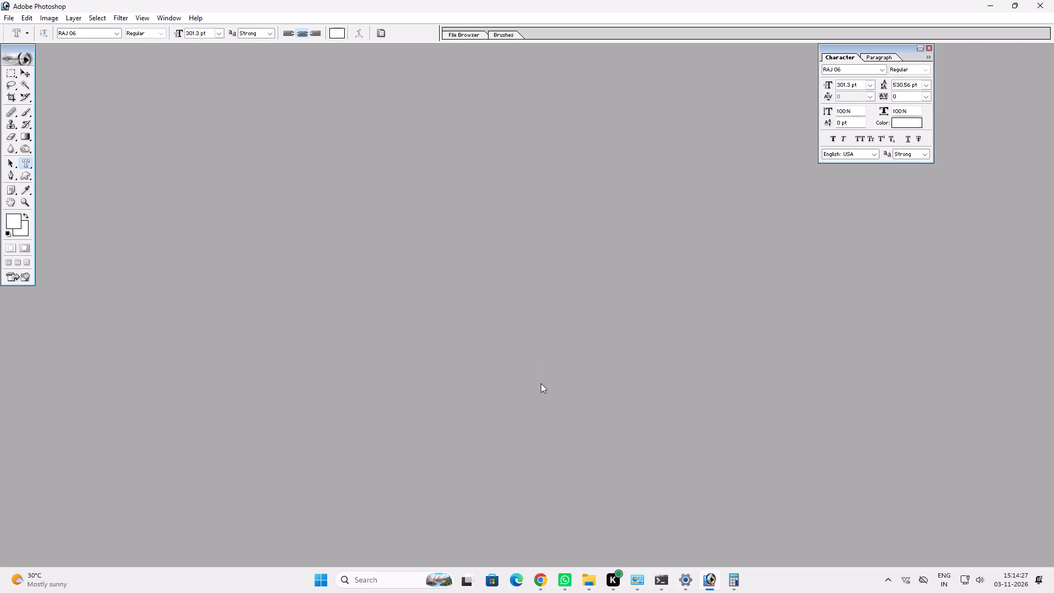
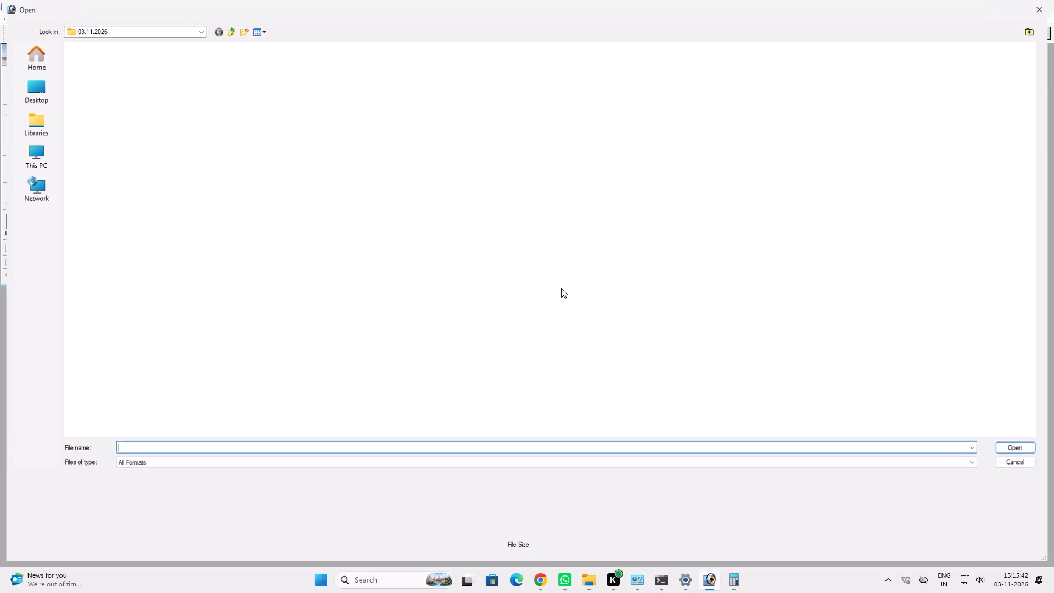
Copy "Nitin Mobile 3x4= 2 pc Backlite" from the 03.11.2026 folder into November's Final Print folder.
left_click(504, 79)
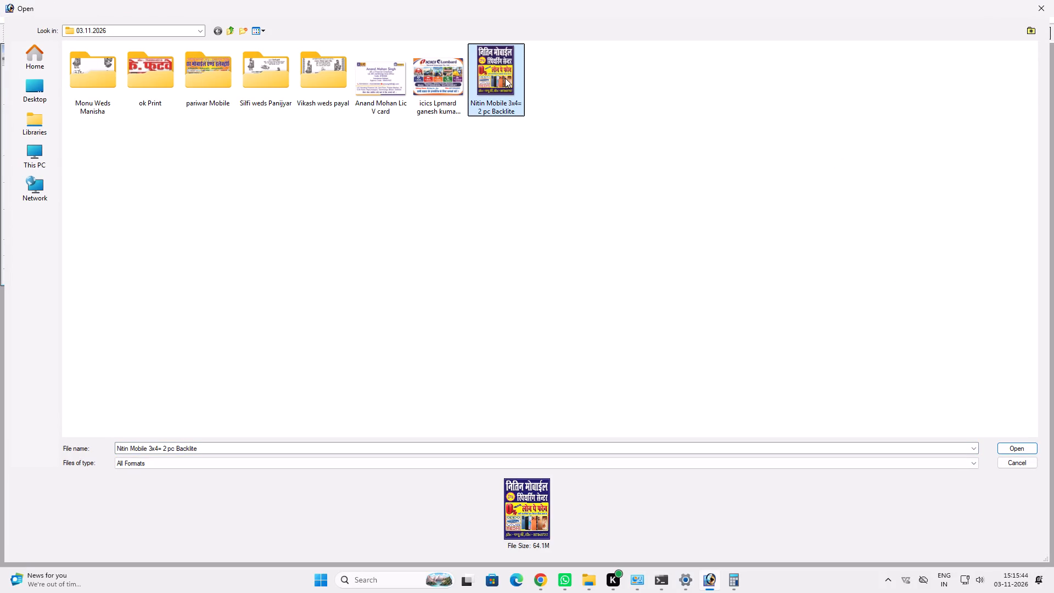
key("ctrl+c")
key("ctrl+c")
key("ctrl+c")
key("ctrl+c")
key("ctrl+c")
key("ctrl+c")
key("ctrl+c")
key("ctrl+c")
left_click(228, 26)
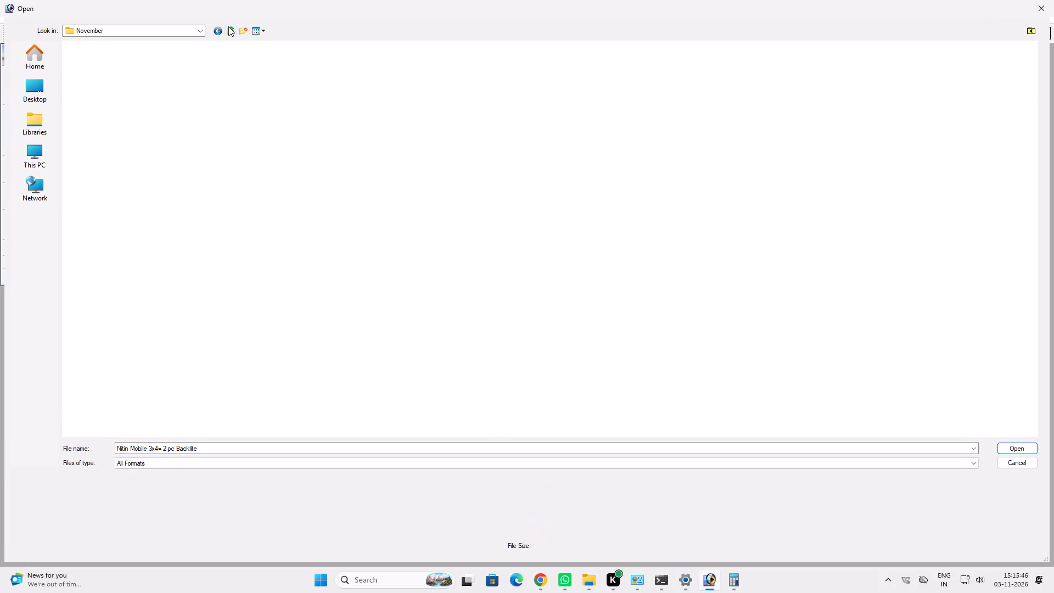
double_click(371, 92)
left_click(377, 112)
key("ctrl+v")
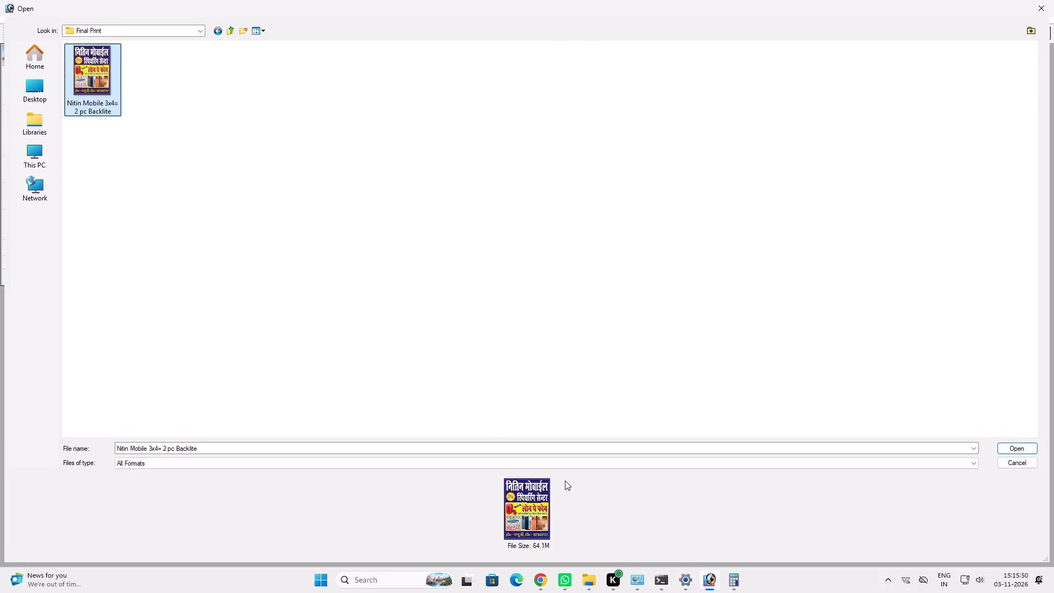
left_click(140, 119)
left_click(228, 30)
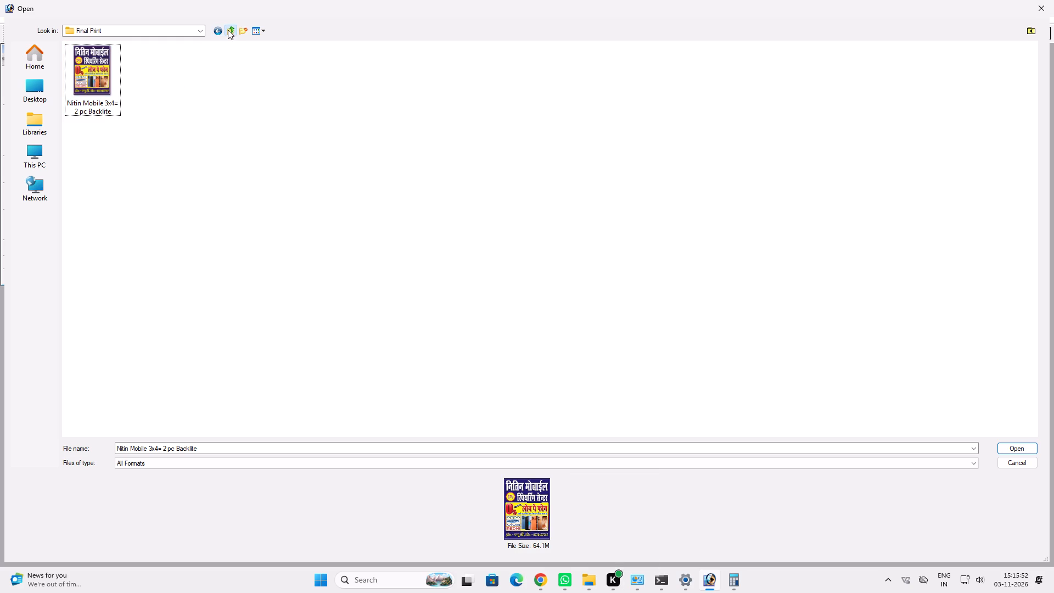
left_click(421, 216)
left_click(366, 84, "ctrl")
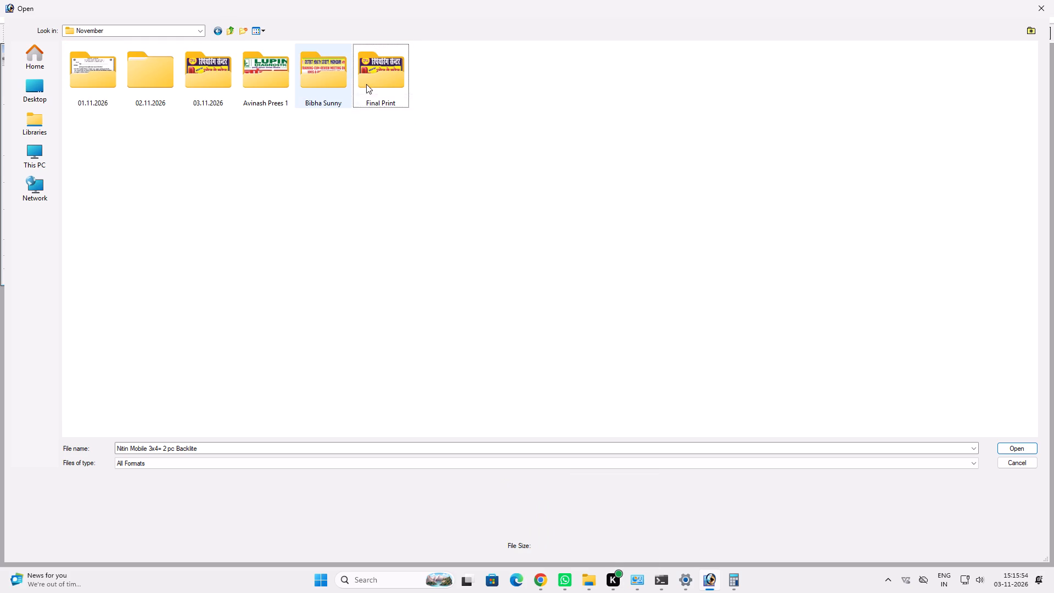
left_click(330, 86)
left_click(330, 86)
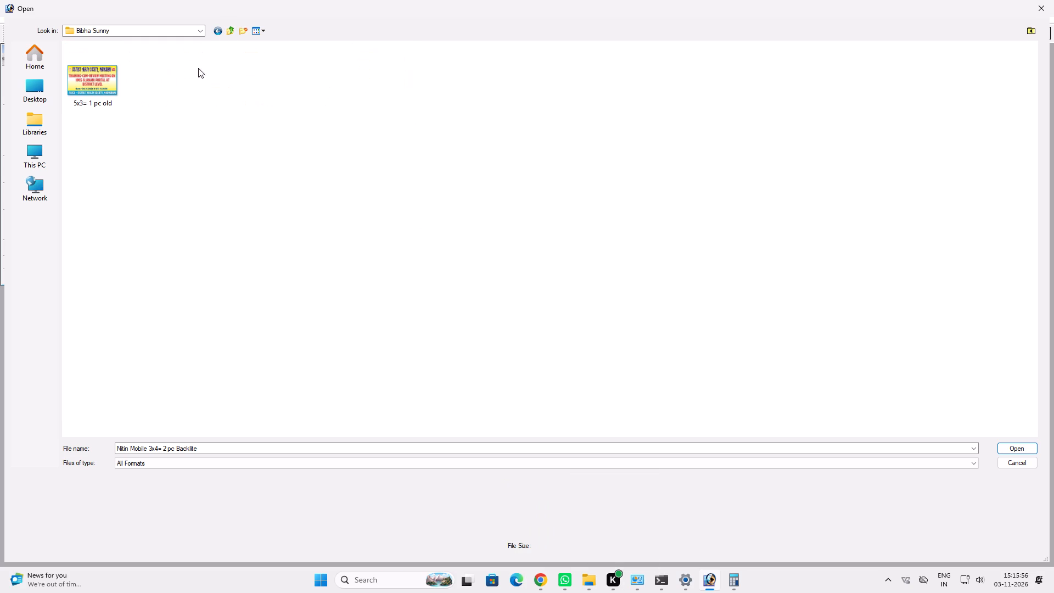
left_click(233, 33, "ctrl")
left_click(439, 208)
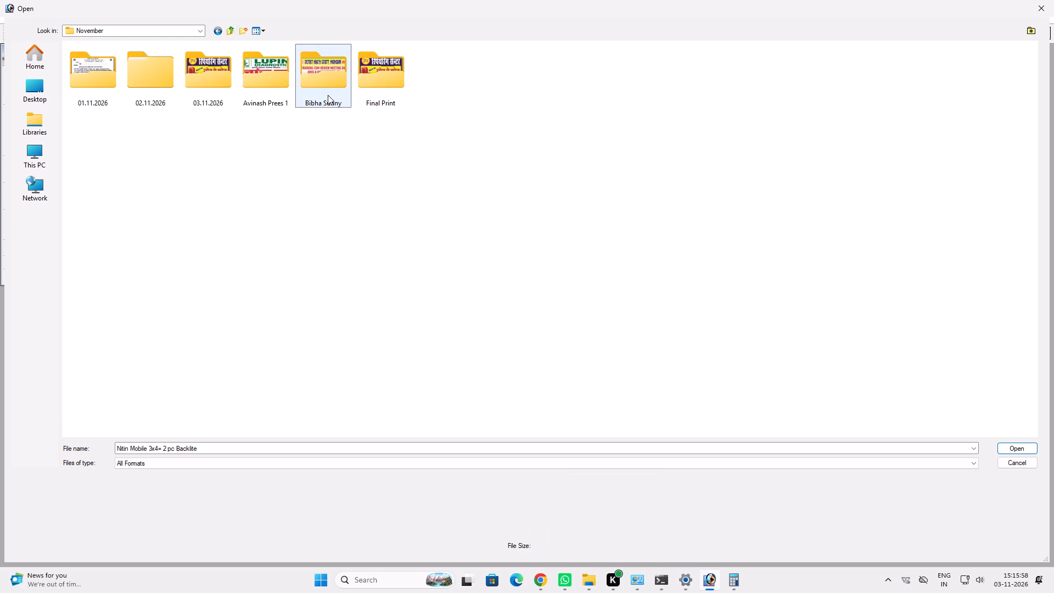
left_click_drag(331, 150, 267, 76)
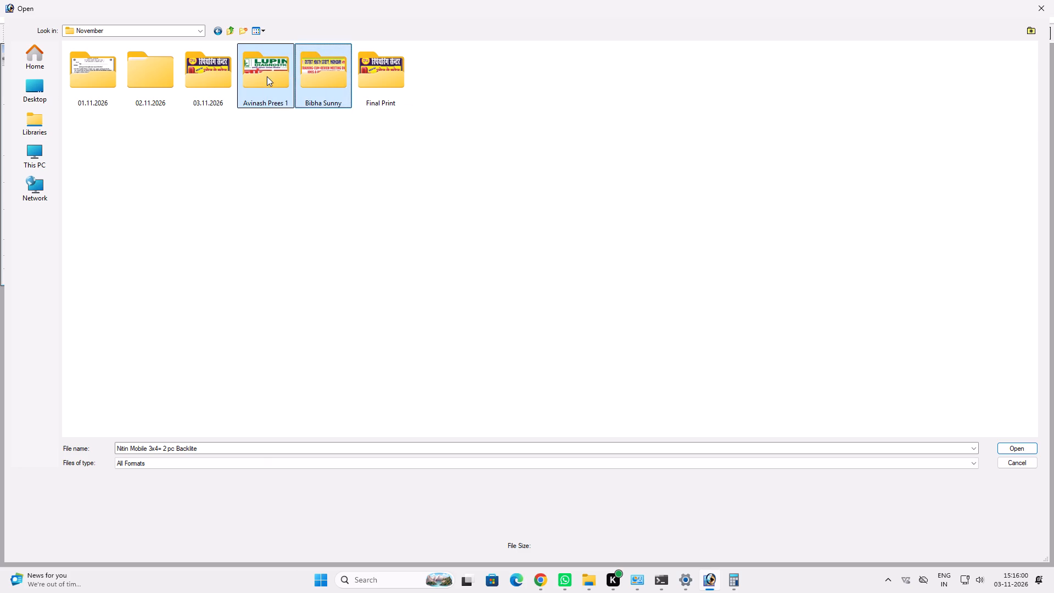
key("Delete")
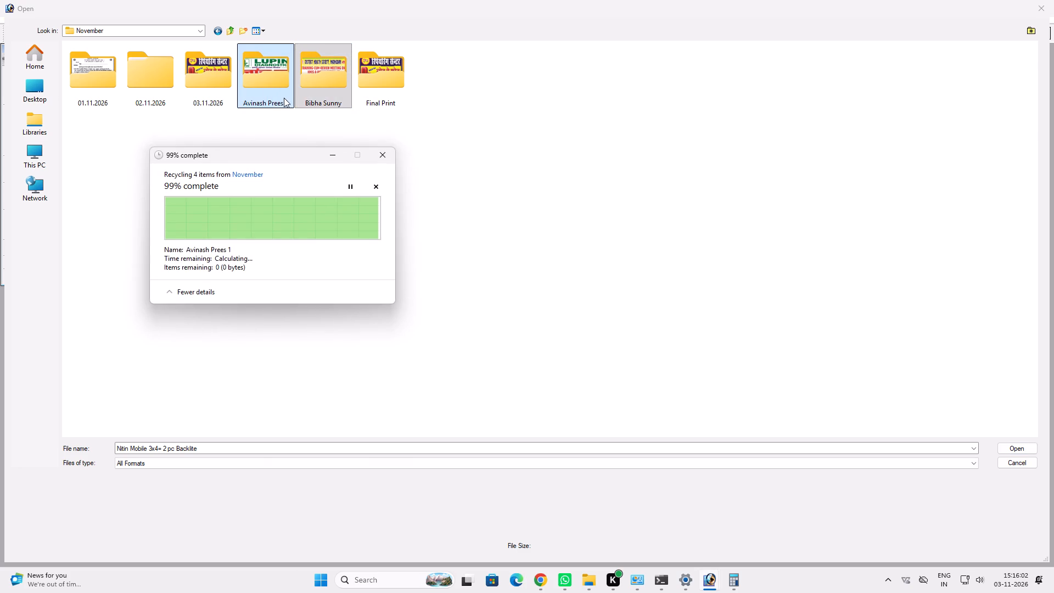
Move the original "Nitin Mobile 3x4= 2 pc Backlite" file in the 03.11.2026 folder into its "ok Print" subfolder.
double_click(201, 80)
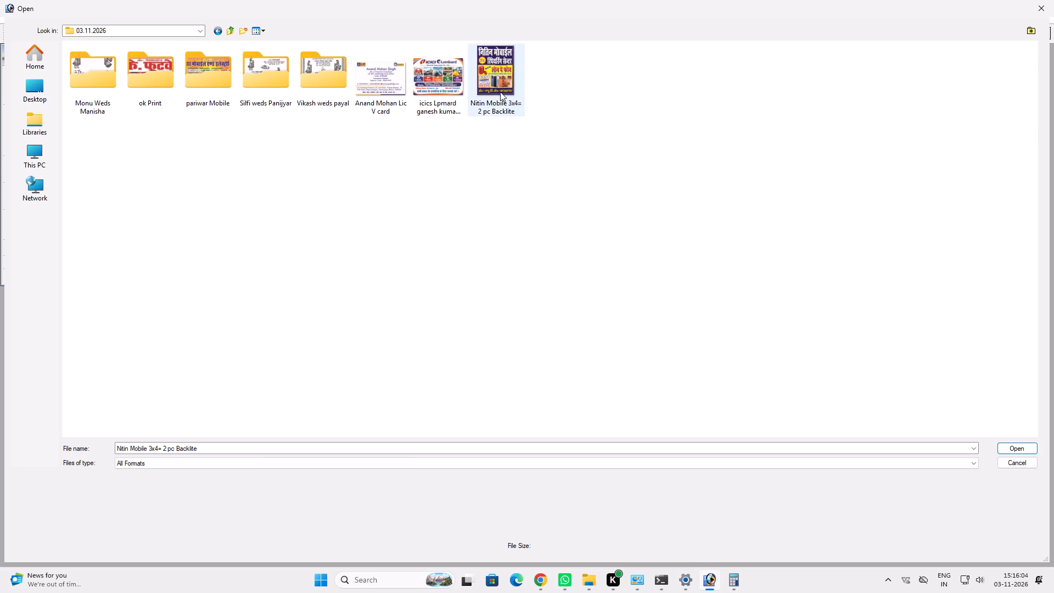
left_click_drag(494, 77, 138, 57)
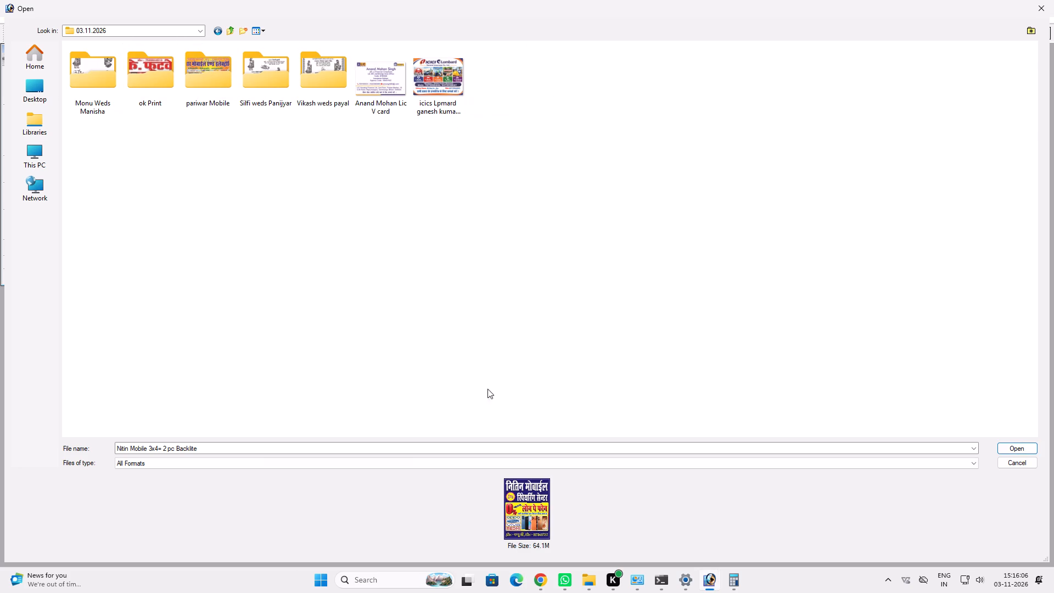